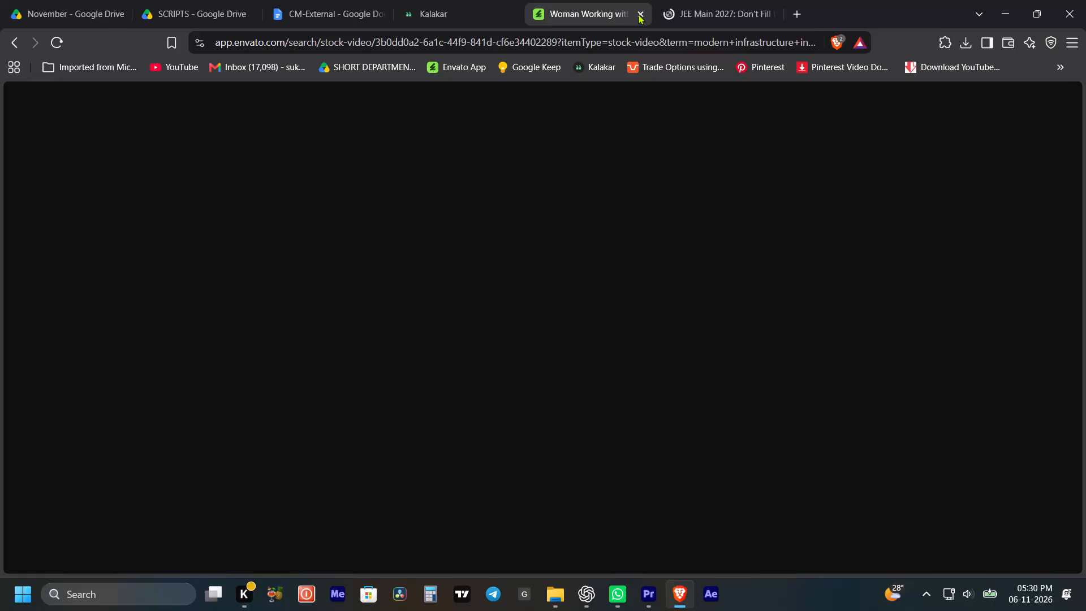
Close the Envato stock video and Kalakar browser tabs, leaving the JEE Main 2027 YouTube video open.
{"action": "left_click", "coordinate": [640, 14]}
{"action": "left_click", "coordinate": [469, 7]}
{"action": "left_click", "coordinate": [515, 15]}
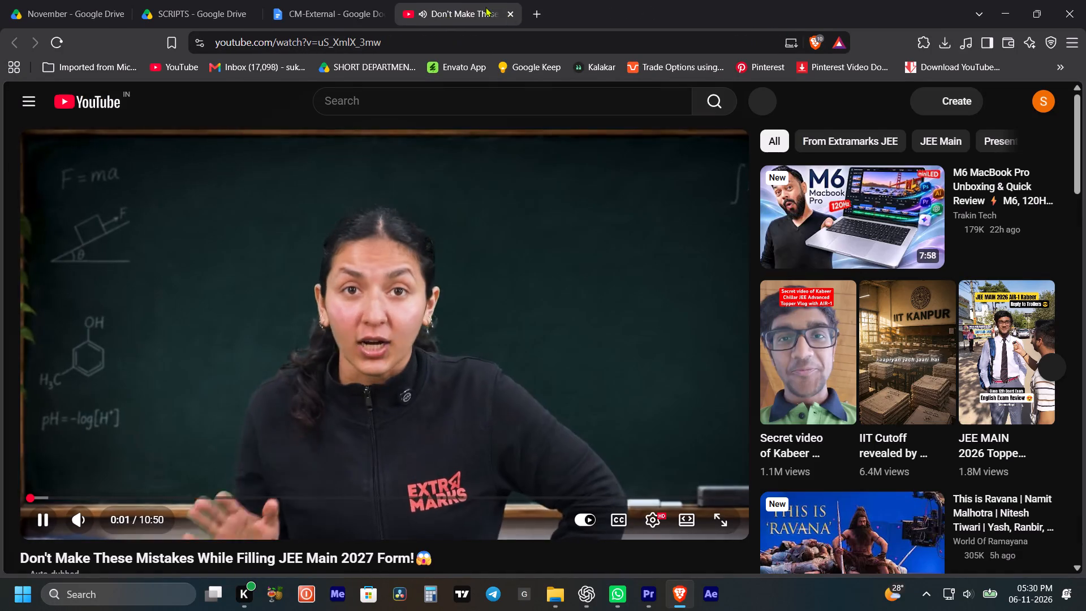
Copy the link of the YouTube video "Don't Make These Mistakes While Filling JEE Main 2027 Form!".
{"action": "left_click", "coordinate": [485, 7]}
{"action": "left_click", "coordinate": [301, 311]}
{"action": "left_click", "coordinate": [438, 54]}
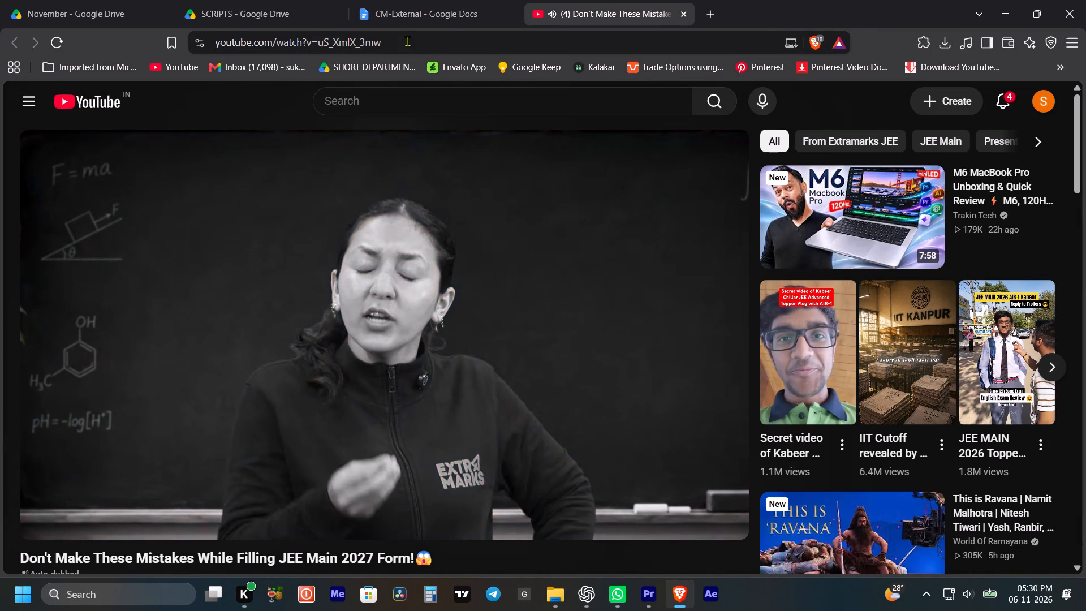
{"action": "left_click", "coordinate": [407, 41]}
{"action": "key", "text": "ctrl+c"}
{"action": "key", "text": "ctrl+c"}
Open the VD6S YouTube downloader in a new tab and submit the copied video link for download.
{"action": "left_click", "coordinate": [714, 13]}
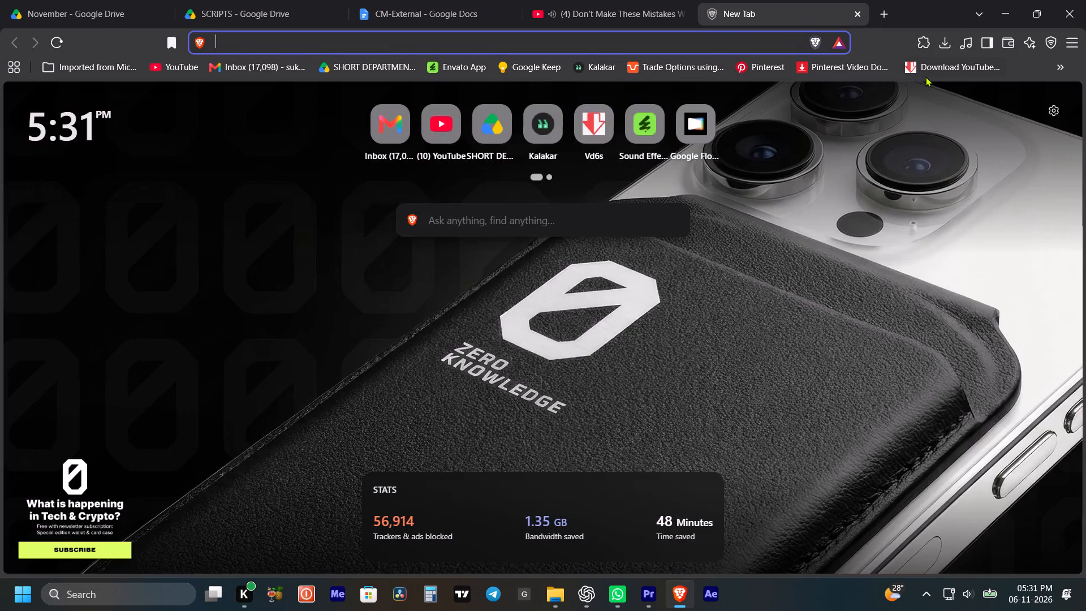
{"action": "left_click", "coordinate": [925, 76]}
{"action": "left_click", "coordinate": [449, 338]}
{"action": "key", "text": "ctrl+v"}
{"action": "left_click", "coordinate": [748, 304]}
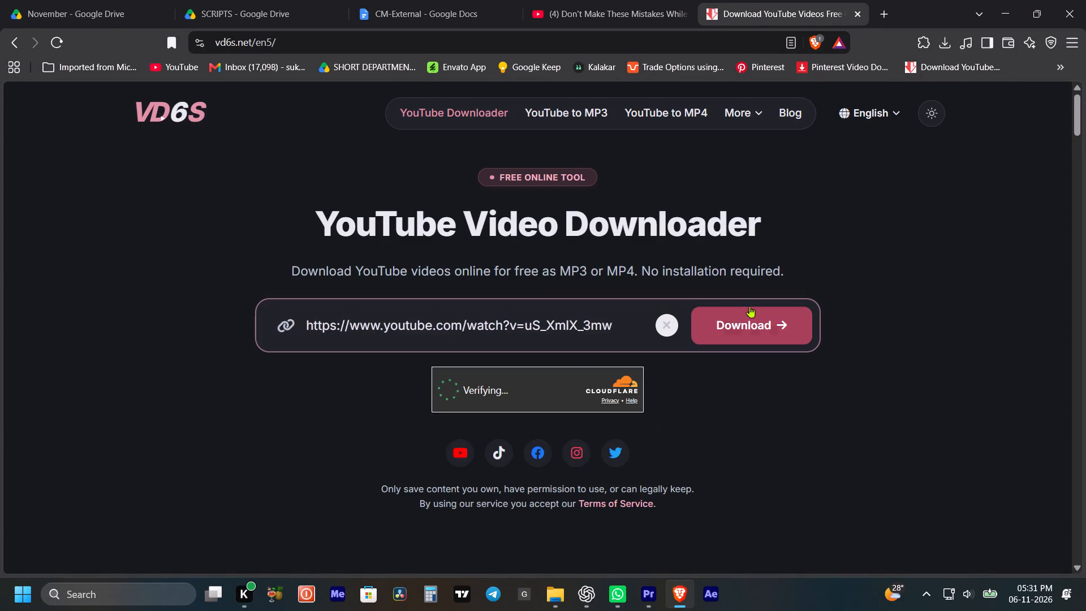
{"action": "left_click", "coordinate": [751, 320]}
{"action": "left_click", "coordinate": [749, 319]}
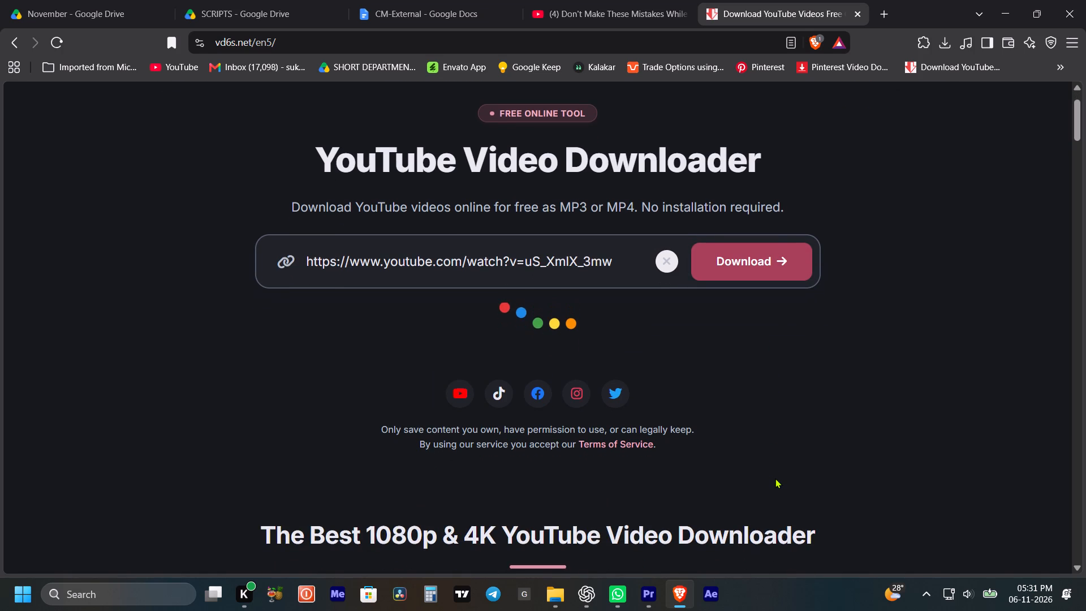
Request the 1080p MP4 version with audio and wait for the file to be prepared.
{"action": "scroll", "coordinate": [590, 454], "scroll_direction": "down", "scroll_amount": 4}
{"action": "left_click", "coordinate": [501, 354]}
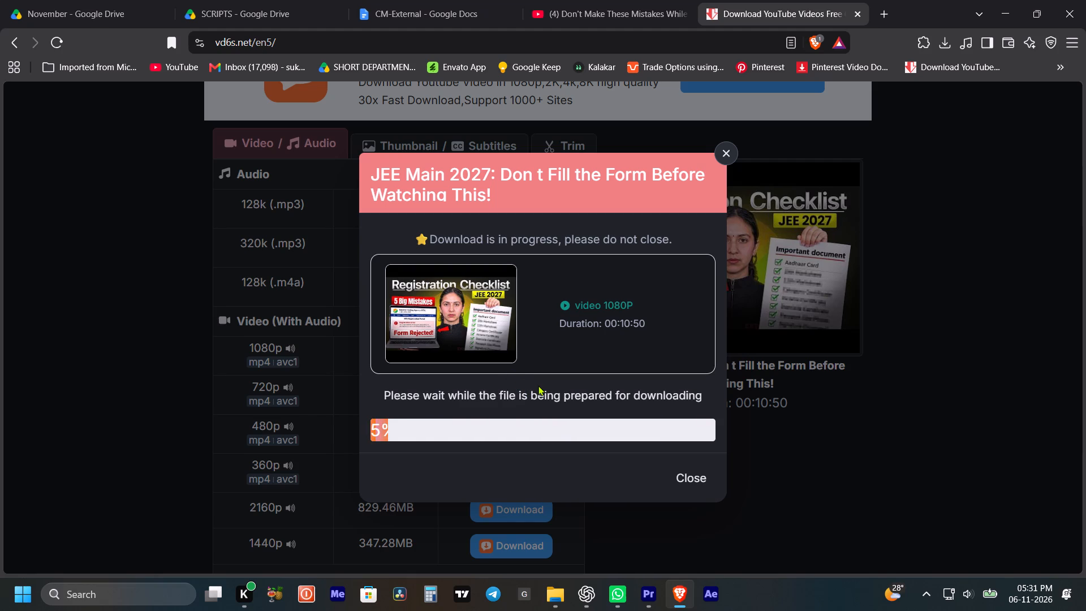
{"action": "left_click_drag", "start_coordinate": [532, 397], "coordinate": [570, 401]}
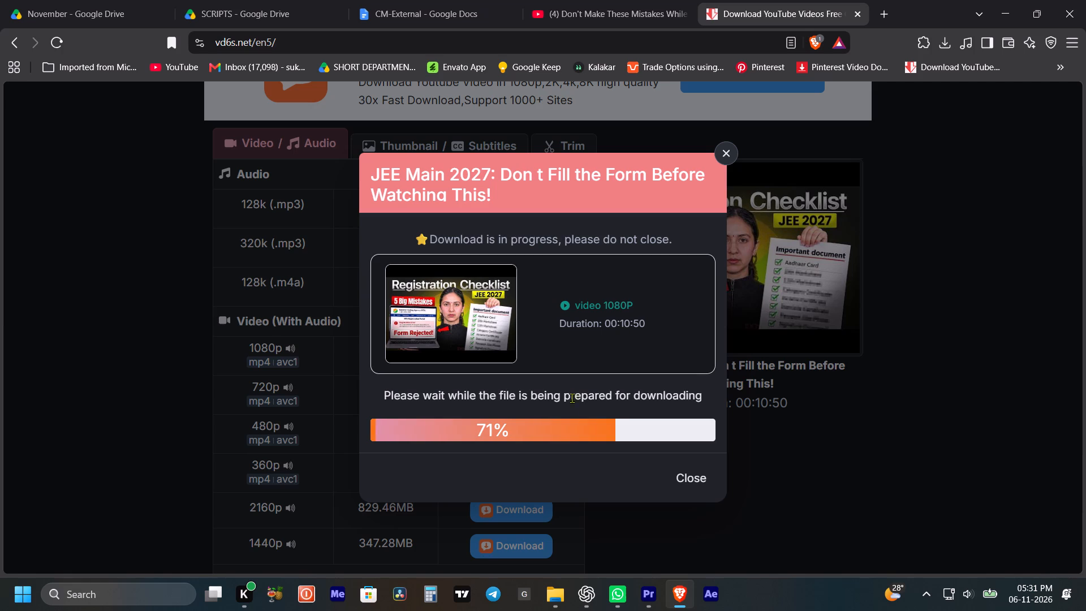
{"action": "left_click_drag", "start_coordinate": [575, 386], "coordinate": [592, 389]}
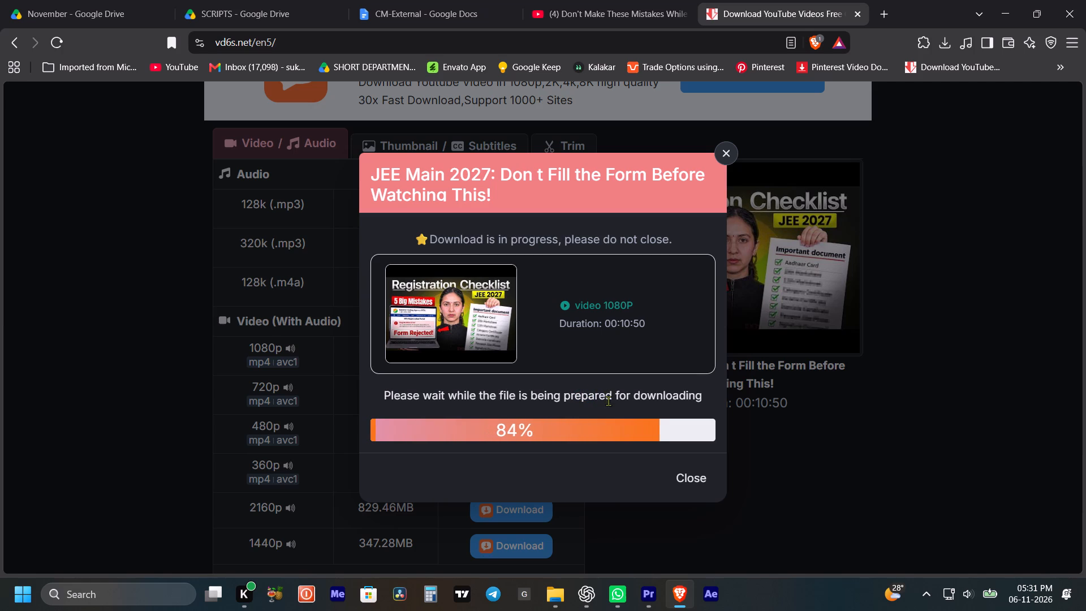
{"action": "left_click", "coordinate": [606, 397]}
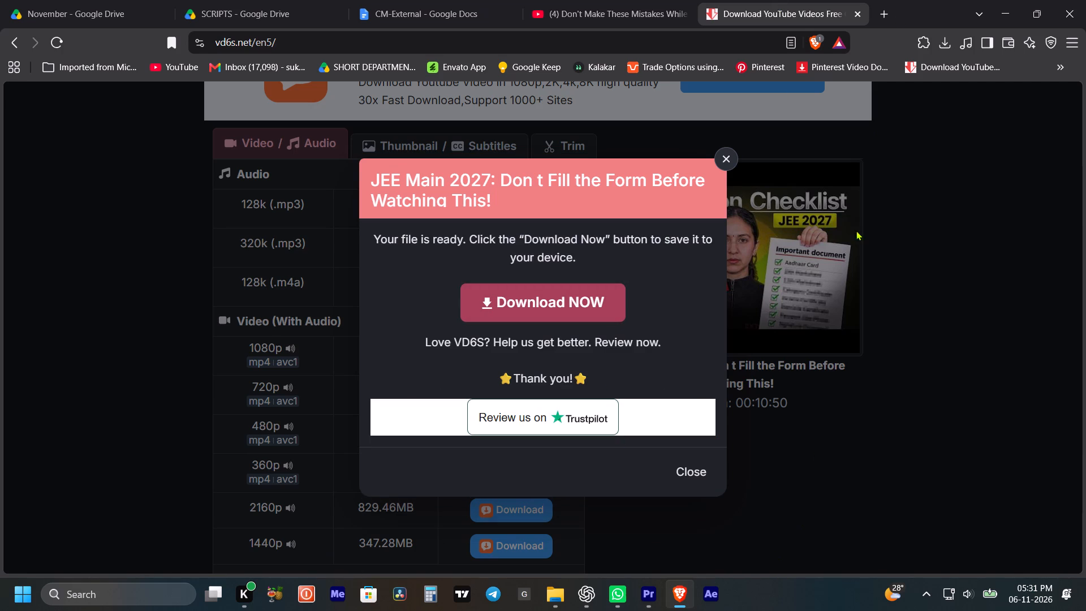
Download the prepared video into Office works > Client > Extra marks > Jee raw files, copying its file name before saving.
{"action": "left_click", "coordinate": [591, 304]}
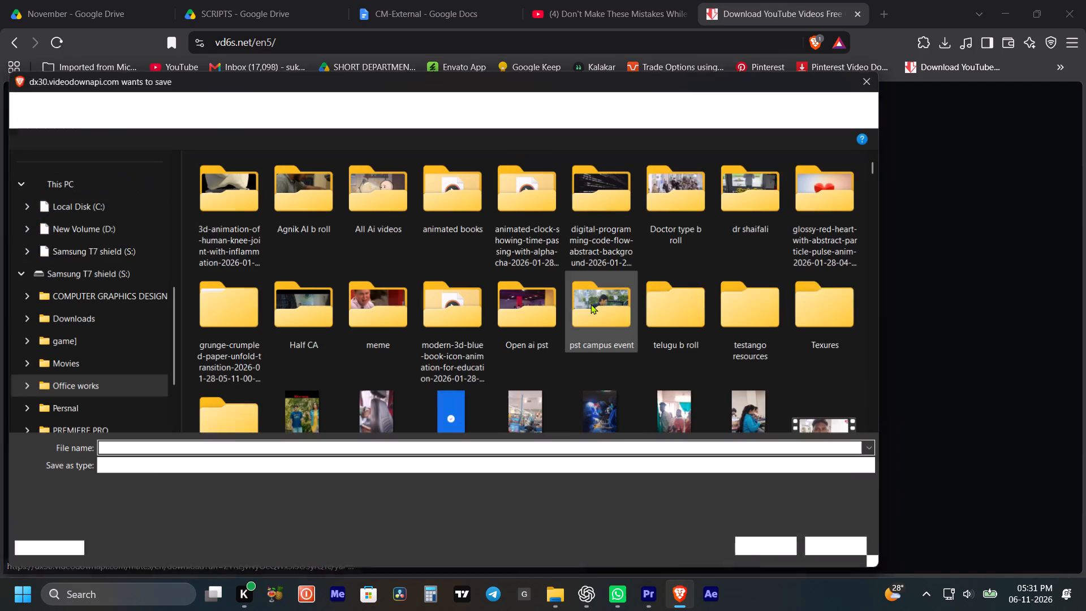
{"action": "key", "text": "ctrl+c"}
{"action": "key", "text": "ctrl+c"}
{"action": "left_click", "coordinate": [71, 390]}
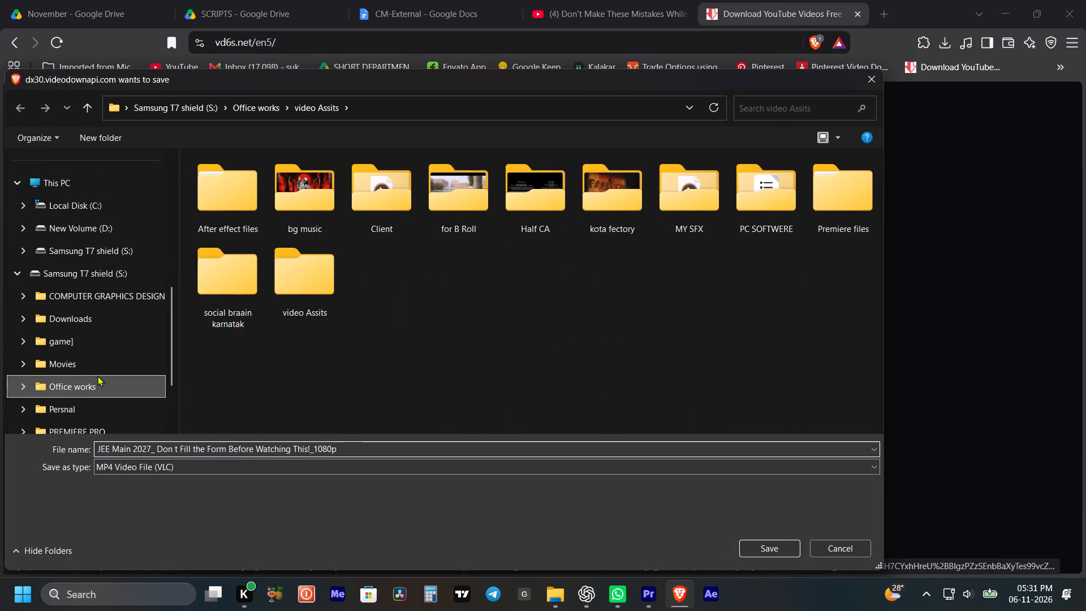
{"action": "double_click", "coordinate": [370, 196]}
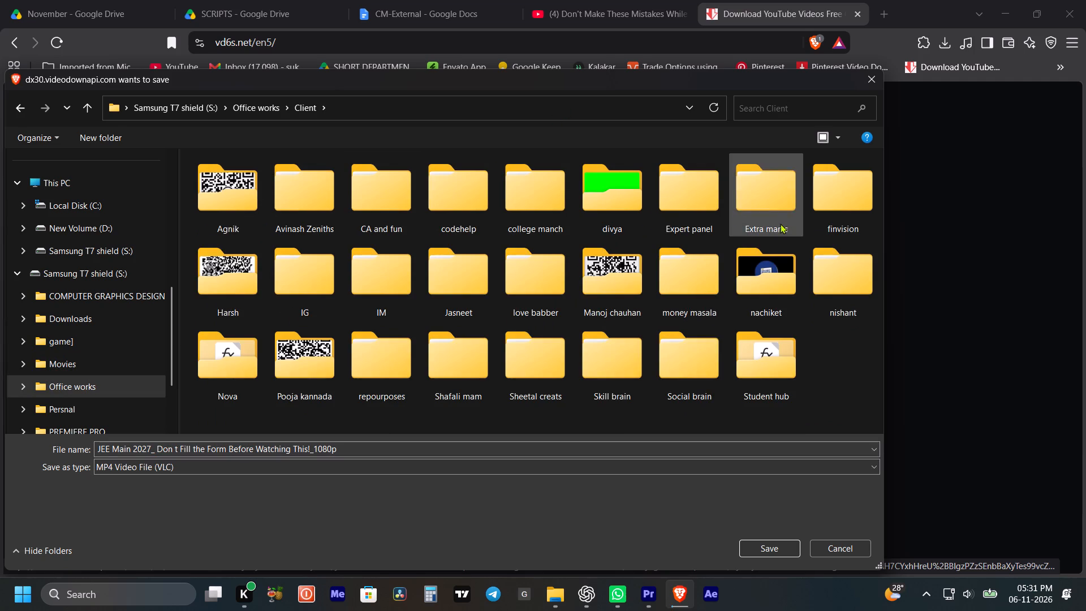
{"action": "left_click", "coordinate": [780, 223]}
{"action": "double_click", "coordinate": [780, 223]}
{"action": "double_click", "coordinate": [236, 222]}
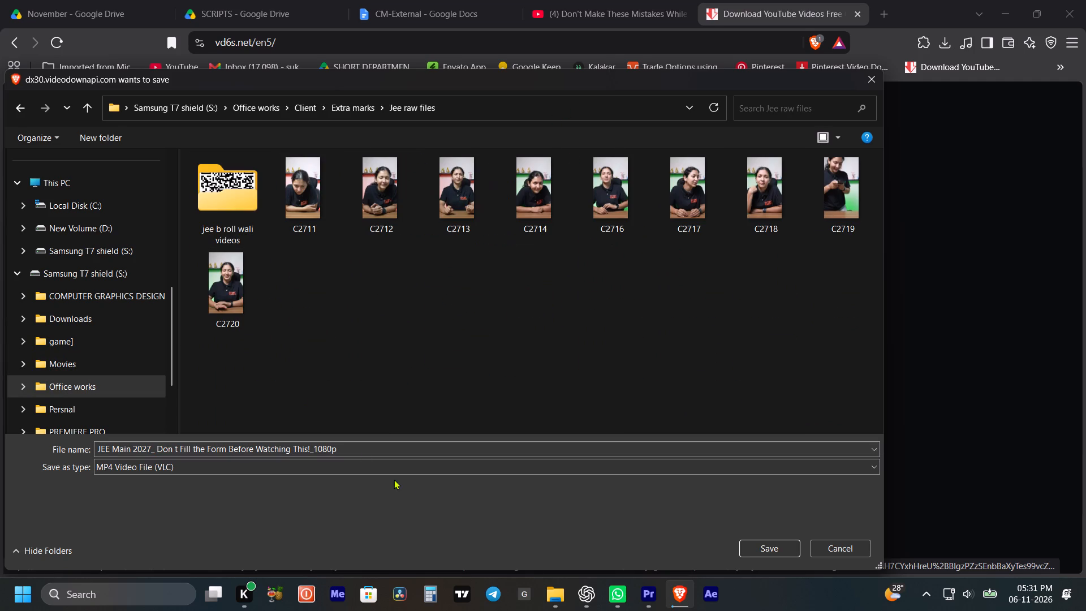
{"action": "left_click", "coordinate": [378, 448]}
{"action": "key", "text": "ctrl+c"}
{"action": "key", "text": "ctrl+c"}
{"action": "left_click", "coordinate": [542, 344]}
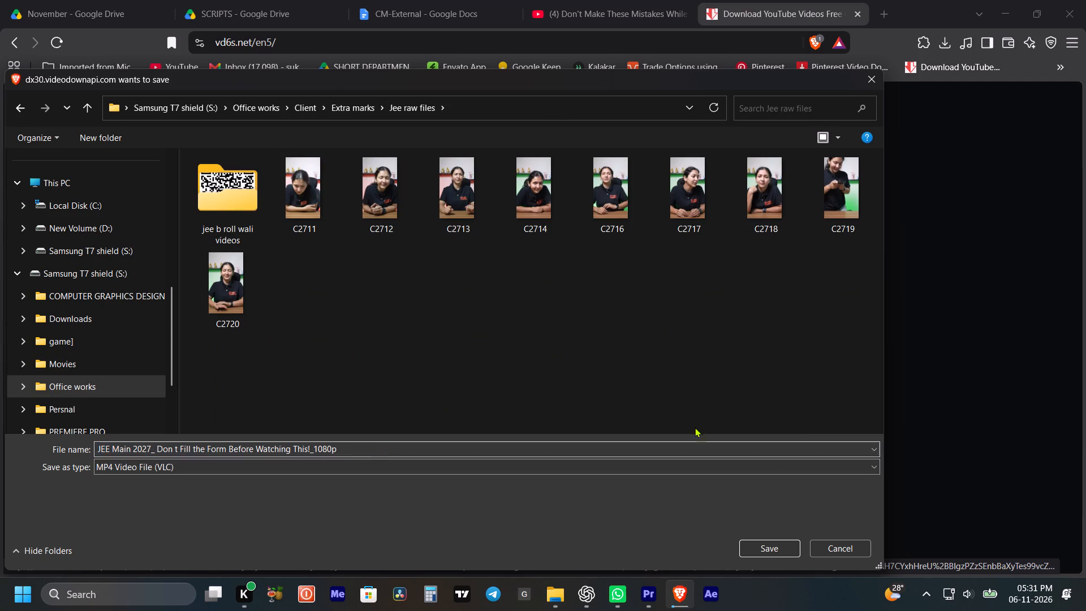
{"action": "left_click", "coordinate": [773, 550]}
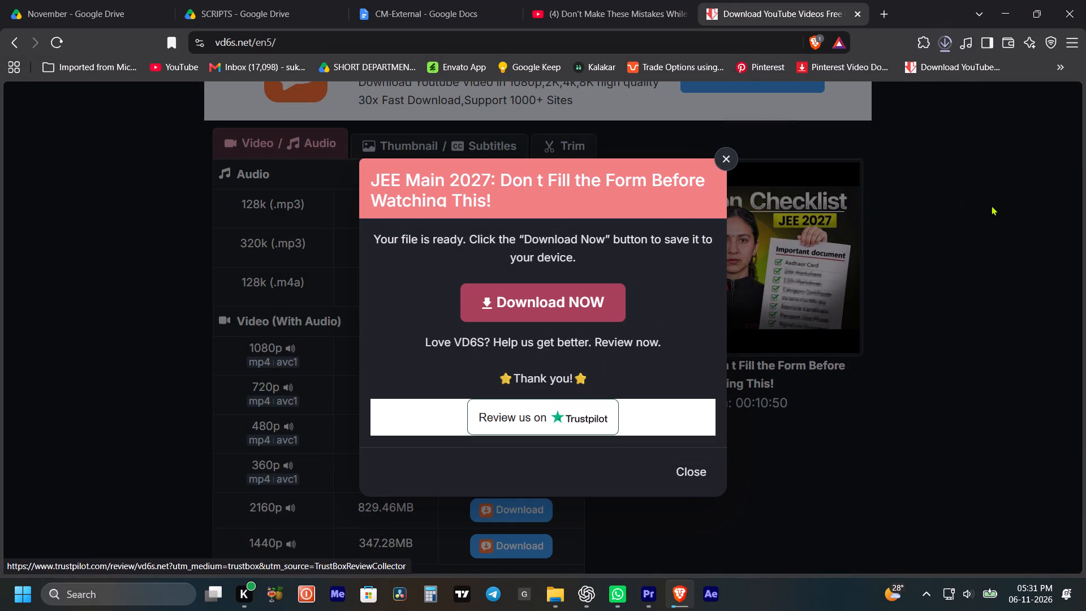
{"action": "left_click_drag", "start_coordinate": [929, 268], "coordinate": [922, 276]}
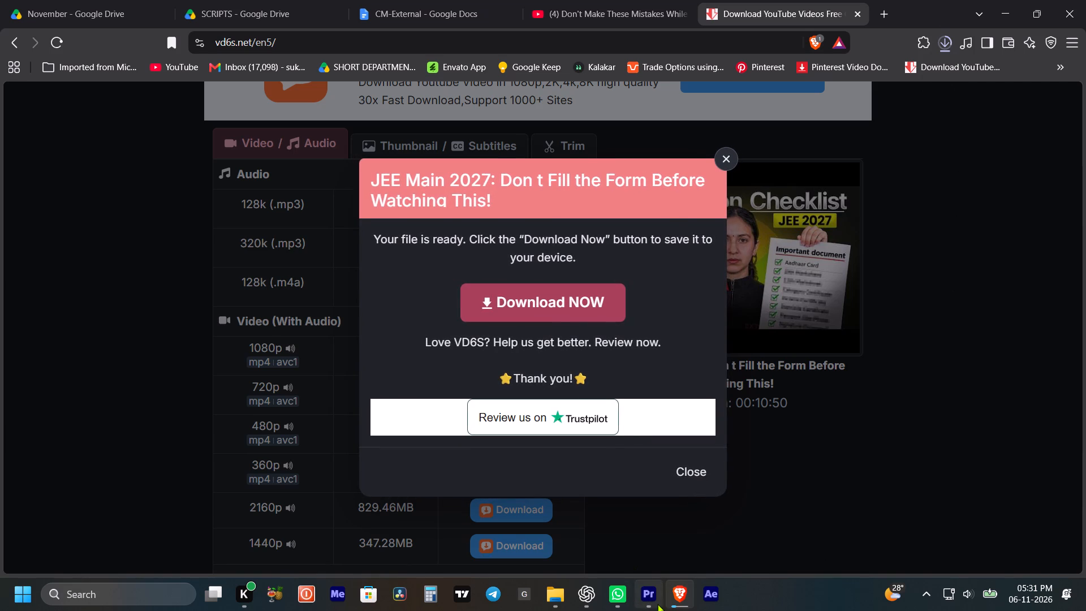
Switch to Adobe Premiere and start a new project.
{"action": "left_click", "coordinate": [657, 604]}
{"action": "left_click", "coordinate": [33, 141]}
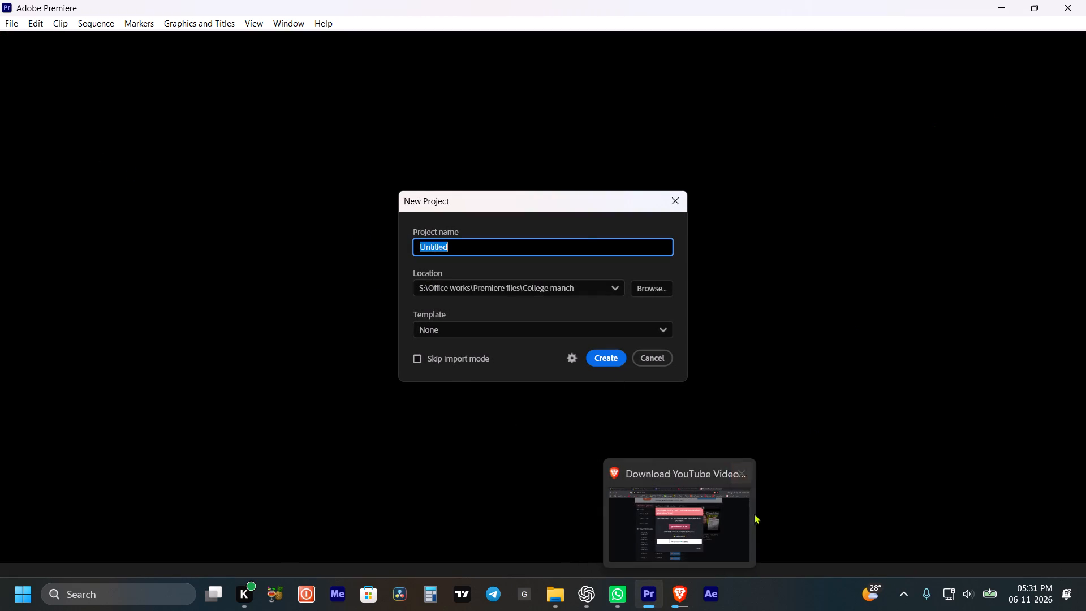
Return to the Brave browser and check the video's download progress.
{"action": "left_click", "coordinate": [726, 513]}
{"action": "left_click", "coordinate": [944, 49]}
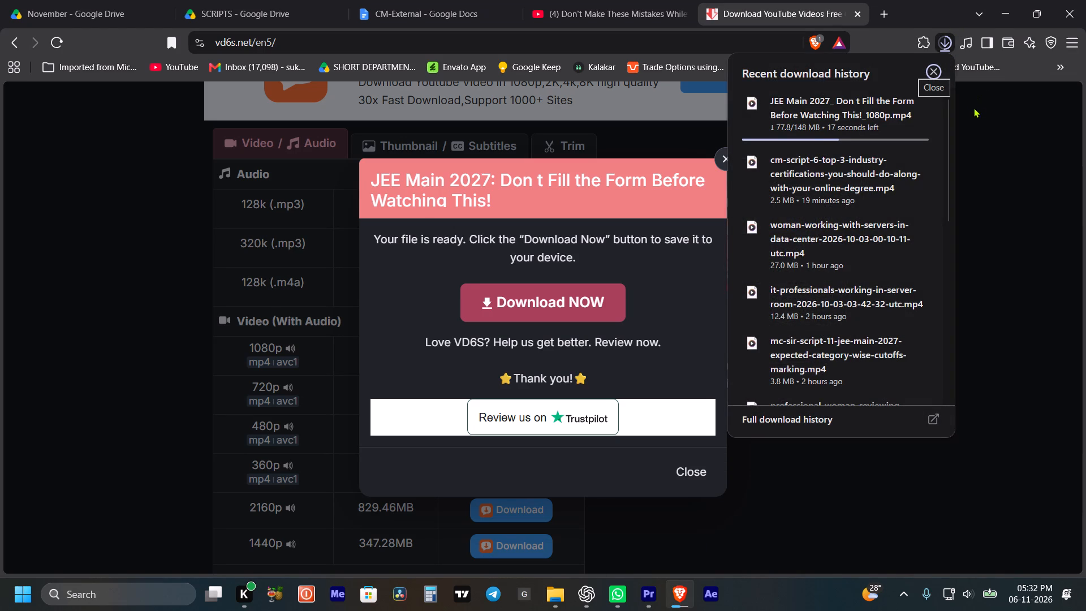
Back in Adobe Premiere, name the project "JEE Main 2027 Don t Fill the Form Before Watching This" from the copied file name.
{"action": "left_click", "coordinate": [653, 599]}
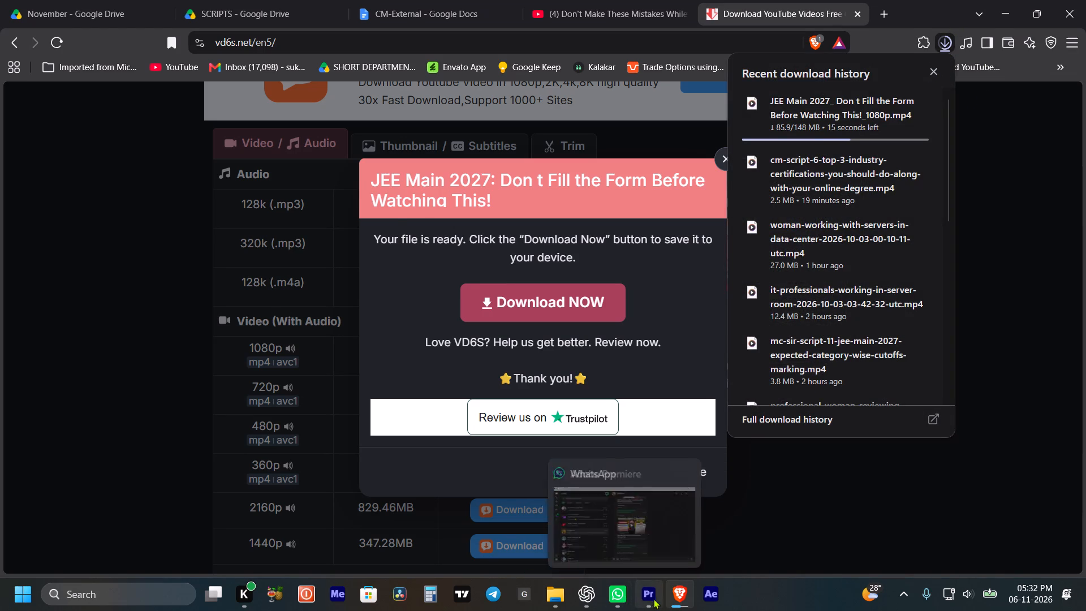
{"action": "key", "text": "super+v"}
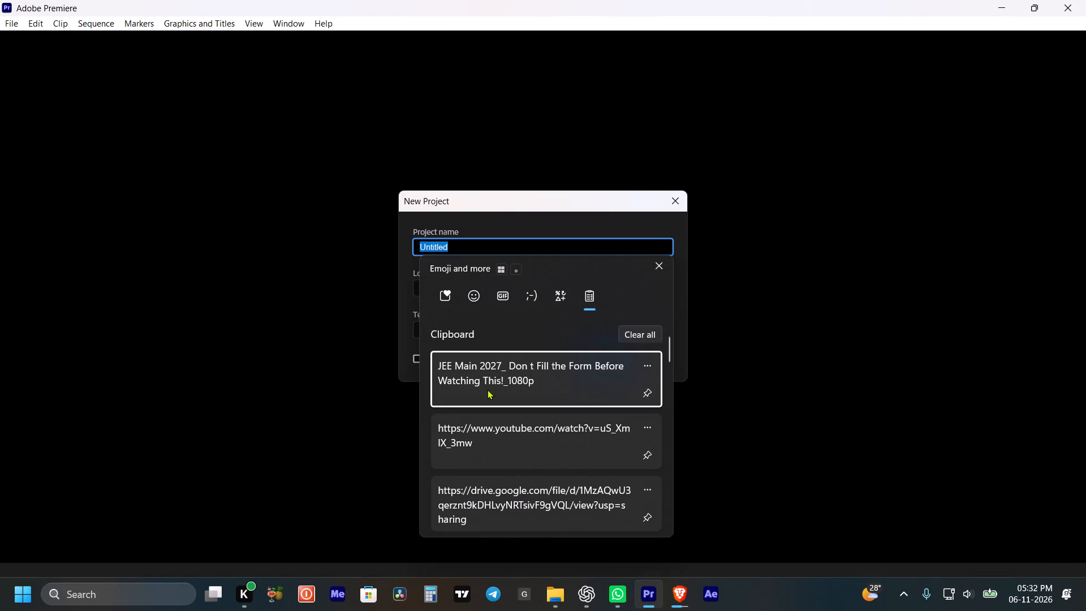
{"action": "left_click", "coordinate": [525, 362]}
{"action": "key", "text": "ctrl+v"}
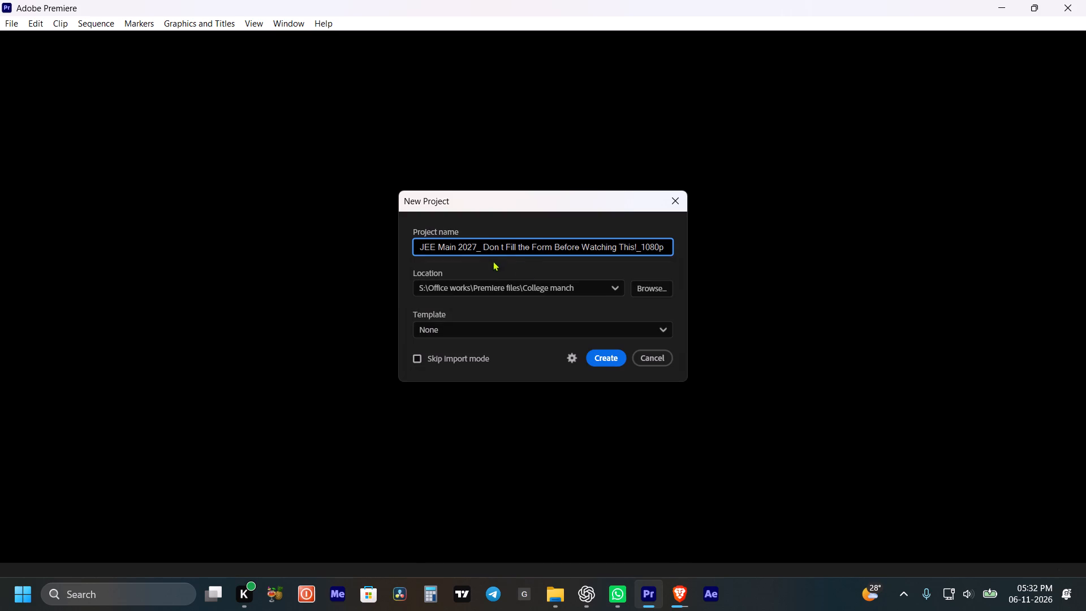
{"action": "left_click", "coordinate": [478, 248]}
{"action": "key", "text": "Right"}
{"action": "key", "text": "BackSpace"}
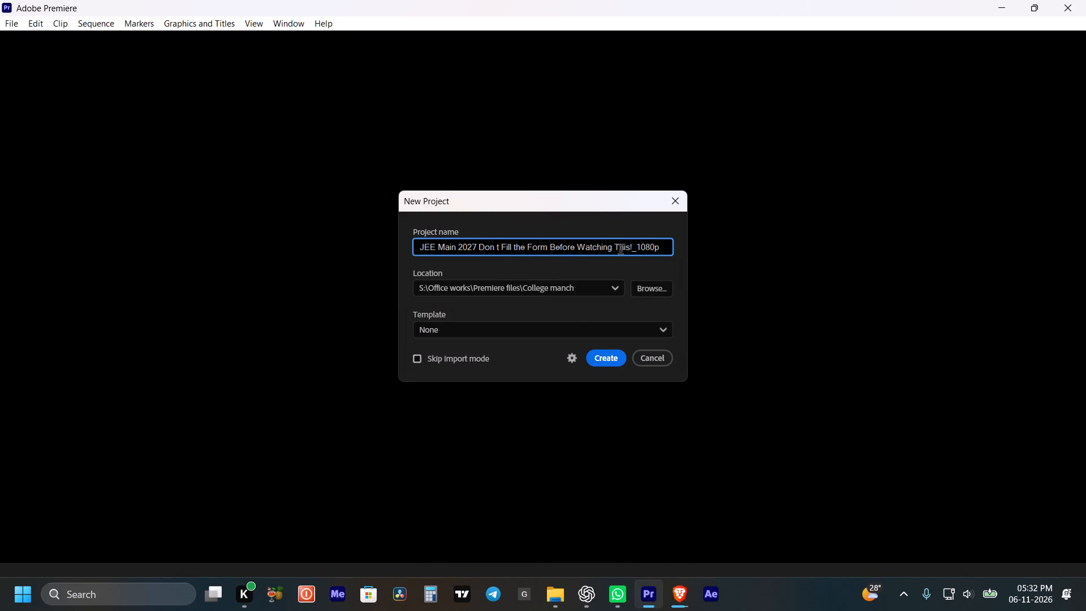
{"action": "left_click_drag", "start_coordinate": [631, 247], "coordinate": [710, 251]}
{"action": "key", "text": "BackSpace"}
{"action": "left_click_drag", "start_coordinate": [653, 249], "coordinate": [672, 274]}
{"action": "key", "text": "BackSpace"}
Prefix the project name with "R1 " and copy the complete name.
{"action": "left_click_drag", "start_coordinate": [641, 246], "coordinate": [267, 245]}
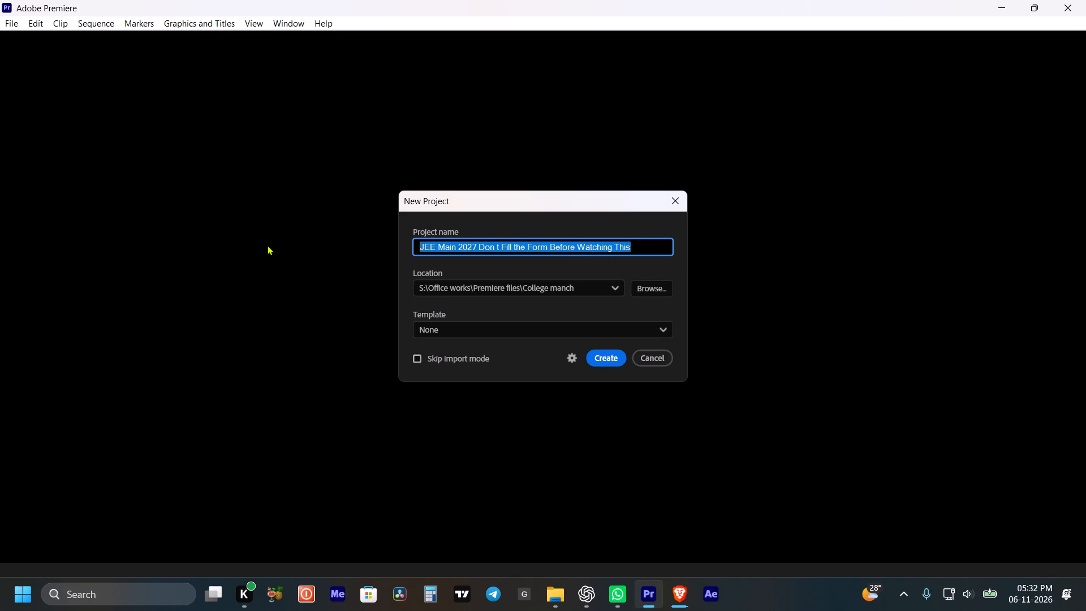
{"action": "key", "text": "Left"}
{"action": "key", "text": "shift+r"}
{"action": "key", "text": "shift+exclam"}
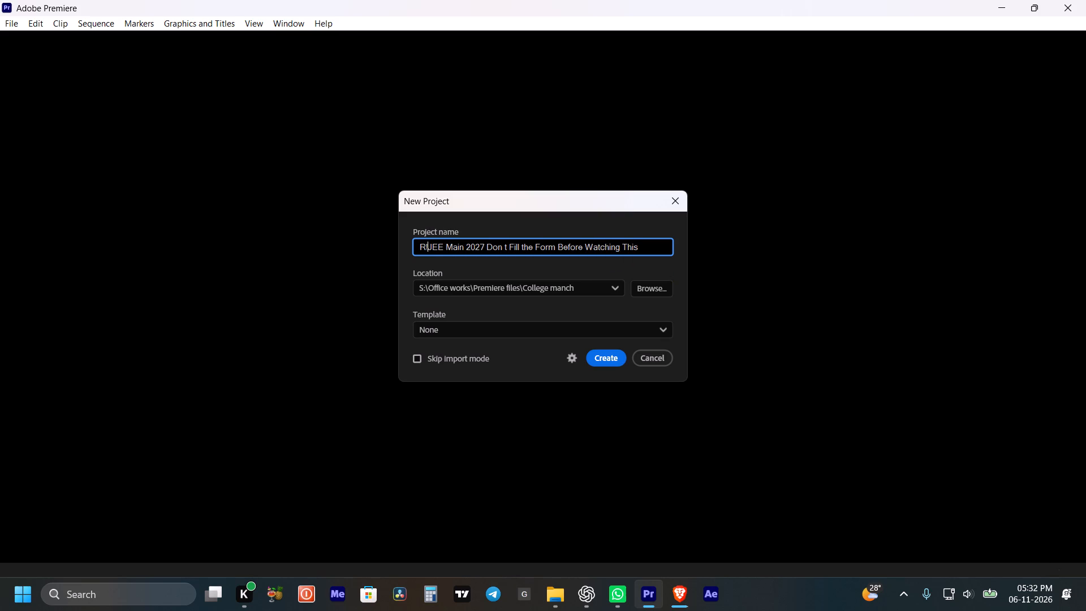
{"action": "key", "text": "BackSpace"}
{"action": "type", "text": "1"}
{"action": "key", "text": "space"}
{"action": "key", "text": "ctrl+a"}
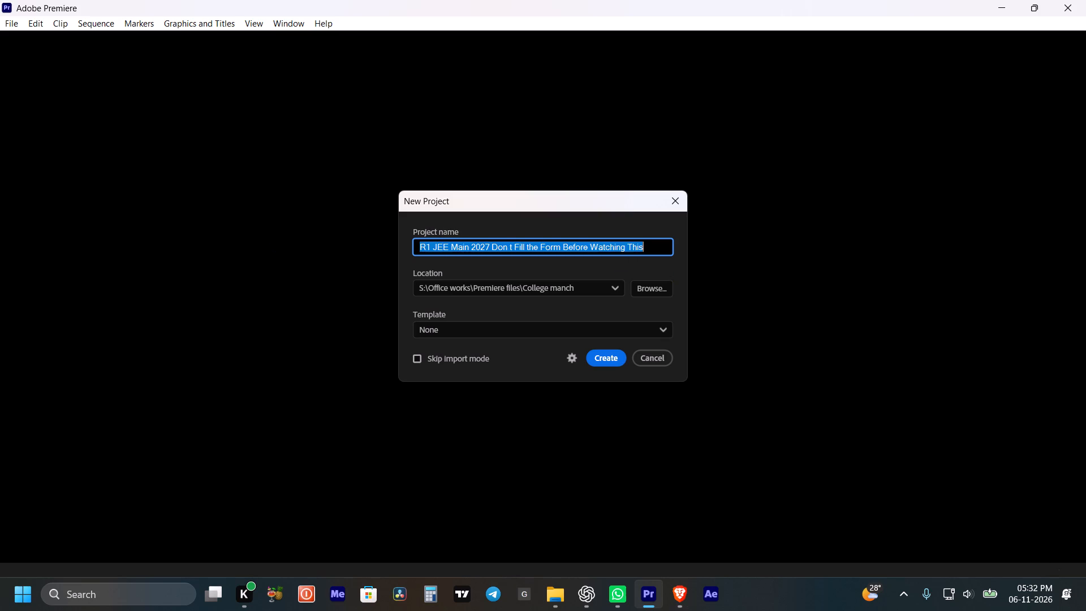
{"action": "key", "text": "ctrl+c"}
{"action": "key", "text": "ctrl+c"}
{"action": "key", "text": "ctrl+c"}
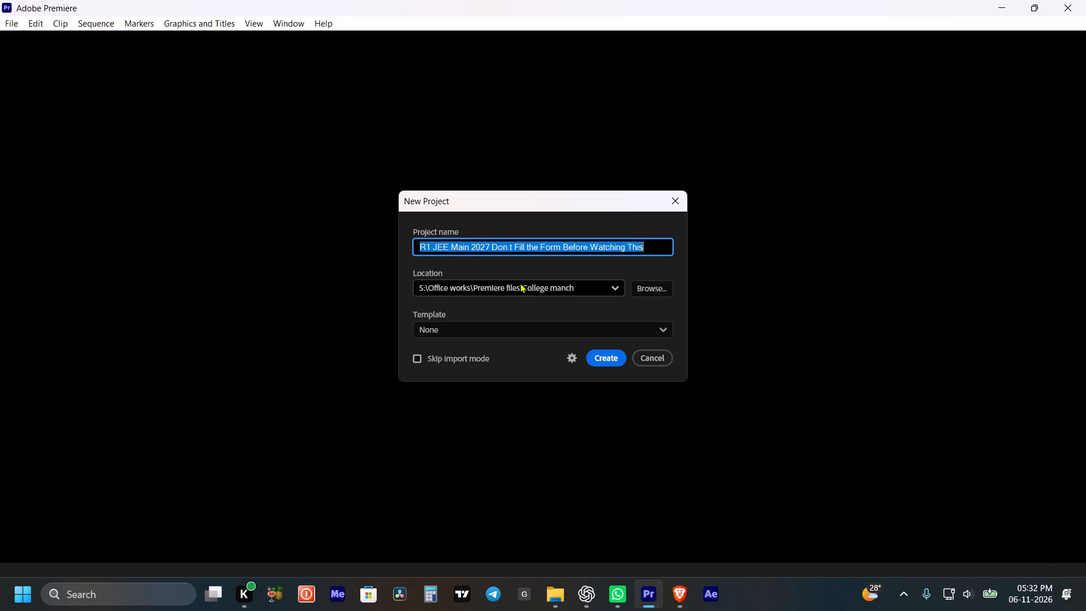
Set the project location to S:\Office works\Premiere files\Extra marks and create the project.
{"action": "left_click", "coordinate": [534, 286]}
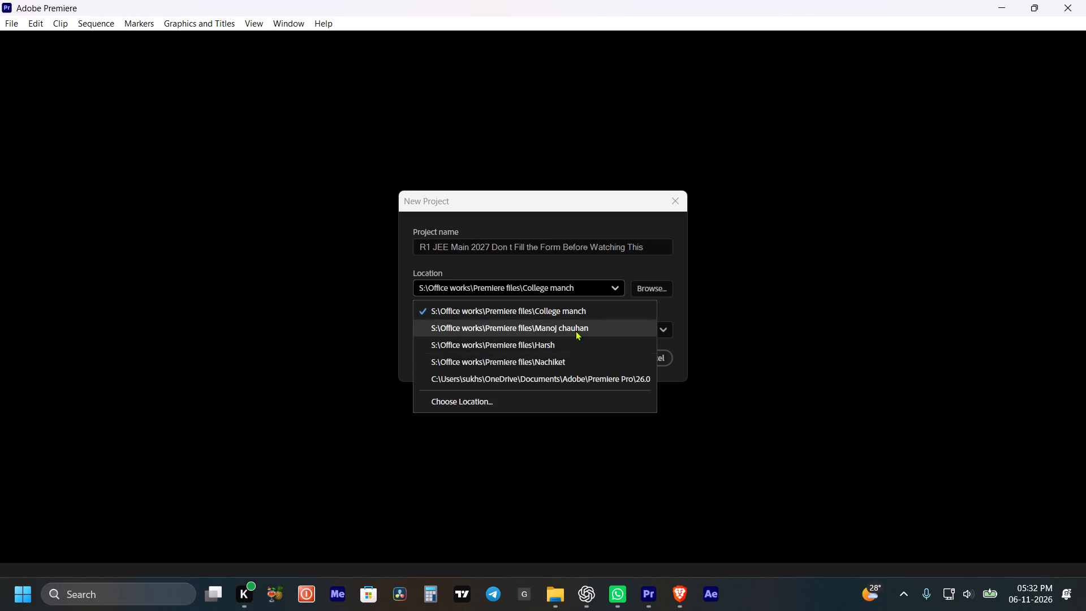
{"action": "left_click", "coordinate": [552, 398]}
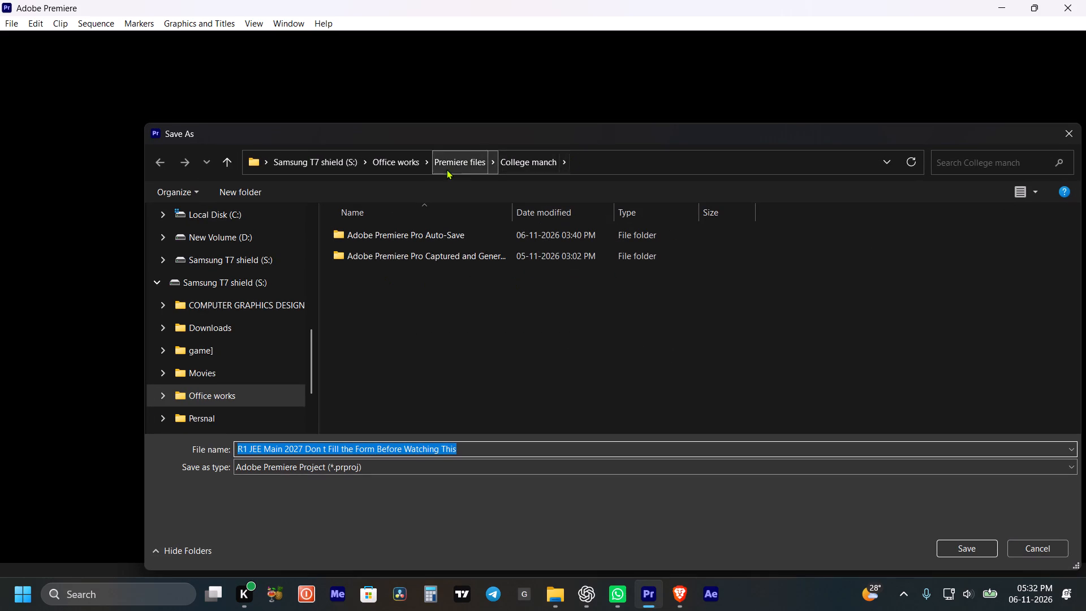
{"action": "left_click", "coordinate": [446, 169]}
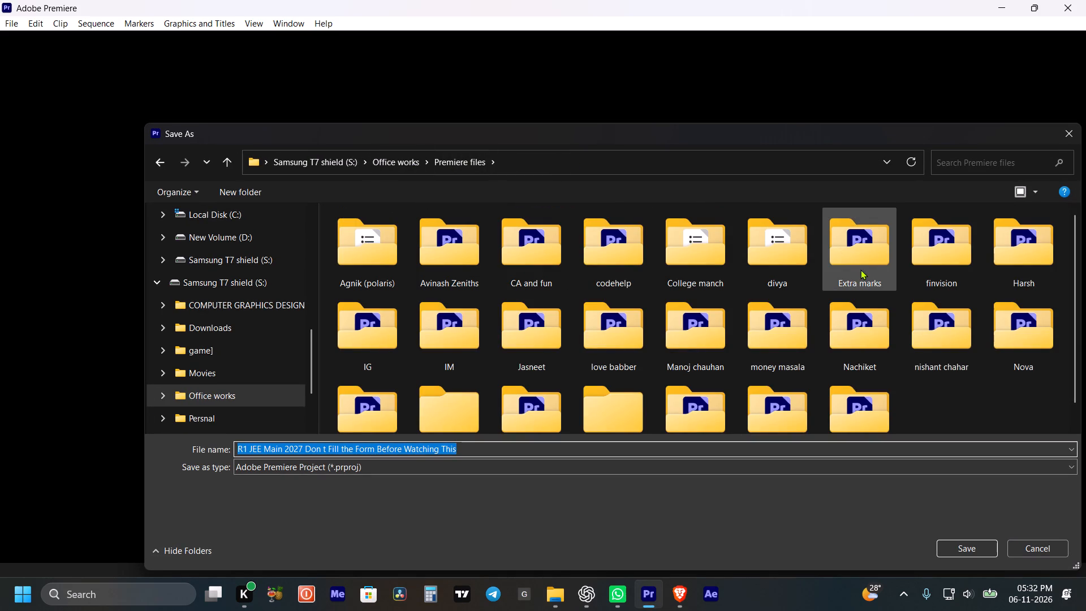
{"action": "left_click", "coordinate": [874, 292]}
{"action": "double_click", "coordinate": [872, 265]}
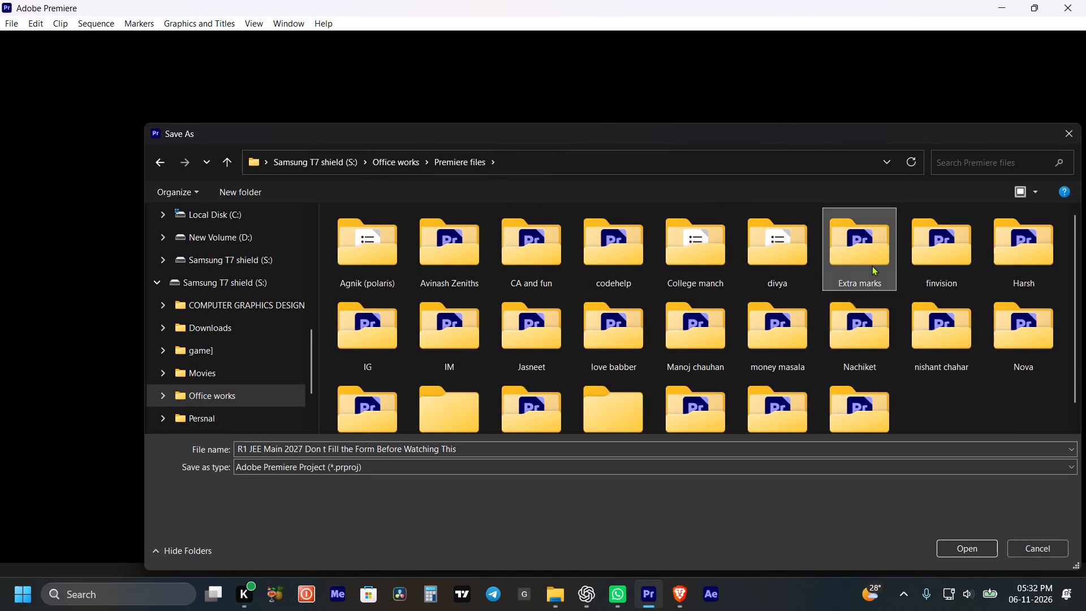
{"action": "left_click", "coordinate": [460, 450]}
{"action": "key", "text": "ctrl+c"}
{"action": "key", "text": "ctrl+c"}
{"action": "left_click", "coordinate": [631, 404]}
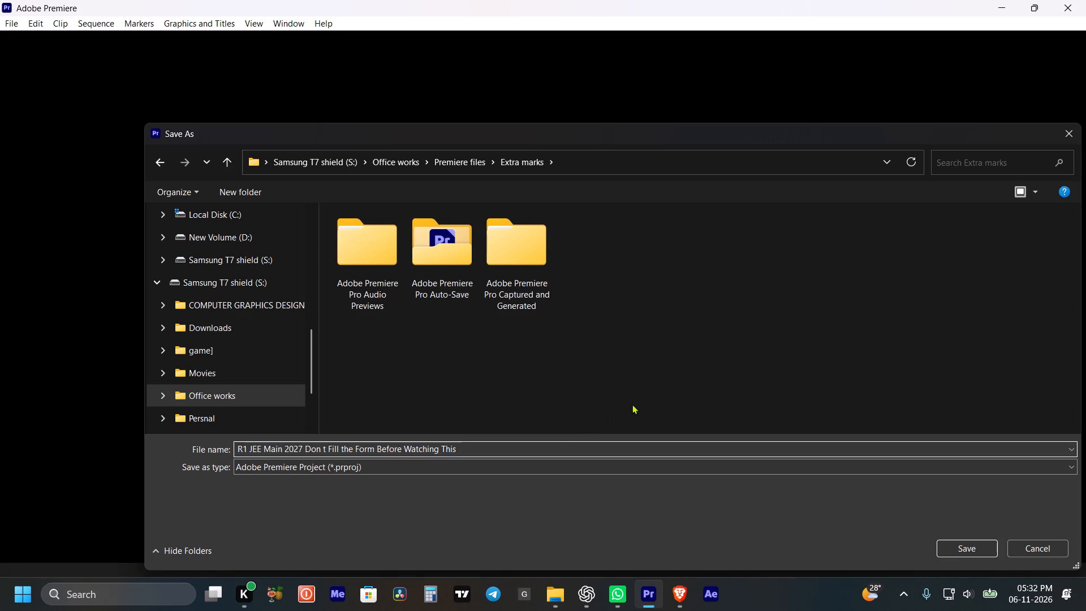
{"action": "left_click", "coordinate": [949, 550]}
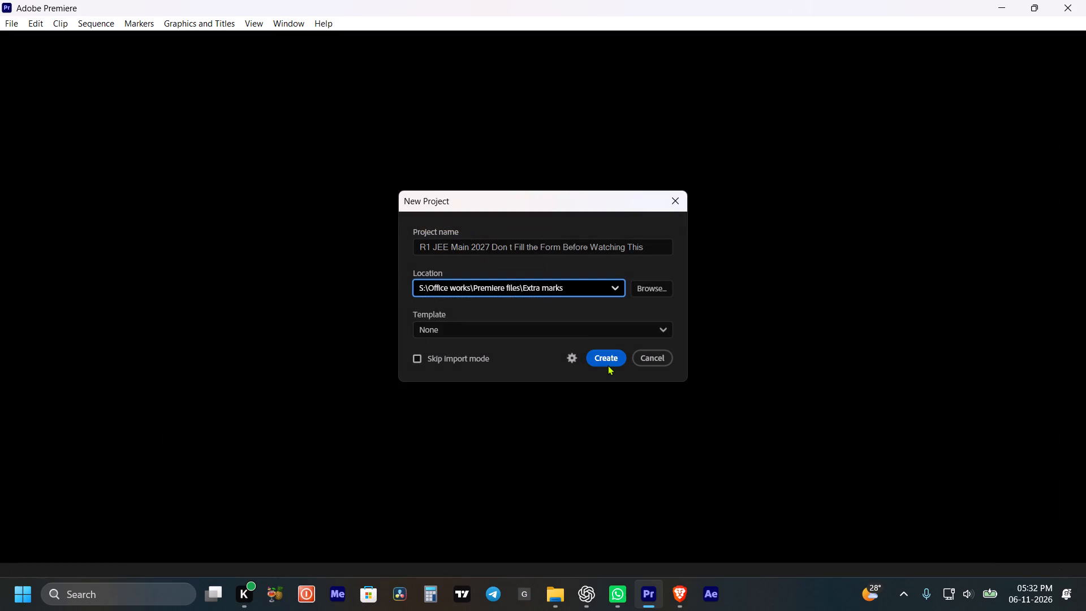
{"action": "left_click", "coordinate": [607, 365]}
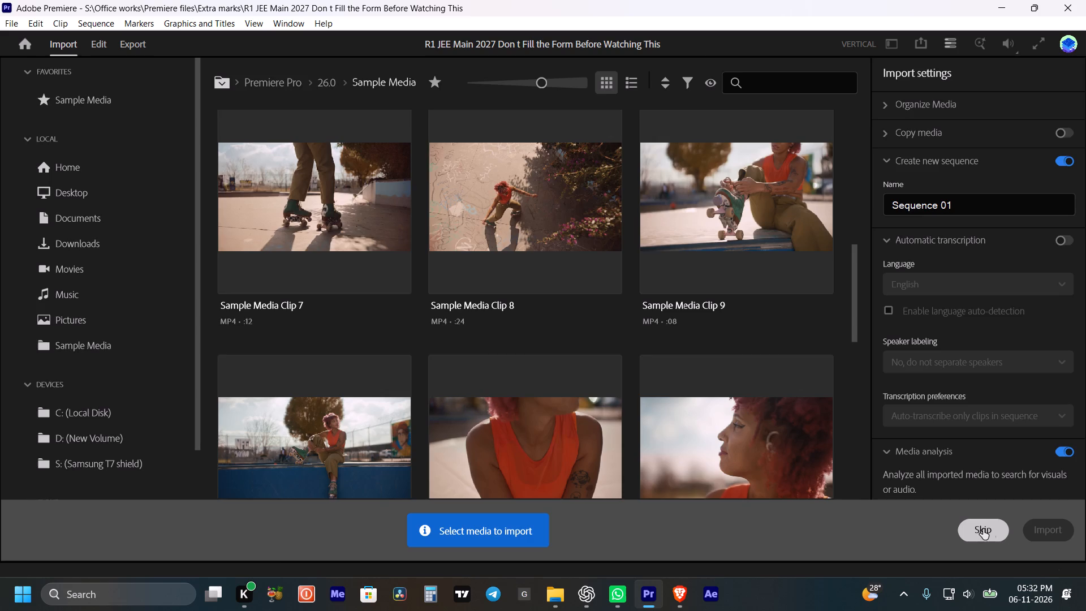
Skip importing media at project setup and go to the editing workspace.
{"action": "left_click", "coordinate": [983, 529]}
Switch to Brave and bring the downloaded 1080p JEE Main 2027 video from the recent downloads into the Premiere project.
{"action": "left_click", "coordinate": [674, 600]}
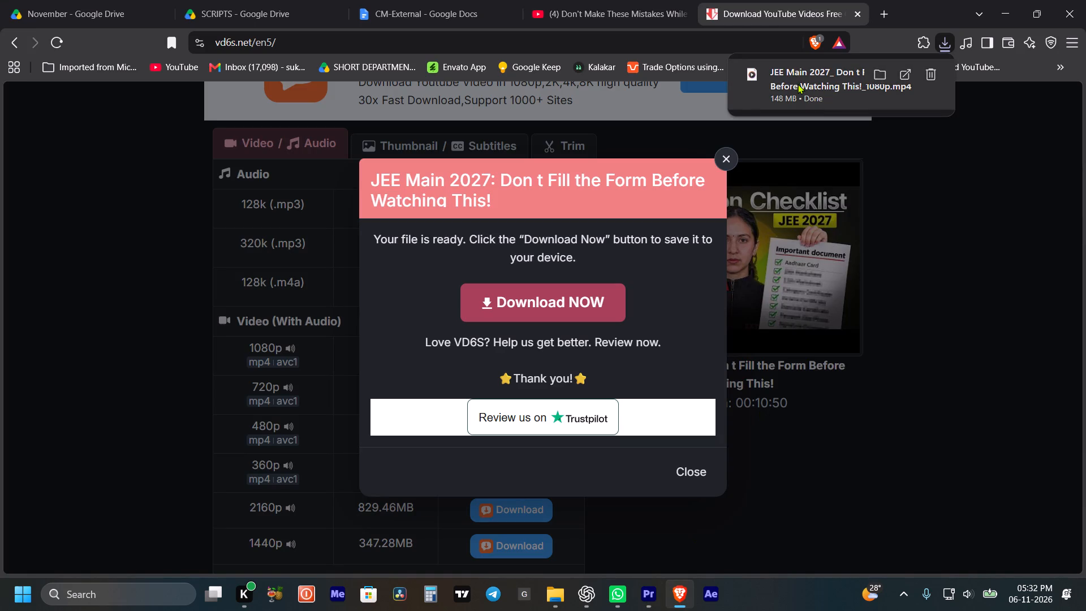
{"action": "left_click_drag", "start_coordinate": [784, 124], "coordinate": [923, 412]}
{"action": "left_click_drag", "start_coordinate": [924, 413], "coordinate": [900, 369]}
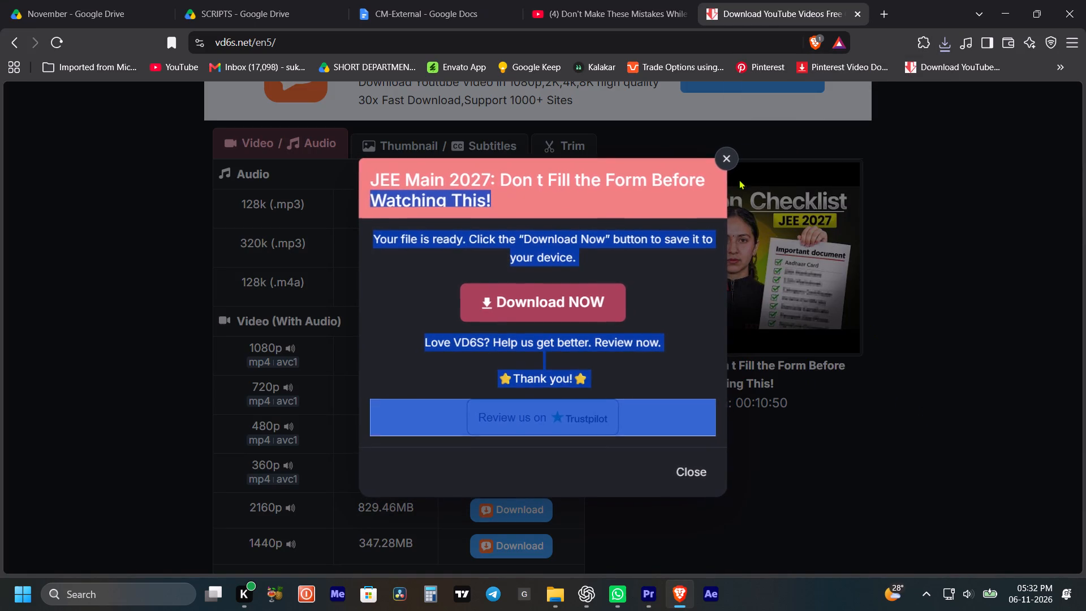
{"action": "left_click", "coordinate": [727, 158]}
{"action": "left_click", "coordinate": [943, 44]}
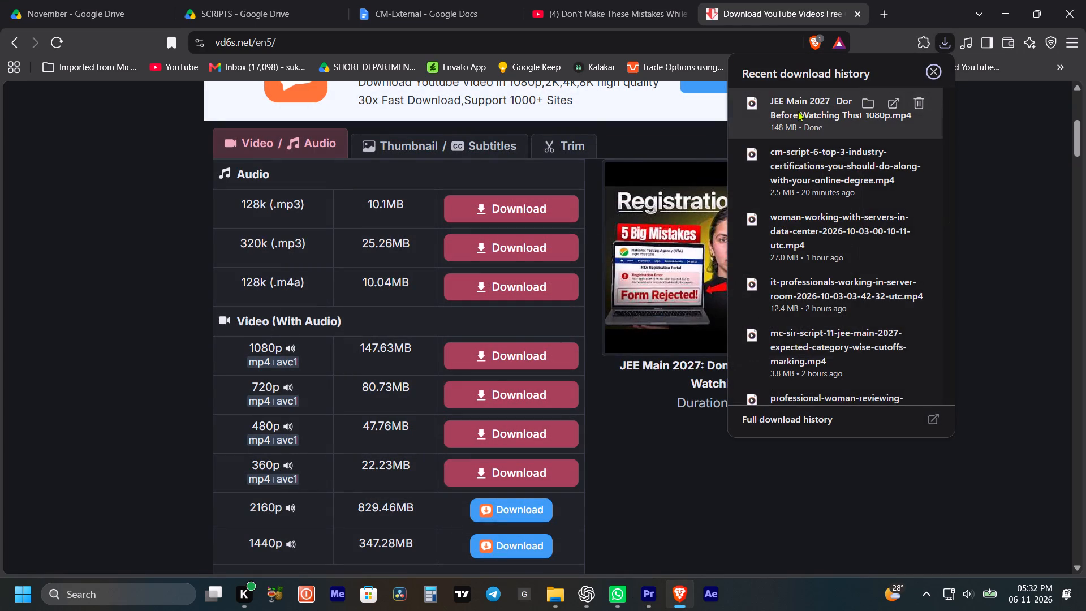
{"action": "left_click_drag", "start_coordinate": [798, 111], "coordinate": [490, 178]}
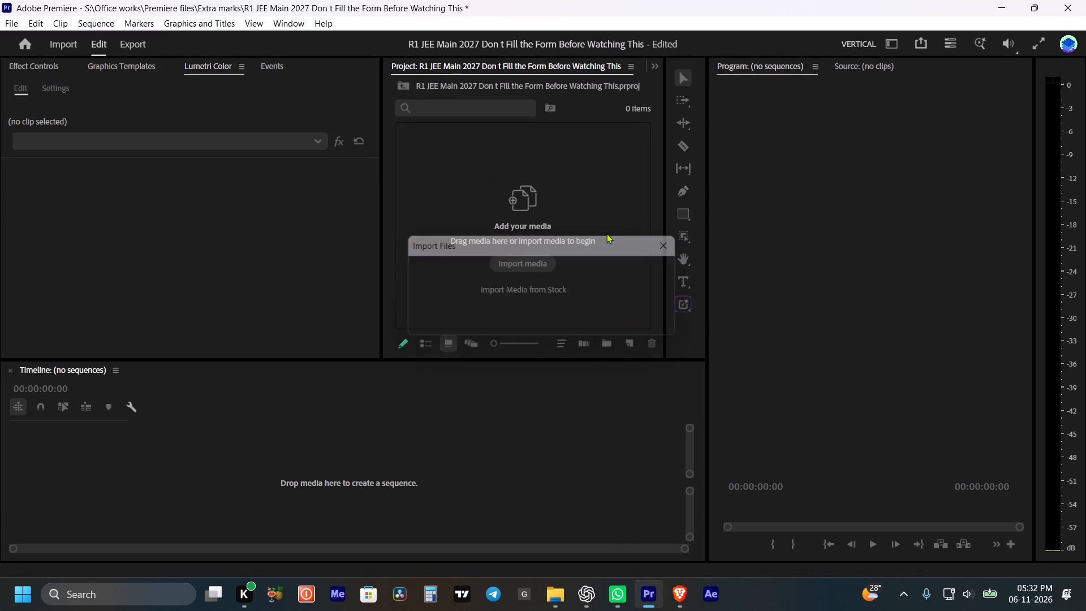
Create a sequence from the imported JEE Main 2027 video in the empty timeline and briefly play its opening.
{"action": "left_click_drag", "start_coordinate": [455, 141], "coordinate": [398, 446]}
{"action": "left_click", "coordinate": [574, 444]}
{"action": "key", "text": "backslash"}
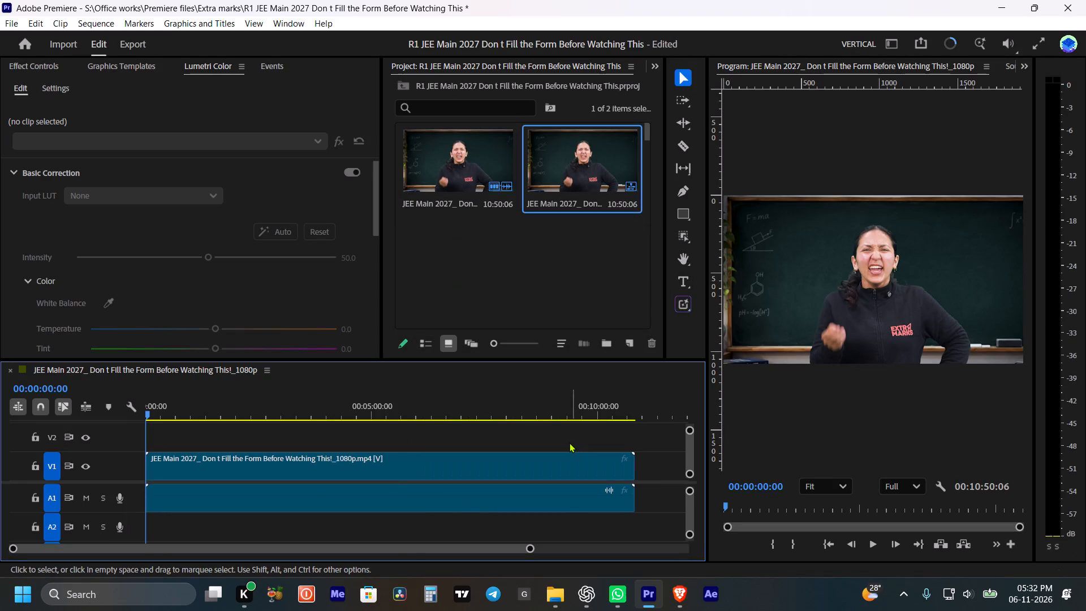
{"action": "key", "text": "space"}
{"action": "key", "text": "space"}
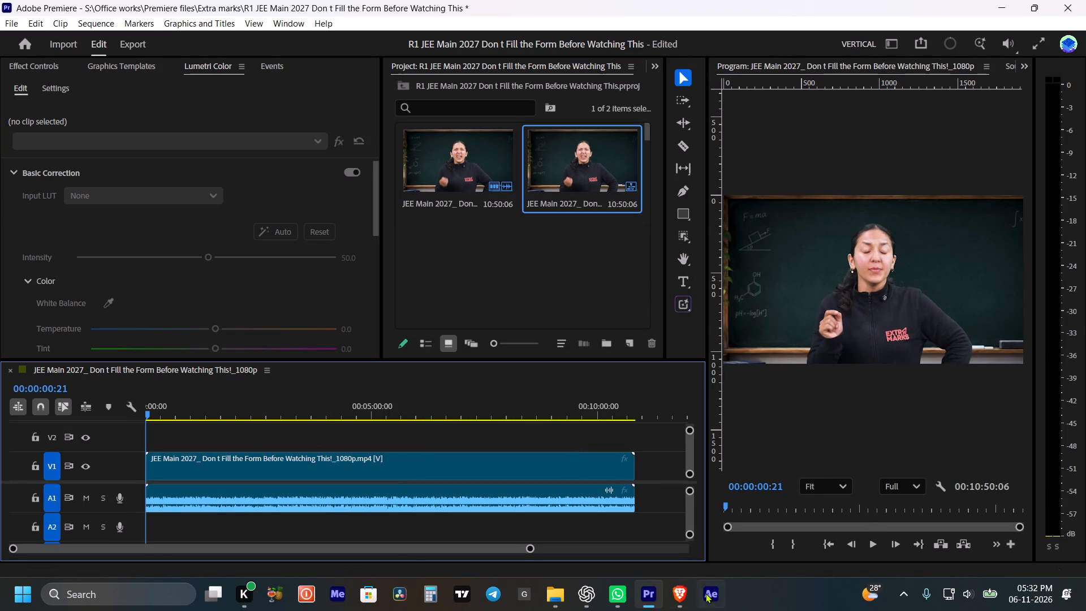
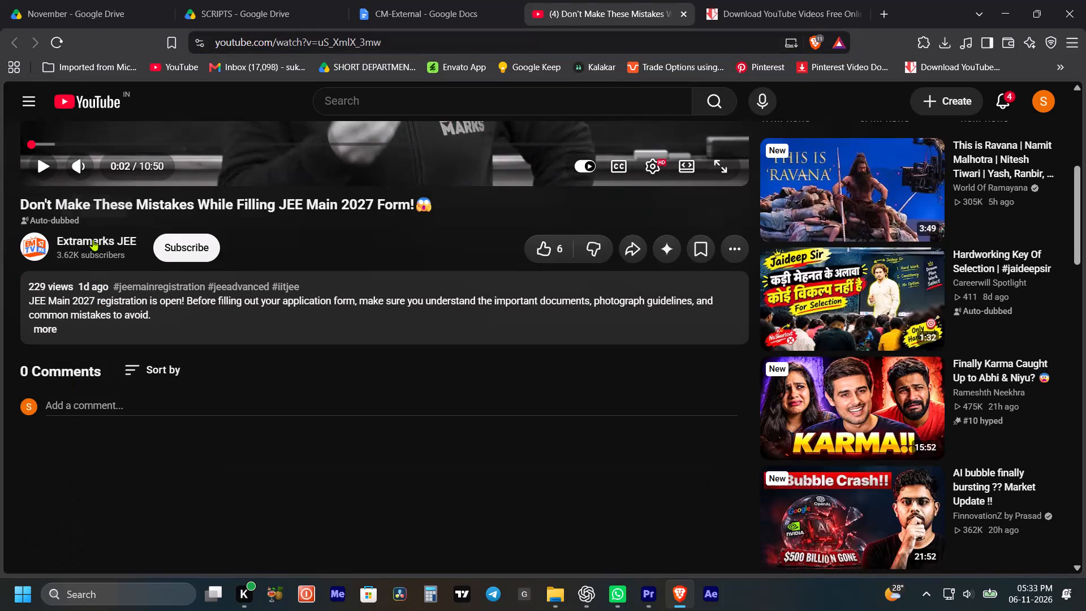
Open the Extramarks JEE channel and browse its long-form videos, first the latest and then sorted by popularity.
{"action": "left_click", "coordinate": [93, 239]}
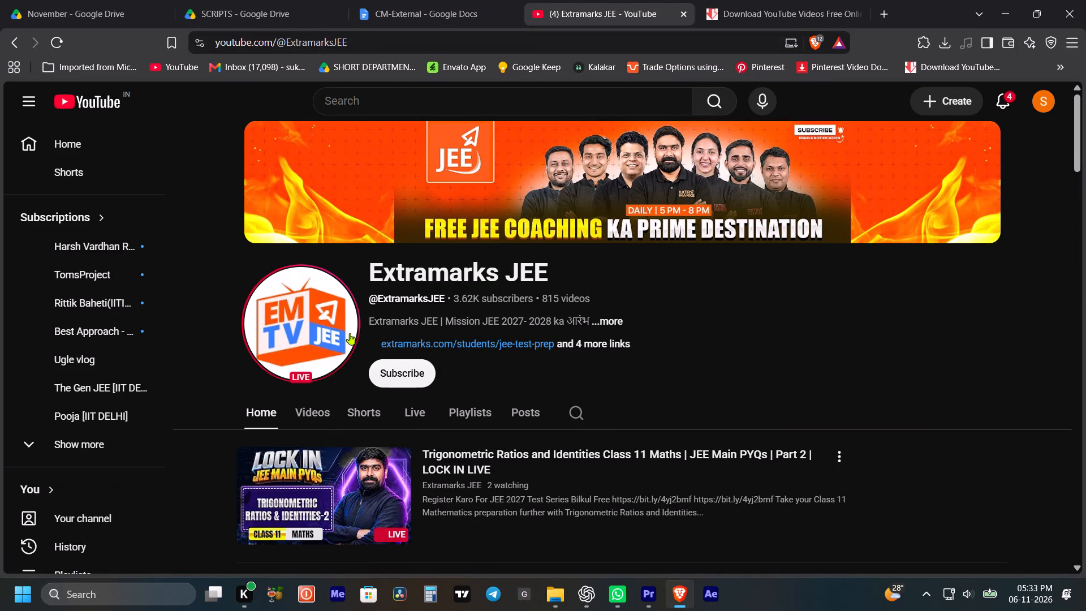
{"action": "left_click", "coordinate": [327, 402]}
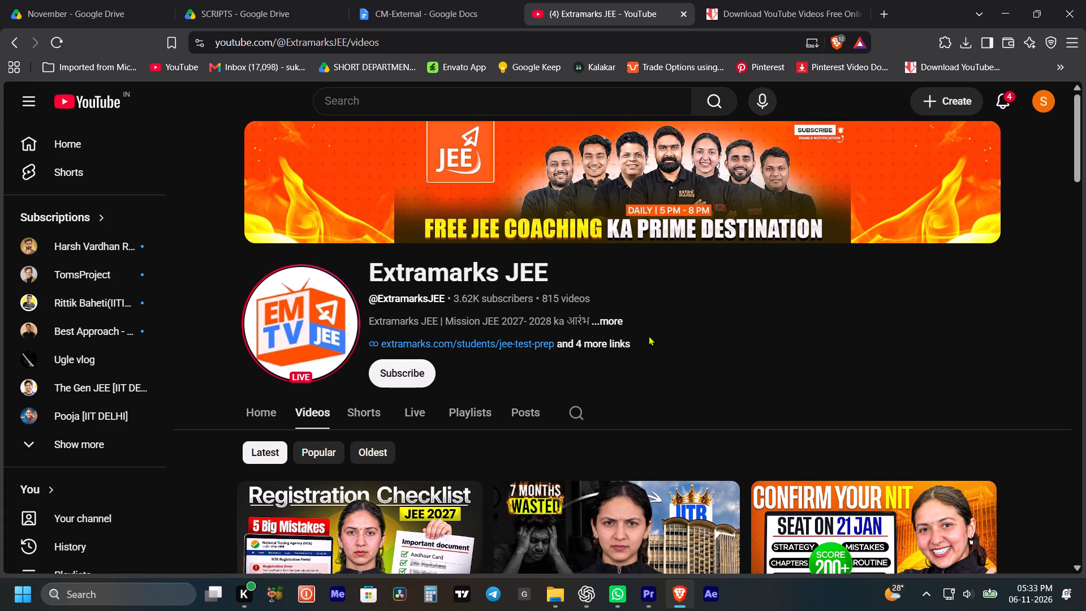
{"action": "scroll", "coordinate": [588, 414], "scroll_direction": "down", "scroll_amount": 5}
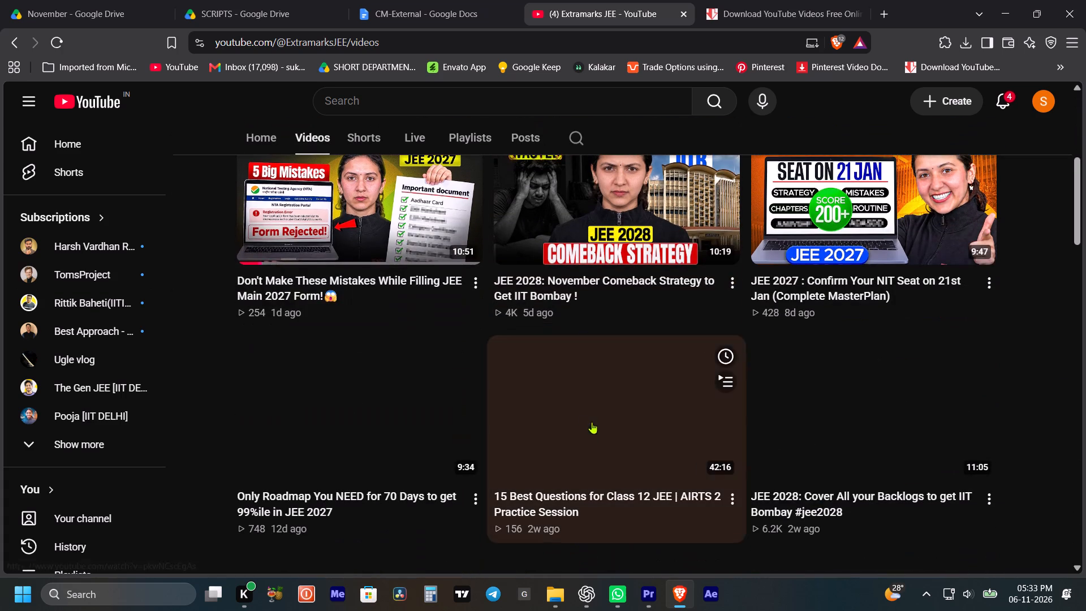
{"action": "scroll", "coordinate": [587, 436], "scroll_direction": "up", "scroll_amount": 5}
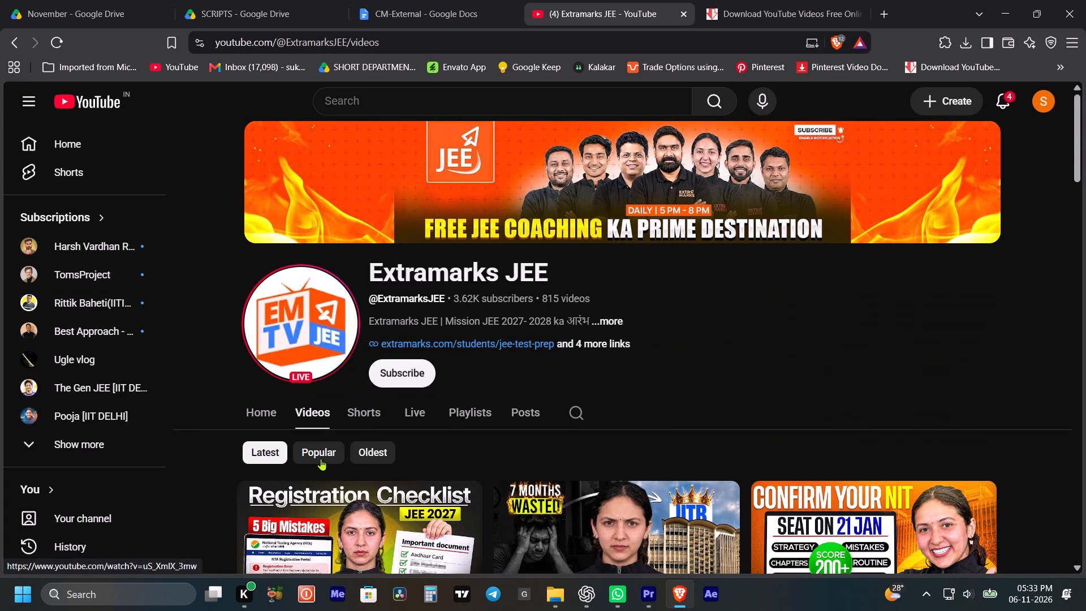
{"action": "left_click", "coordinate": [318, 456]}
{"action": "scroll", "coordinate": [670, 384], "scroll_direction": "down", "scroll_amount": 3}
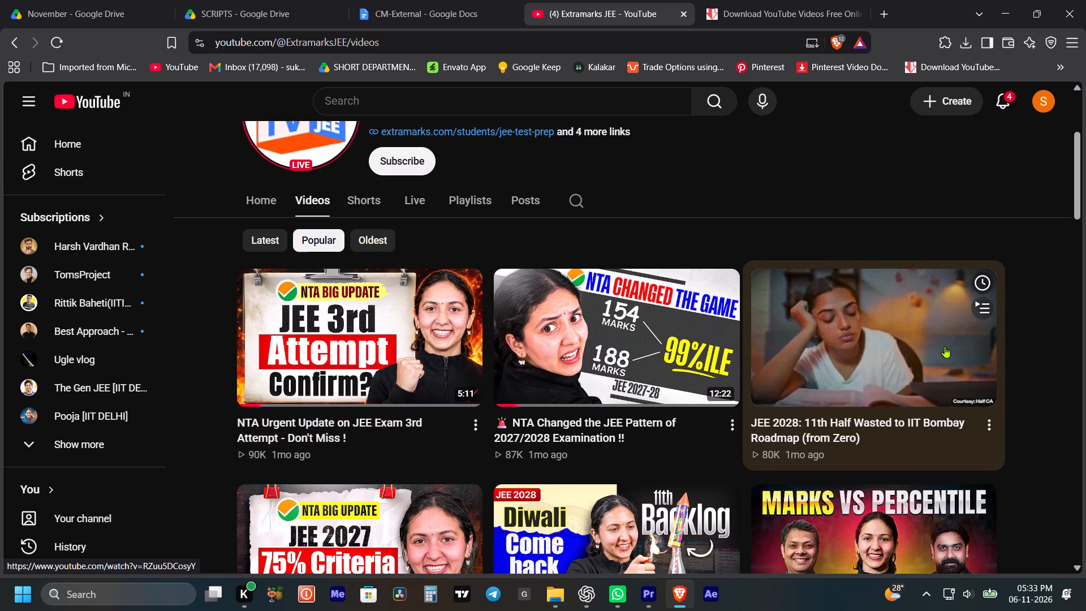
{"action": "scroll", "coordinate": [945, 346], "scroll_direction": "down", "scroll_amount": 2}
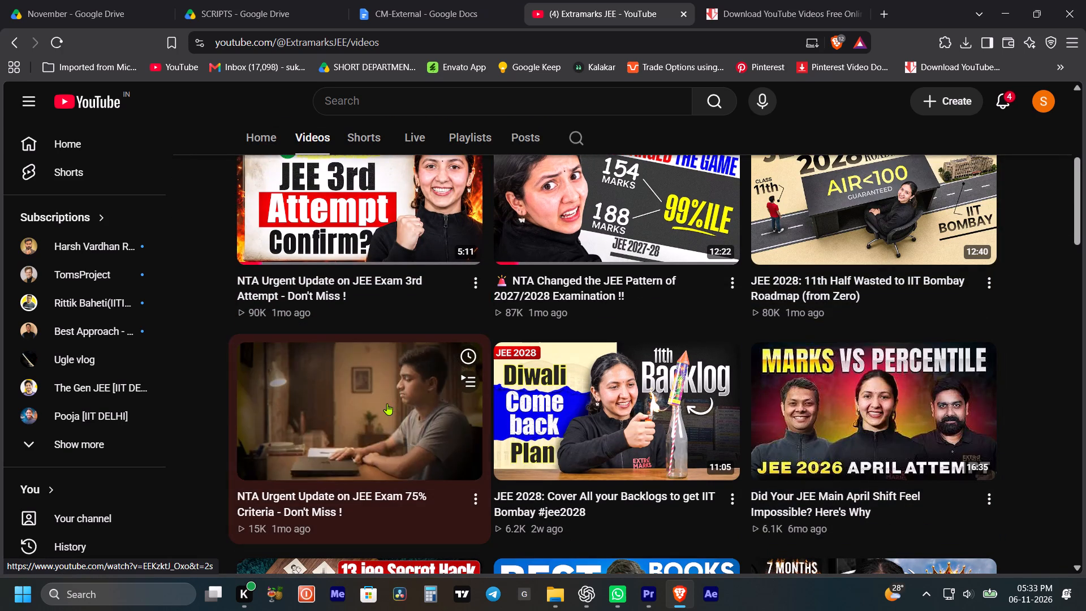
{"action": "scroll", "coordinate": [385, 403], "scroll_direction": "up", "scroll_amount": 2}
{"action": "scroll", "coordinate": [385, 403], "scroll_direction": "down", "scroll_amount": 3}
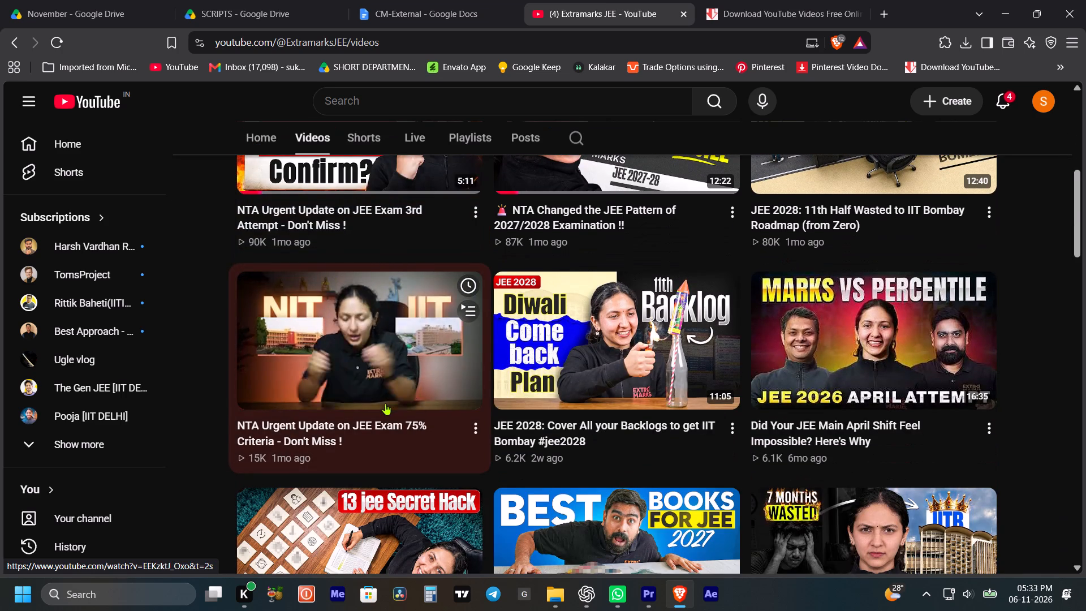
{"action": "scroll", "coordinate": [385, 399], "scroll_direction": "up", "scroll_amount": 4}
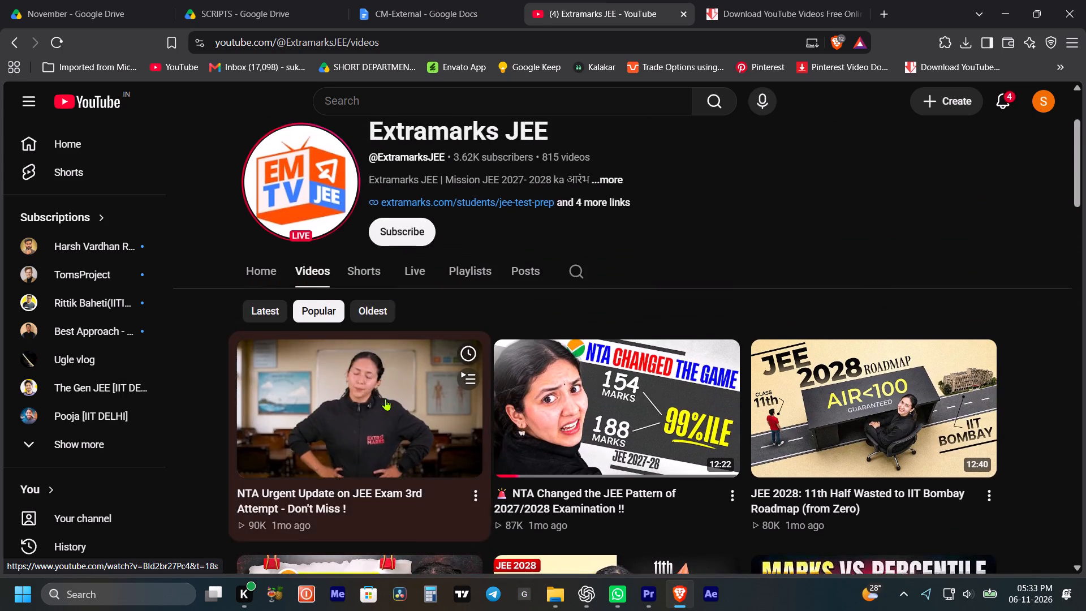
{"action": "scroll", "coordinate": [385, 399], "scroll_direction": "up", "scroll_amount": 3}
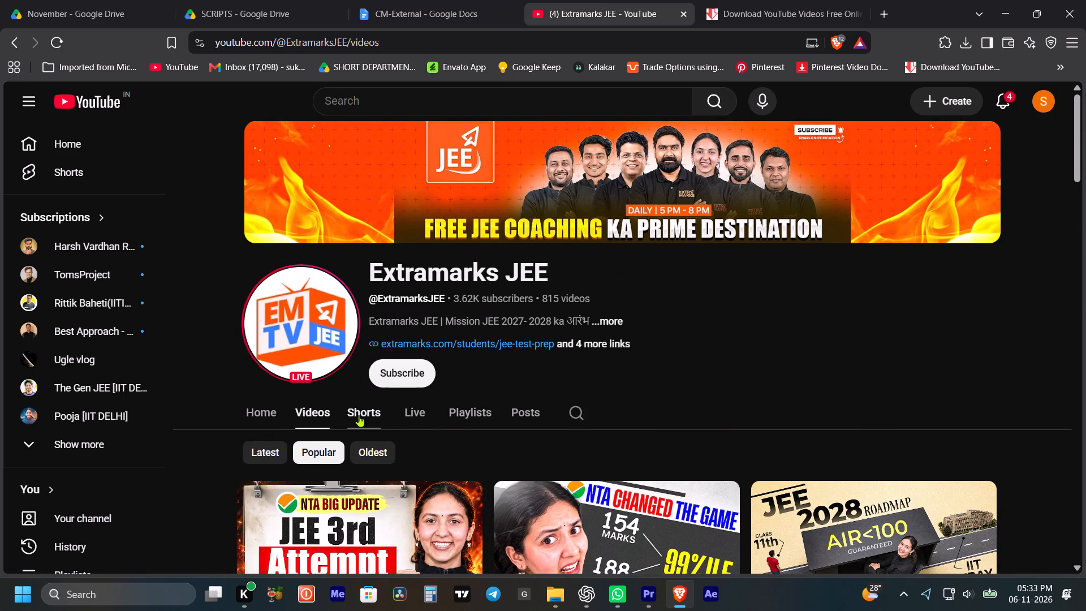
Browse the channel's latest Shorts to examine their layouts, titles and caption styles.
{"action": "left_click", "coordinate": [359, 415]}
{"action": "scroll", "coordinate": [490, 389], "scroll_direction": "down", "scroll_amount": 7}
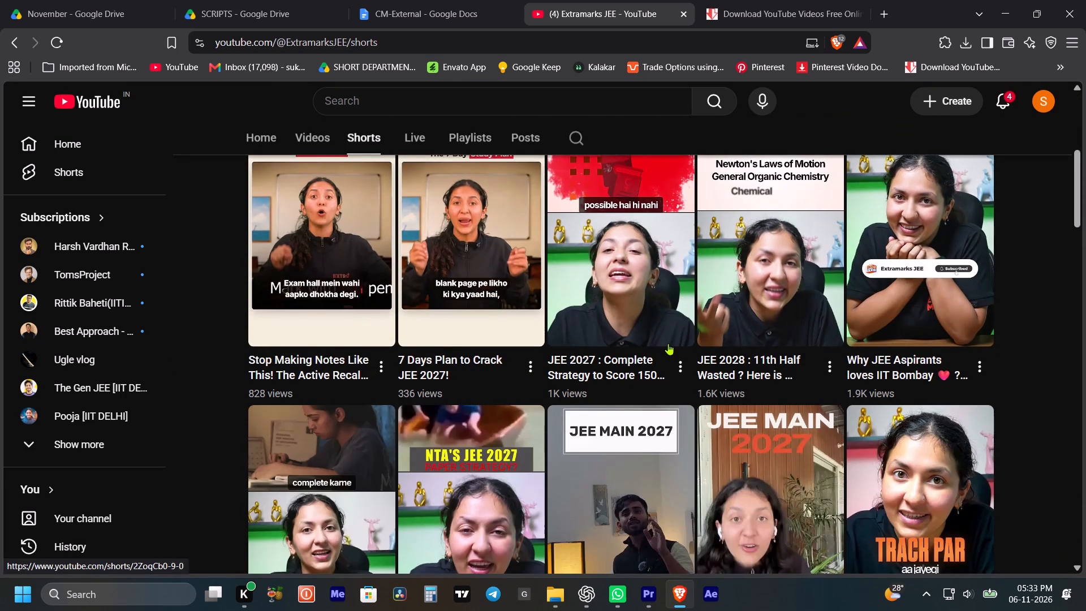
{"action": "scroll", "coordinate": [580, 349], "scroll_direction": "up", "scroll_amount": 2}
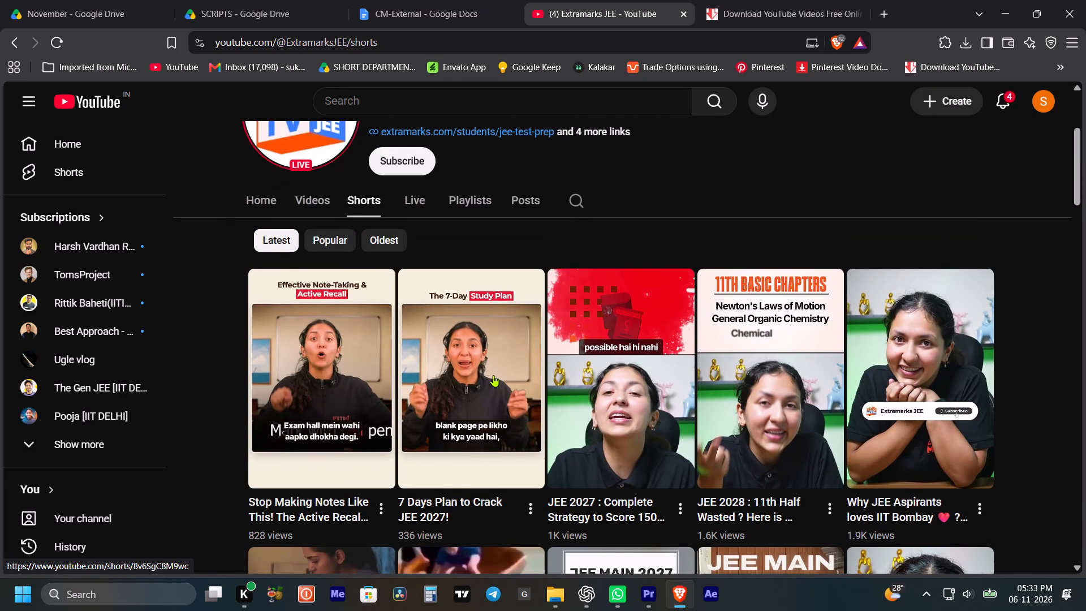
{"action": "scroll", "coordinate": [493, 375], "scroll_direction": "down", "scroll_amount": 1}
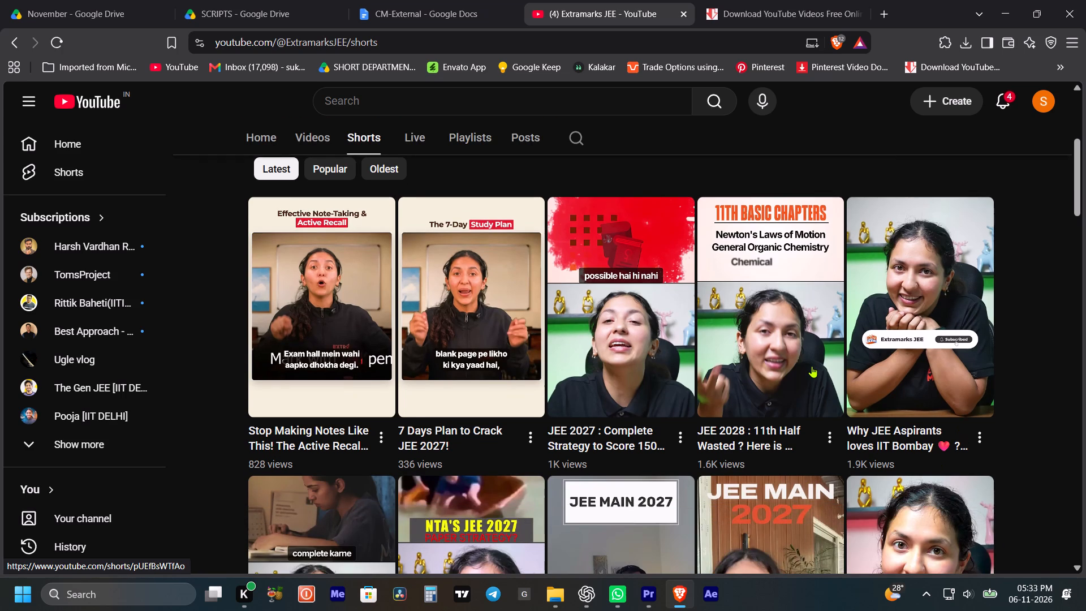
{"action": "scroll", "coordinate": [812, 366], "scroll_direction": "down", "scroll_amount": 3}
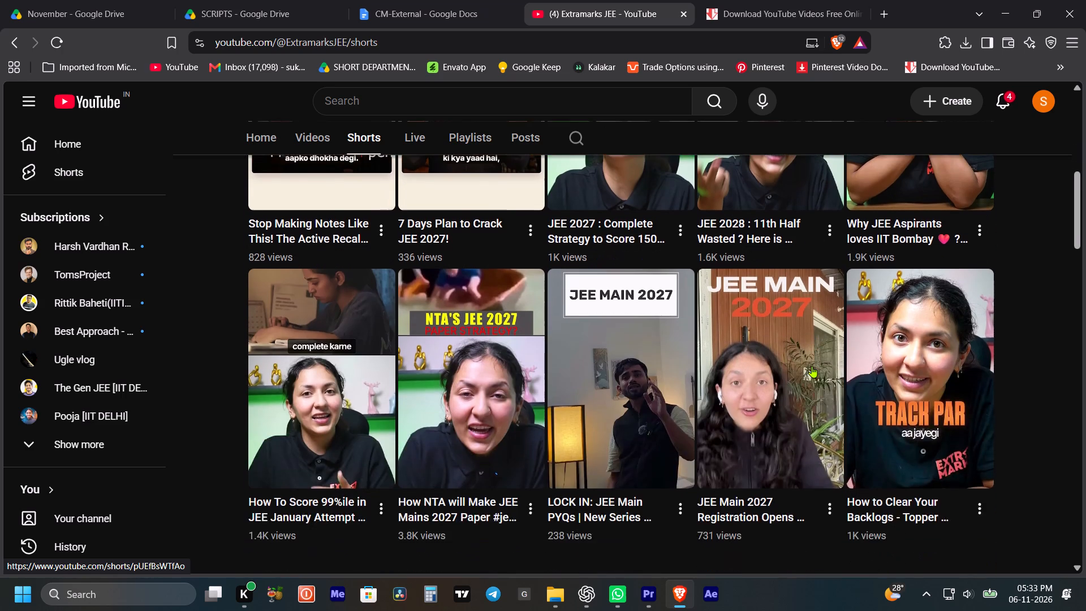
{"action": "scroll", "coordinate": [812, 366], "scroll_direction": "up", "scroll_amount": 2}
{"action": "scroll", "coordinate": [421, 344], "scroll_direction": "down", "scroll_amount": 2}
{"action": "scroll", "coordinate": [489, 380], "scroll_direction": "up", "scroll_amount": 1}
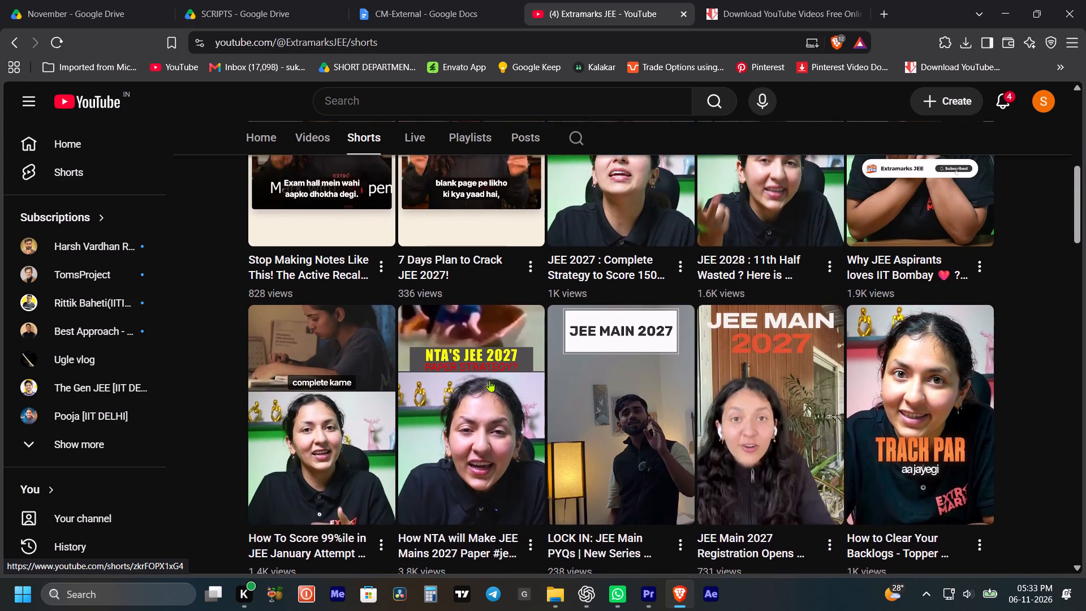
{"action": "scroll", "coordinate": [489, 380], "scroll_direction": "down", "scroll_amount": 1}
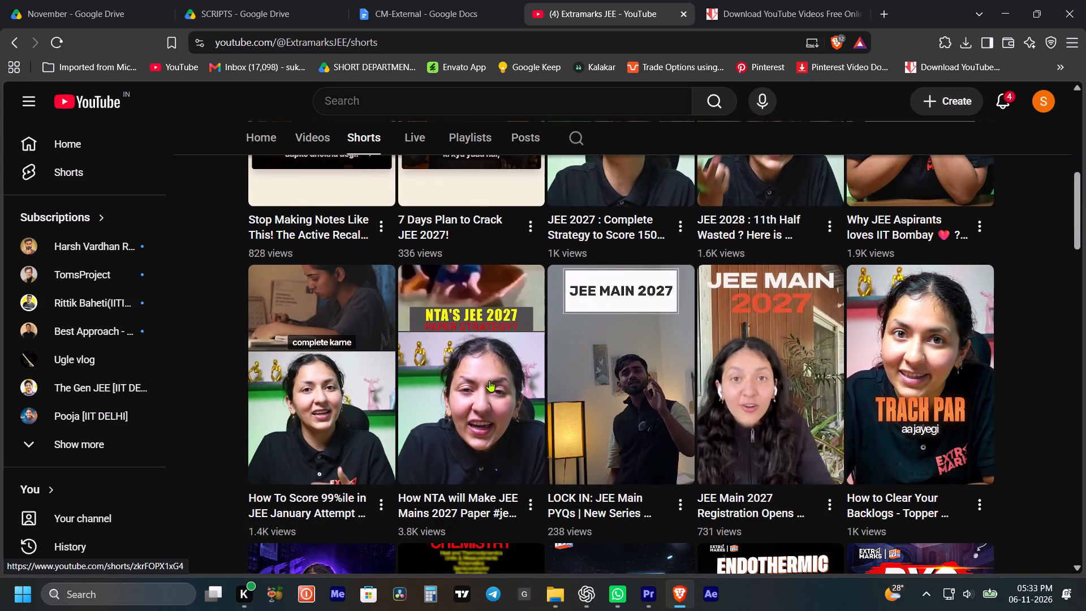
{"action": "scroll", "coordinate": [489, 380], "scroll_direction": "up", "scroll_amount": 4}
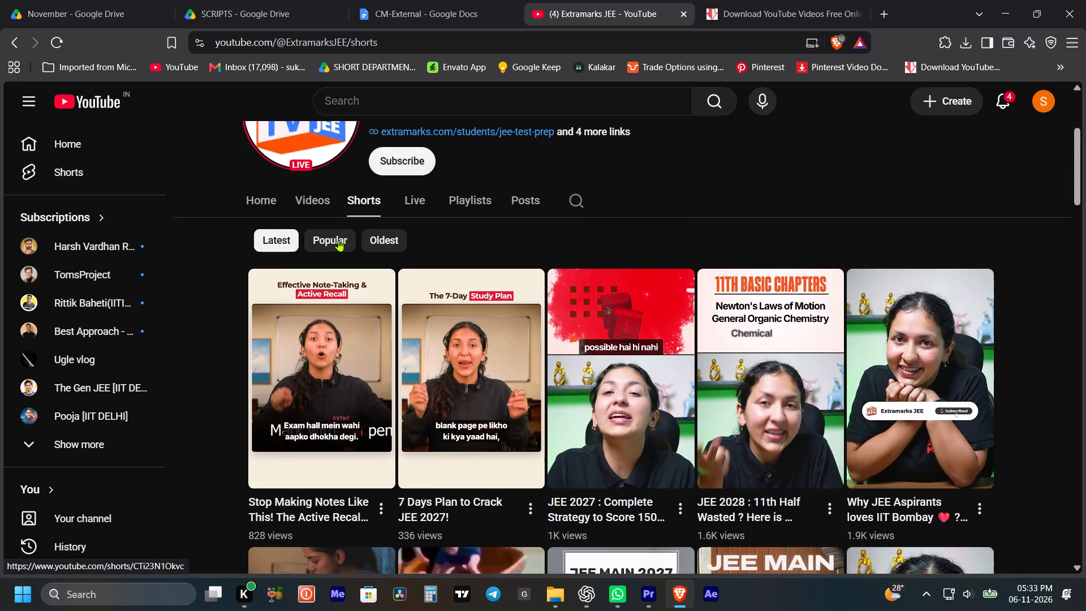
Sort the channel's Shorts by popularity and look through the most-viewed ones.
{"action": "left_click", "coordinate": [338, 240]}
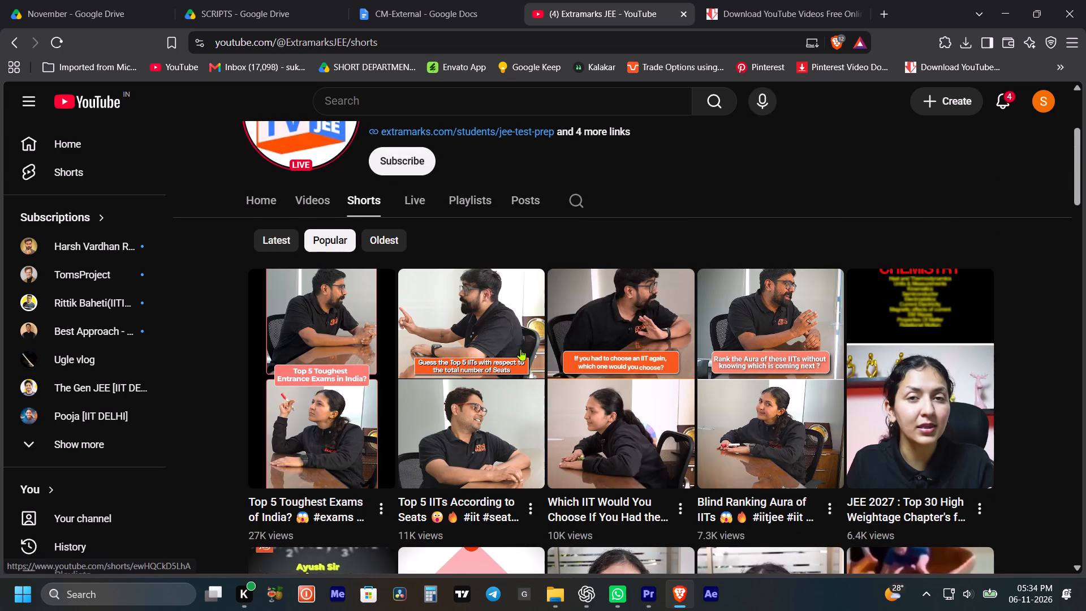
{"action": "scroll", "coordinate": [520, 349], "scroll_direction": "down", "scroll_amount": 3}
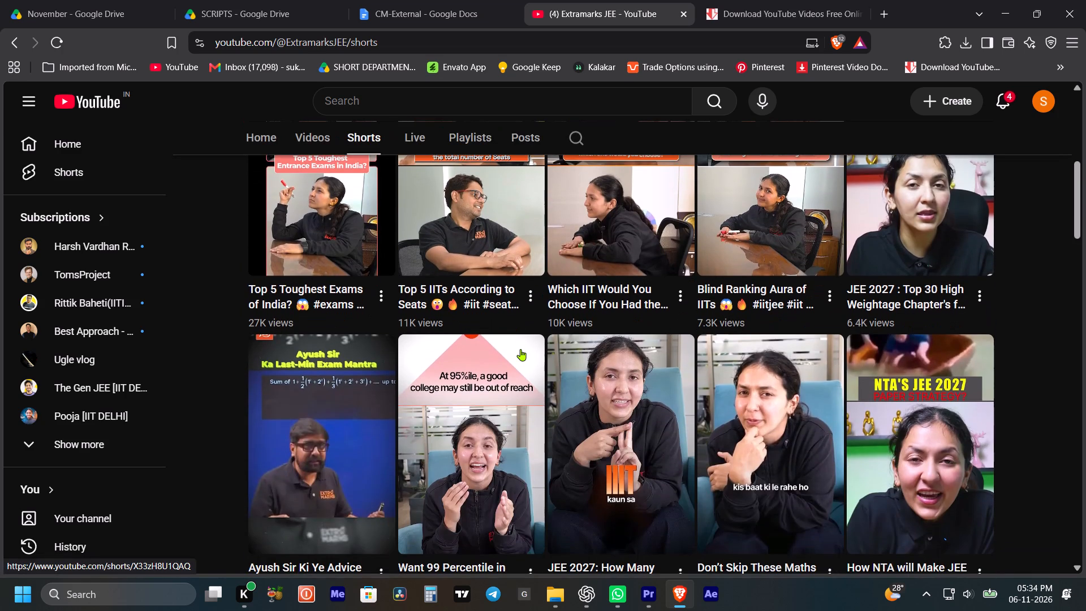
{"action": "scroll", "coordinate": [520, 349], "scroll_direction": "down", "scroll_amount": 1}
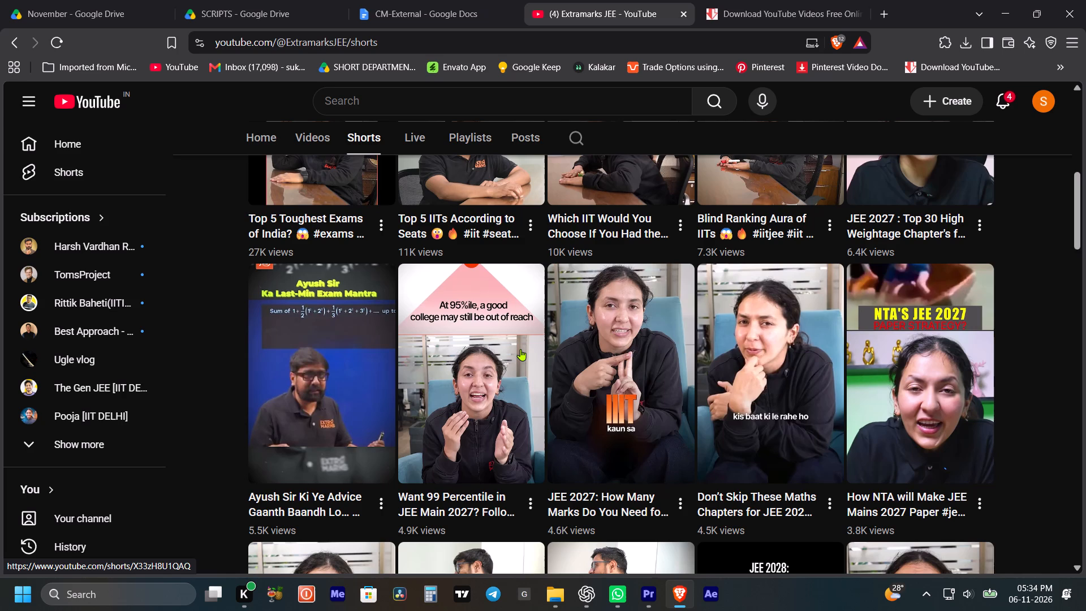
{"action": "scroll", "coordinate": [520, 349], "scroll_direction": "down", "scroll_amount": 2}
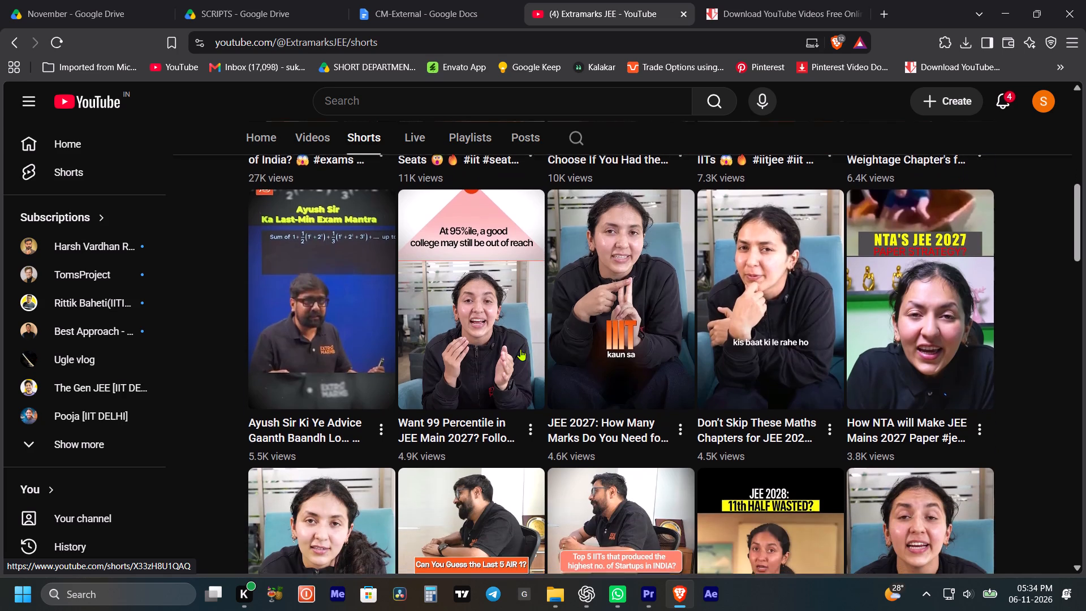
{"action": "scroll", "coordinate": [520, 349], "scroll_direction": "down", "scroll_amount": 2}
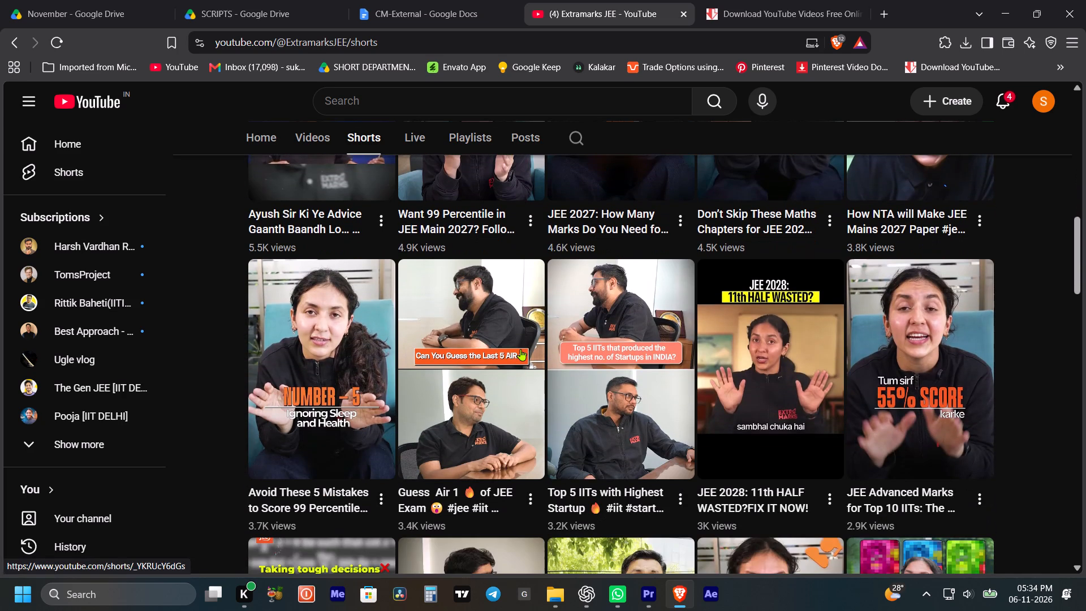
{"action": "scroll", "coordinate": [522, 349], "scroll_direction": "up", "scroll_amount": 12}
{"action": "scroll", "coordinate": [527, 356], "scroll_direction": "down", "scroll_amount": 9}
{"action": "scroll", "coordinate": [527, 356], "scroll_direction": "up", "scroll_amount": 9}
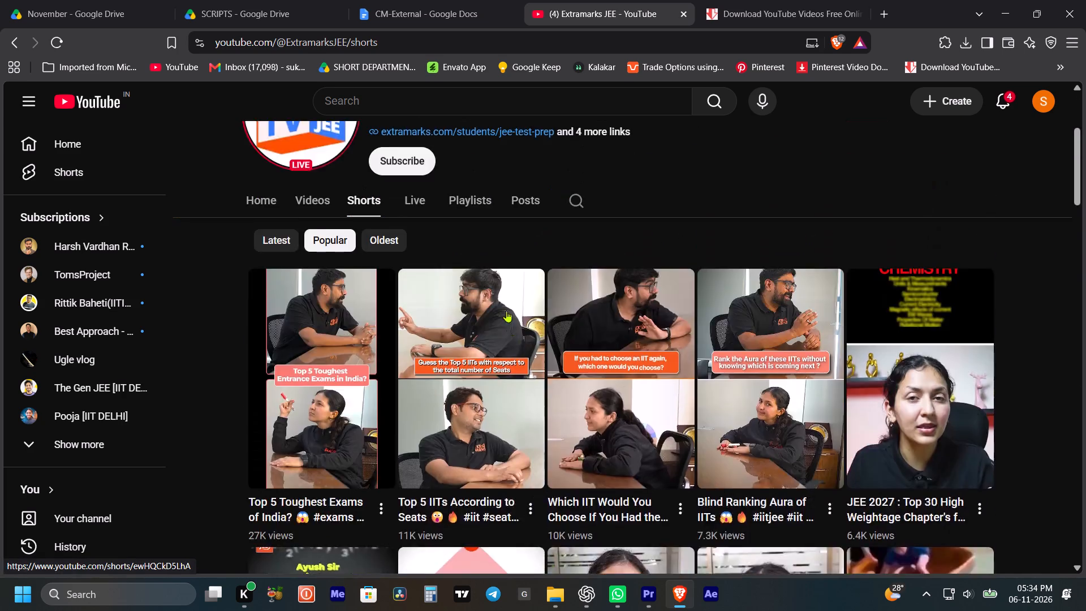
Return to the latest Shorts, open "You are Only Biggest Enemy - Stop ...", reload it, and watch its opening before pausing.
{"action": "scroll", "coordinate": [506, 311], "scroll_direction": "up", "scroll_amount": 2}
{"action": "left_click", "coordinate": [295, 450]}
{"action": "scroll", "coordinate": [656, 407], "scroll_direction": "down", "scroll_amount": 12}
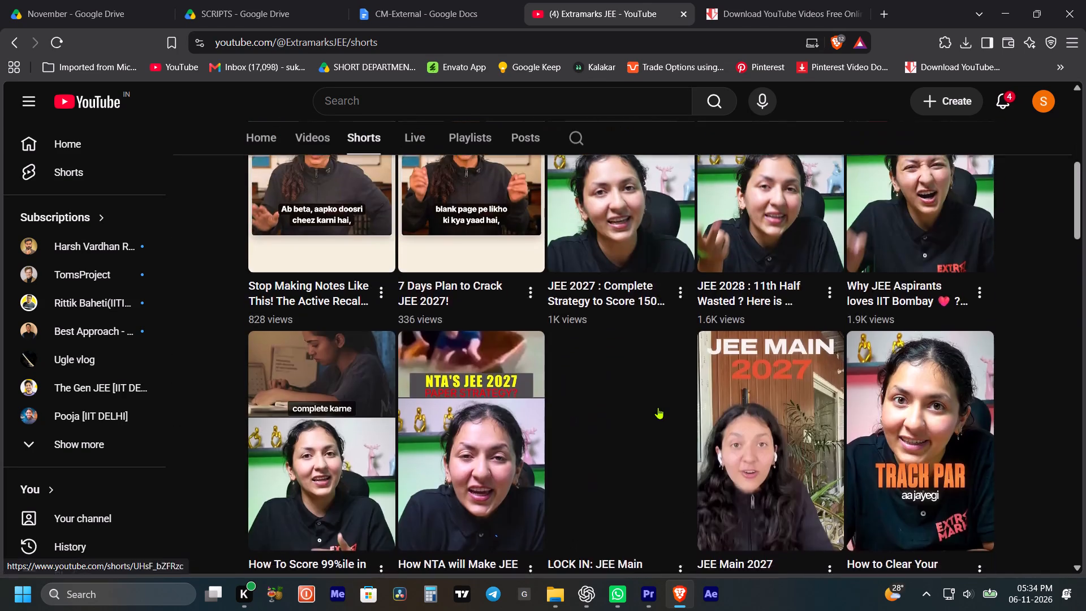
{"action": "scroll", "coordinate": [658, 407], "scroll_direction": "down", "scroll_amount": 6}
{"action": "scroll", "coordinate": [658, 407], "scroll_direction": "up", "scroll_amount": 3}
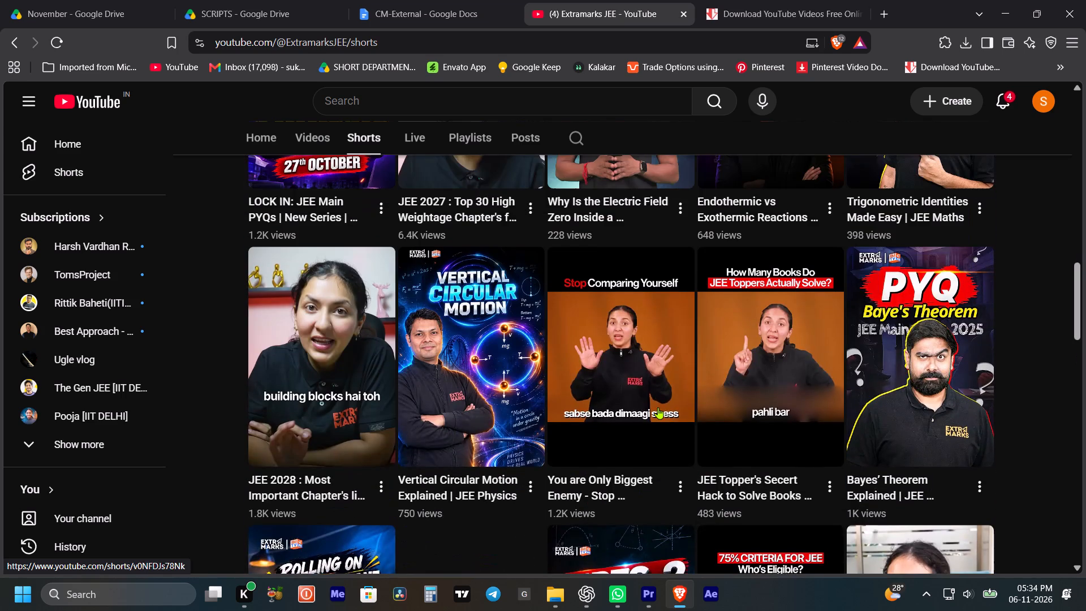
{"action": "left_click", "coordinate": [632, 365]}
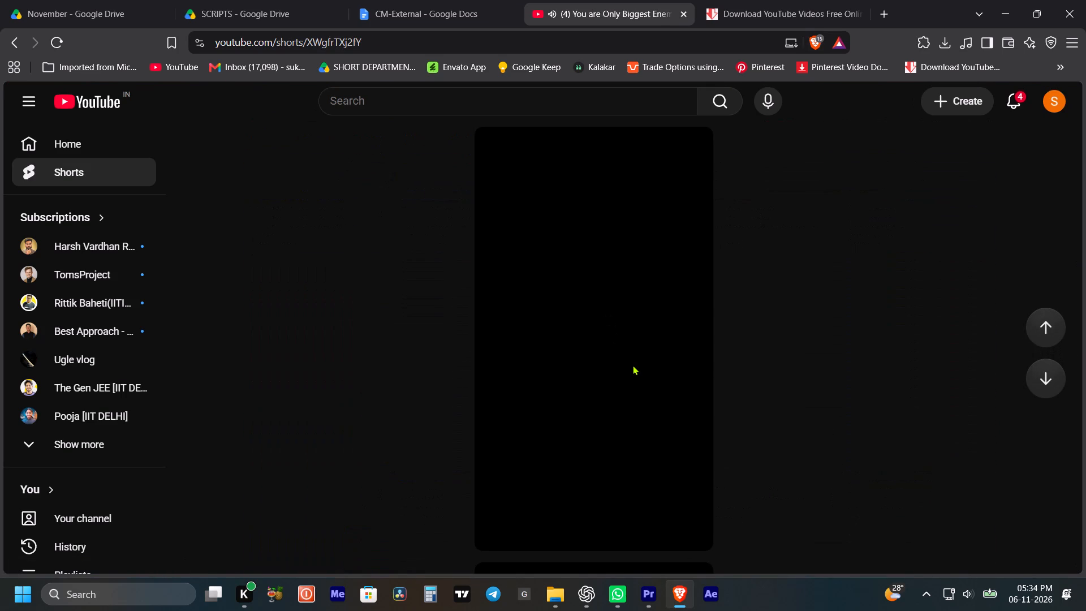
{"action": "left_click", "coordinate": [59, 40]}
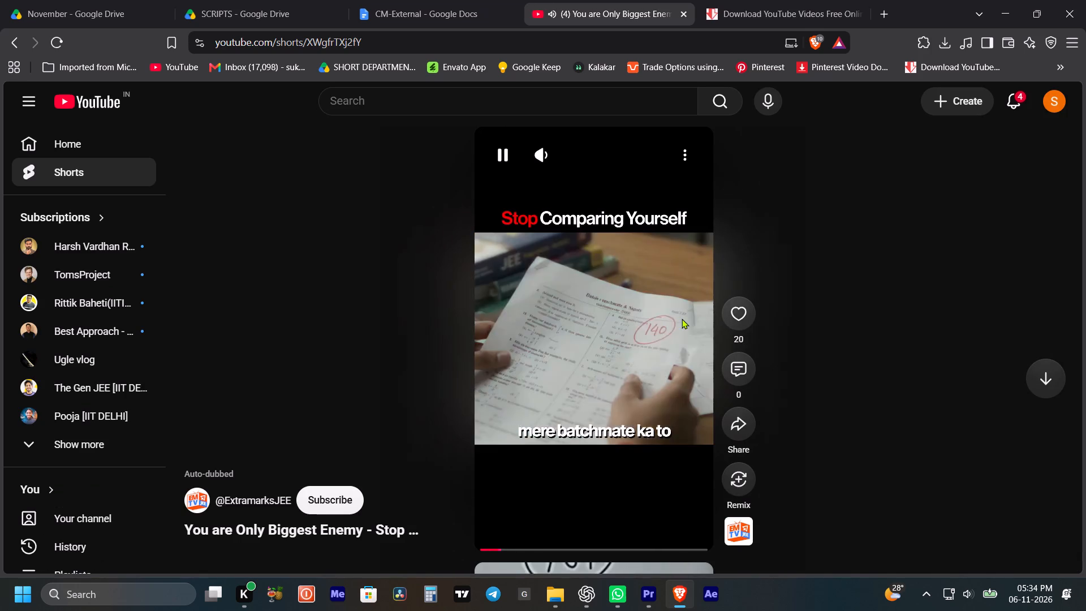
{"action": "left_click", "coordinate": [608, 316]}
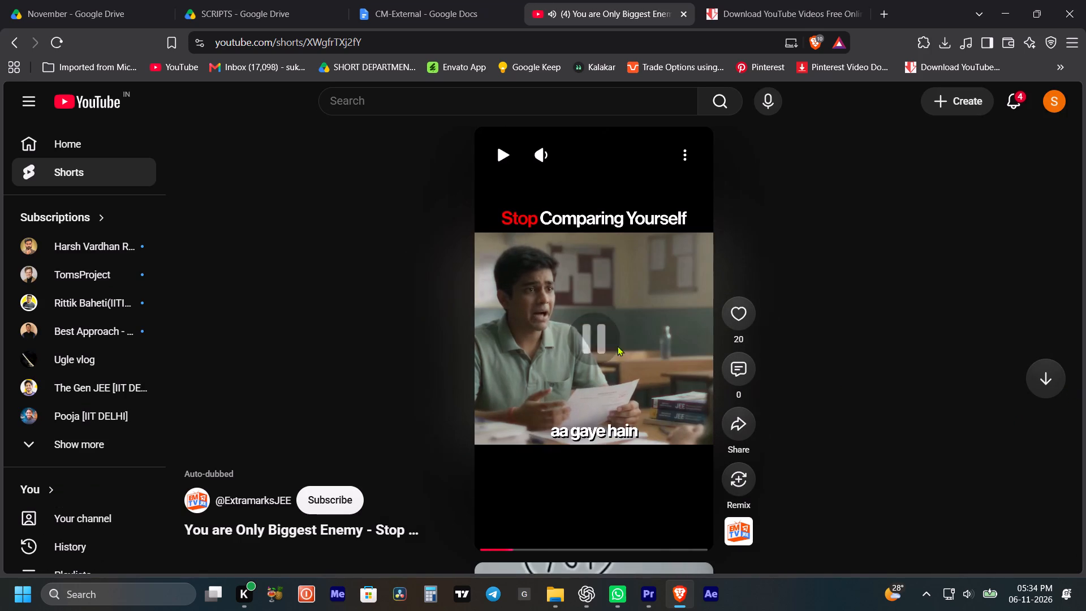
Switch to Premiere and return to the JEE Main 2027 sequence.
{"action": "left_click", "coordinate": [650, 599]}
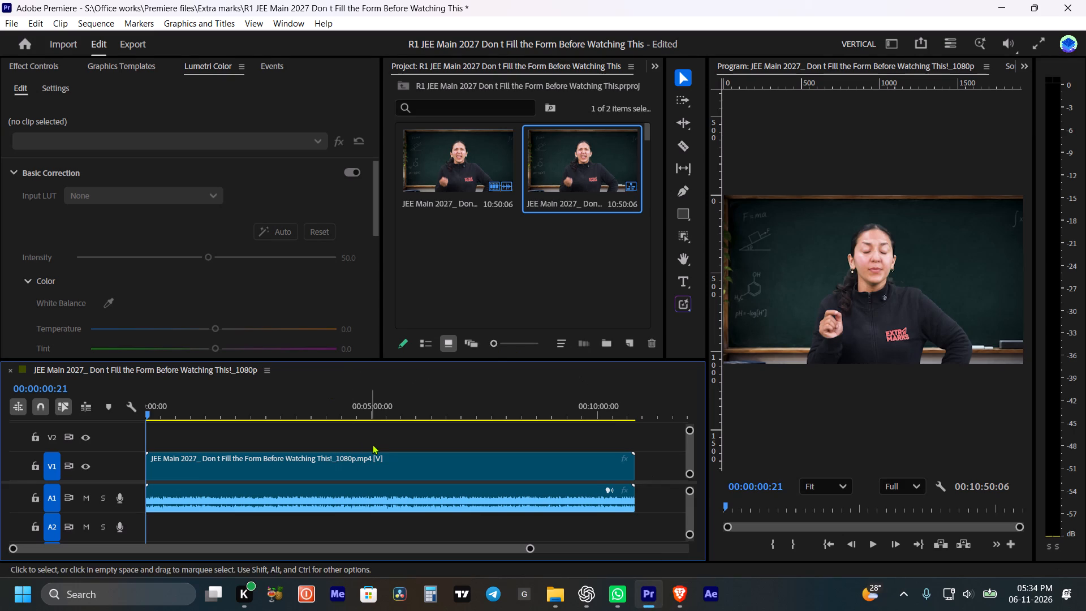
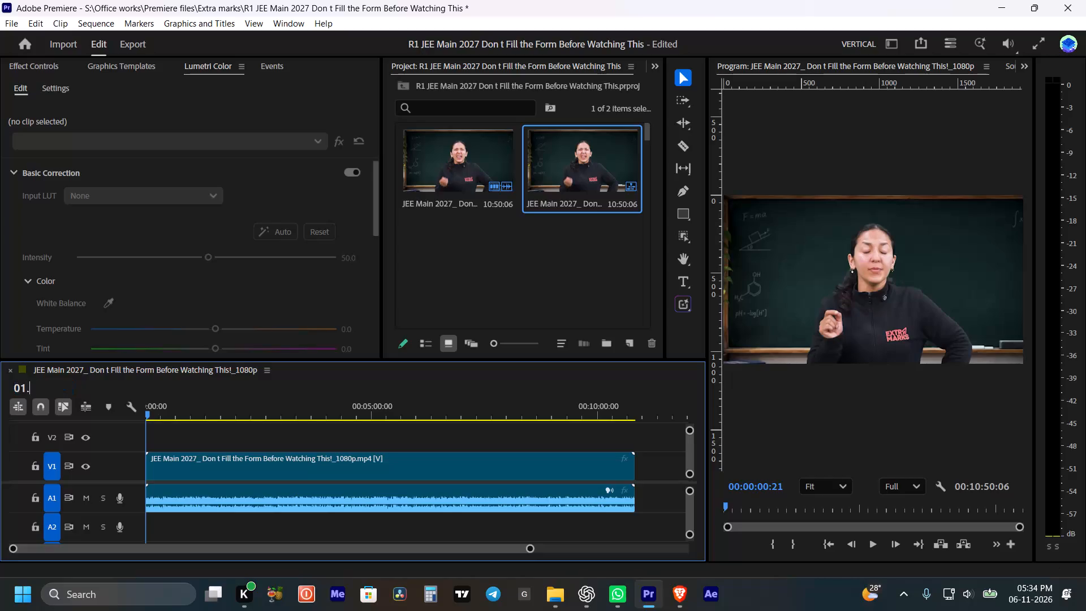
Split the JEE Main 2027 video and its linked audio at 00:01:58:06, just before the next spoken phrase starts.
{"action": "key", "text": "period"}
{"action": "key", "text": "Return"}
{"action": "scroll", "coordinate": [188, 457], "scroll_direction": "up", "scroll_amount": 8, "text": "alt"}
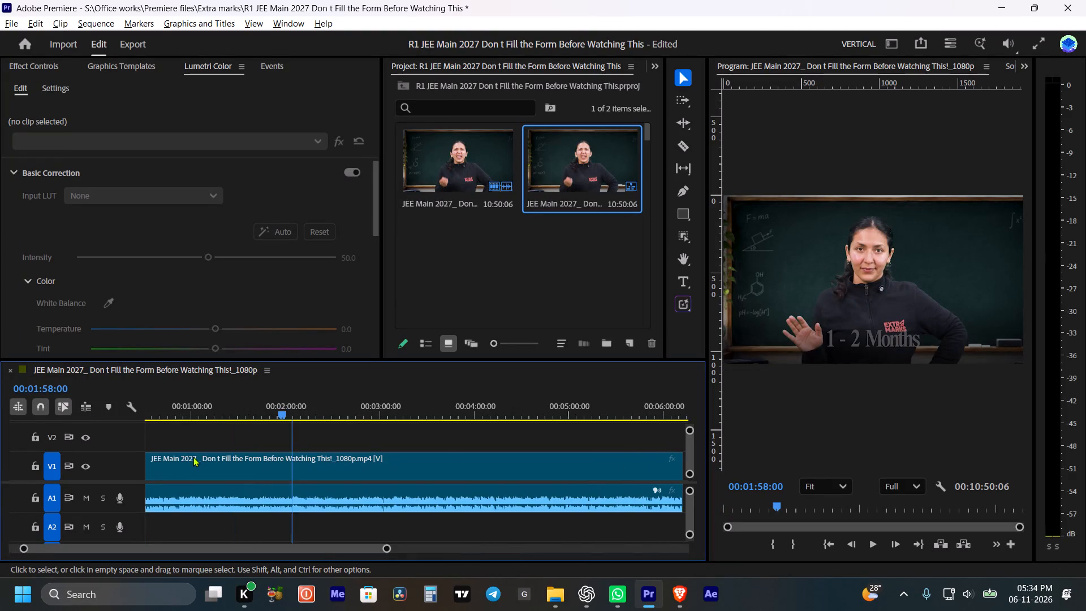
{"action": "scroll", "coordinate": [193, 457], "scroll_direction": "up", "scroll_amount": 20, "text": "alt"}
{"action": "scroll", "coordinate": [193, 457], "scroll_direction": "up", "scroll_amount": 12, "text": "alt"}
{"action": "scroll", "coordinate": [527, 455], "scroll_direction": "down", "scroll_amount": 12}
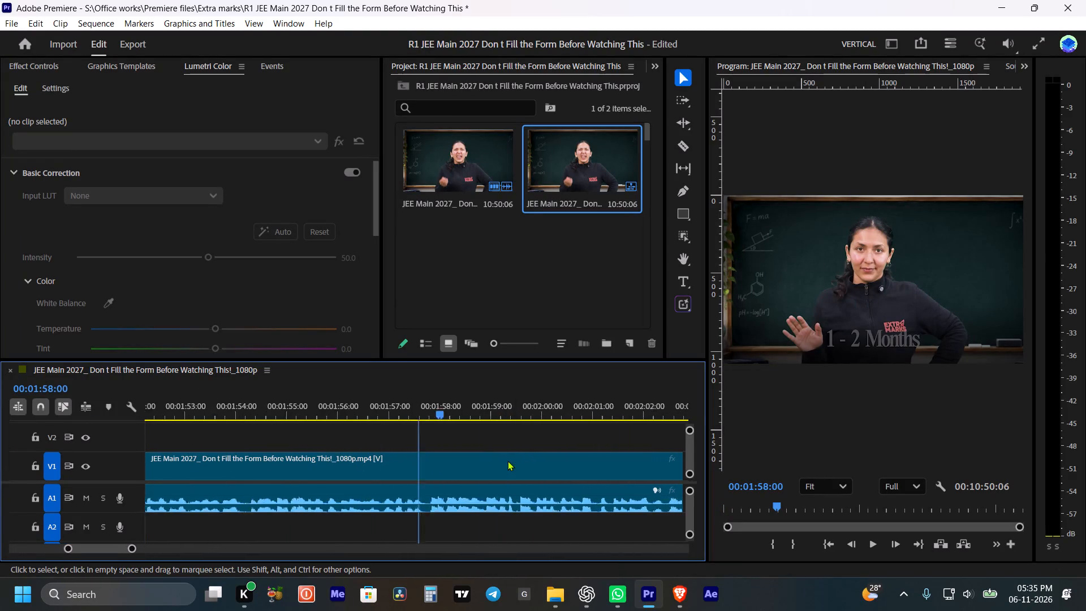
{"action": "scroll", "coordinate": [507, 461], "scroll_direction": "down", "scroll_amount": 1}
{"action": "scroll", "coordinate": [437, 471], "scroll_direction": "up", "scroll_amount": 4, "text": "alt"}
{"action": "left_click_drag", "start_coordinate": [312, 410], "coordinate": [304, 411]}
{"action": "key", "text": "space"}
{"action": "scroll", "coordinate": [322, 435], "scroll_direction": "up", "scroll_amount": 6}
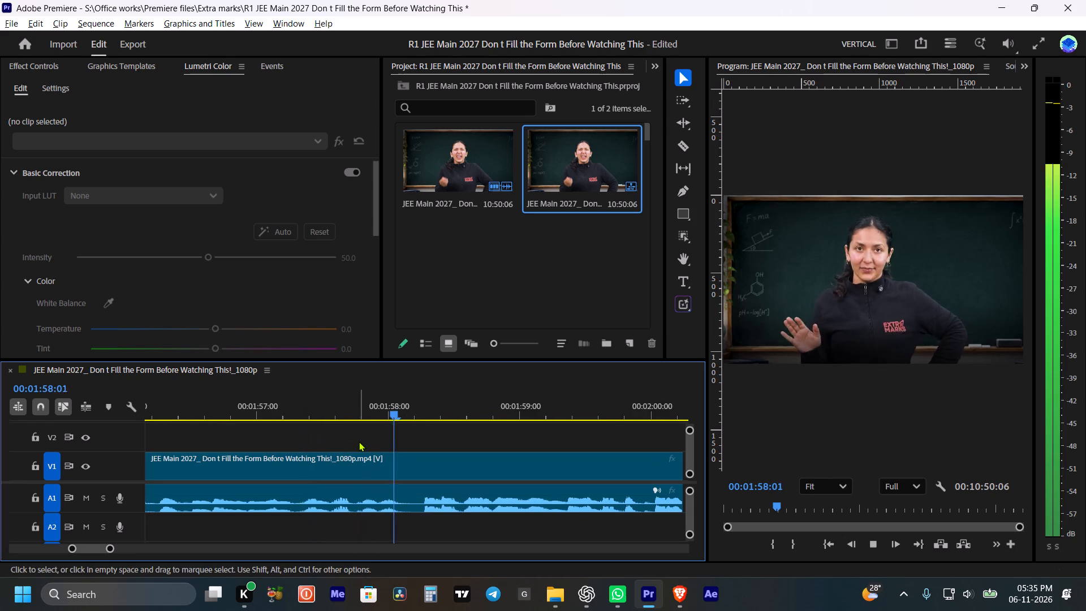
{"action": "scroll", "coordinate": [359, 441], "scroll_direction": "down", "scroll_amount": 5}
{"action": "key", "text": "space"}
{"action": "left_click_drag", "start_coordinate": [328, 417], "coordinate": [319, 417]}
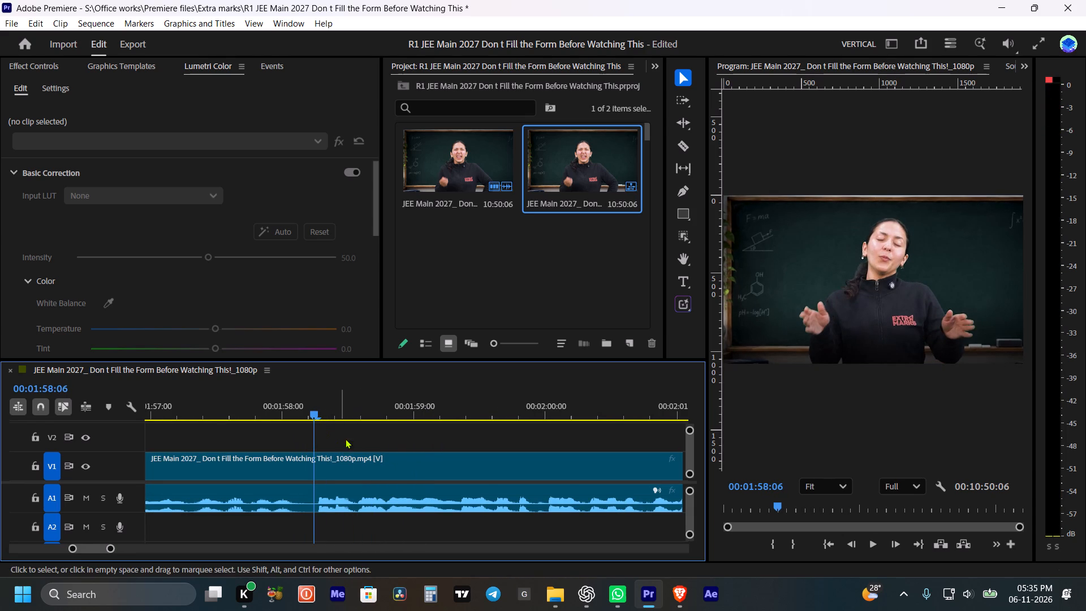
{"action": "left_click_drag", "start_coordinate": [344, 439], "coordinate": [337, 484]}
{"action": "key", "text": "ctrl+k"}
Play the footage just after the cut to check it, clear the clip selection and save the project.
{"action": "key", "text": "space"}
{"action": "scroll", "coordinate": [403, 471], "scroll_direction": "down", "scroll_amount": 9, "text": "alt"}
{"action": "key", "text": "space"}
{"action": "left_click", "coordinate": [432, 444]}
{"action": "key", "text": "ctrl+s"}
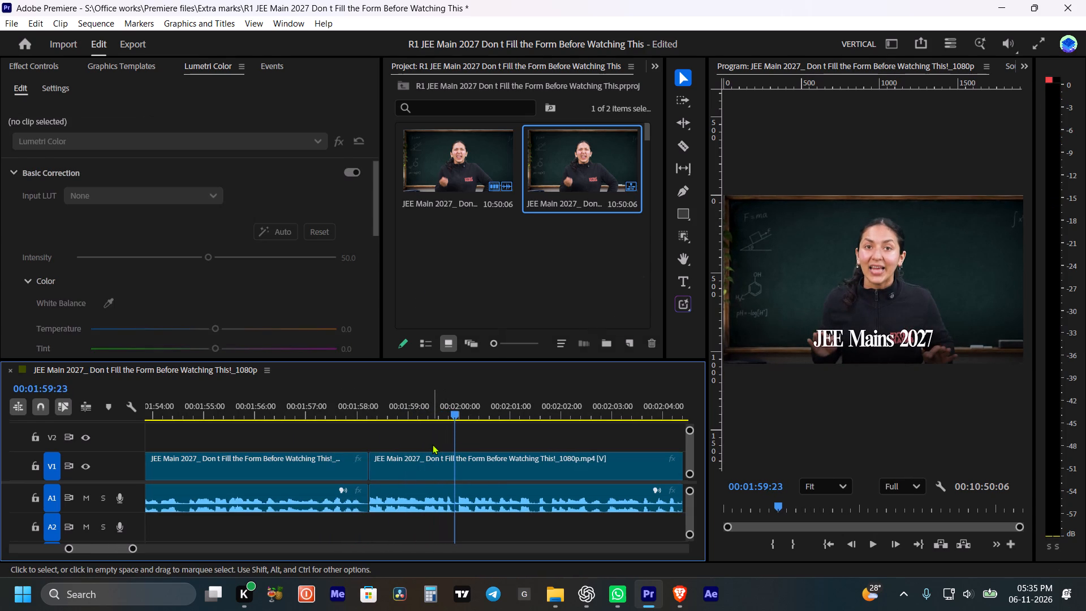
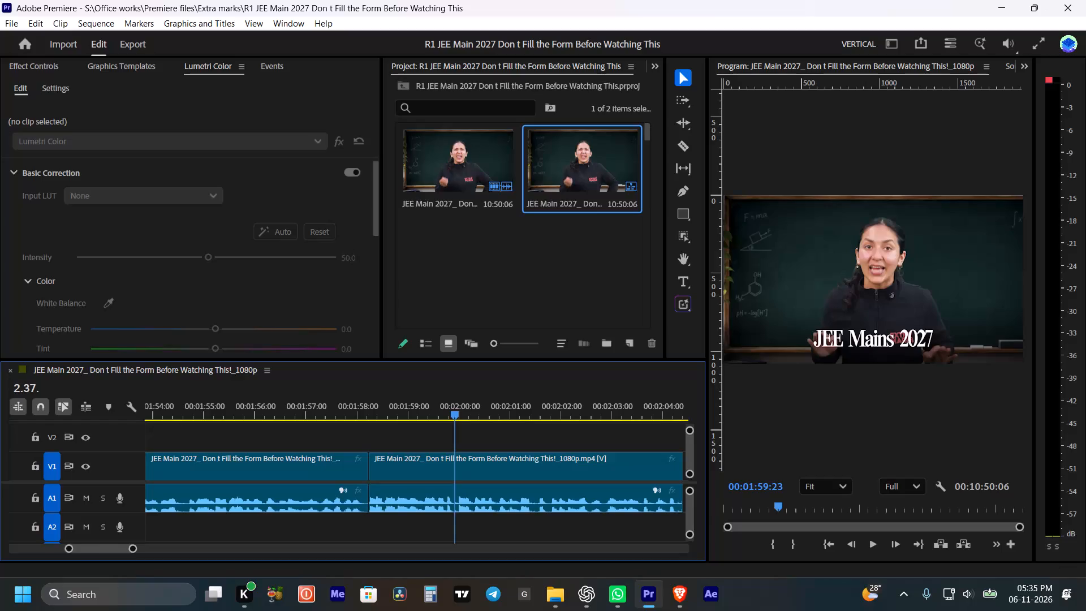
Split the JEE Main 2027 video at 00:02:37:17, just before the documents graphic appears, and ripple-delete everything after the cut.
{"action": "key", "text": "Return"}
{"action": "left_click_drag", "start_coordinate": [385, 407], "coordinate": [382, 406]}
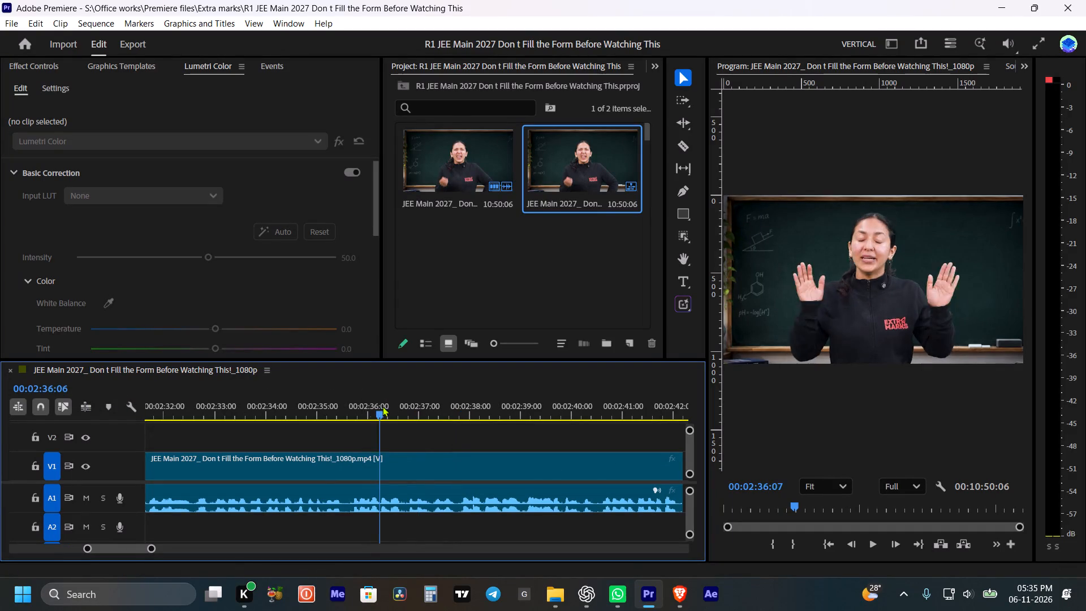
{"action": "left_click_drag", "start_coordinate": [382, 406], "coordinate": [359, 402]}
{"action": "key", "text": "space"}
{"action": "scroll", "coordinate": [390, 432], "scroll_direction": "up", "scroll_amount": 3, "text": "alt"}
{"action": "scroll", "coordinate": [274, 450], "scroll_direction": "down", "scroll_amount": 5, "text": "alt"}
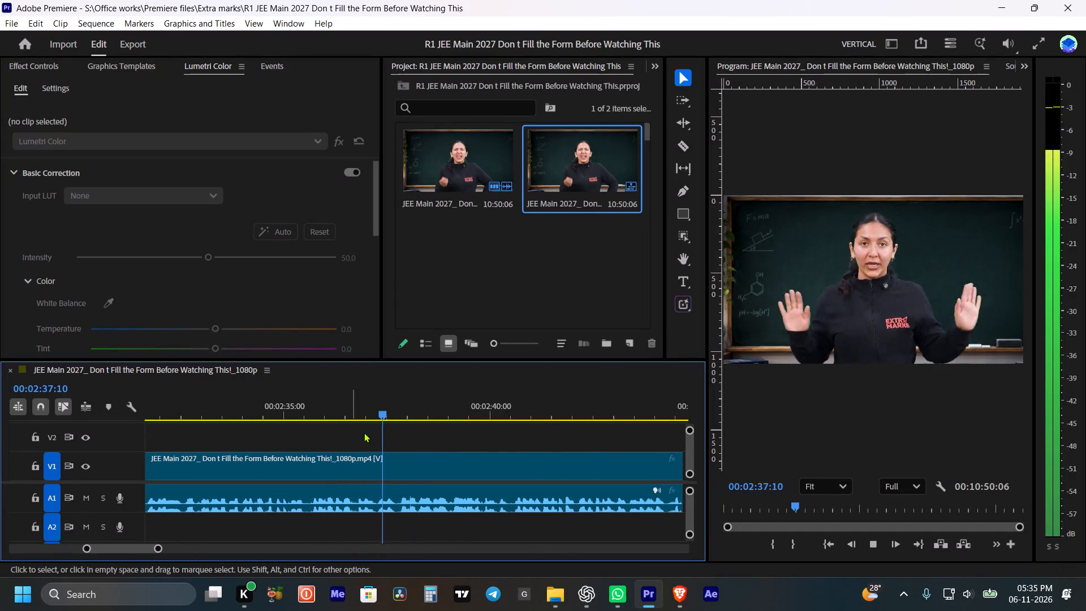
{"action": "key", "text": "space"}
{"action": "scroll", "coordinate": [399, 432], "scroll_direction": "up", "scroll_amount": 3, "text": "alt"}
{"action": "left_click_drag", "start_coordinate": [407, 406], "coordinate": [399, 407]}
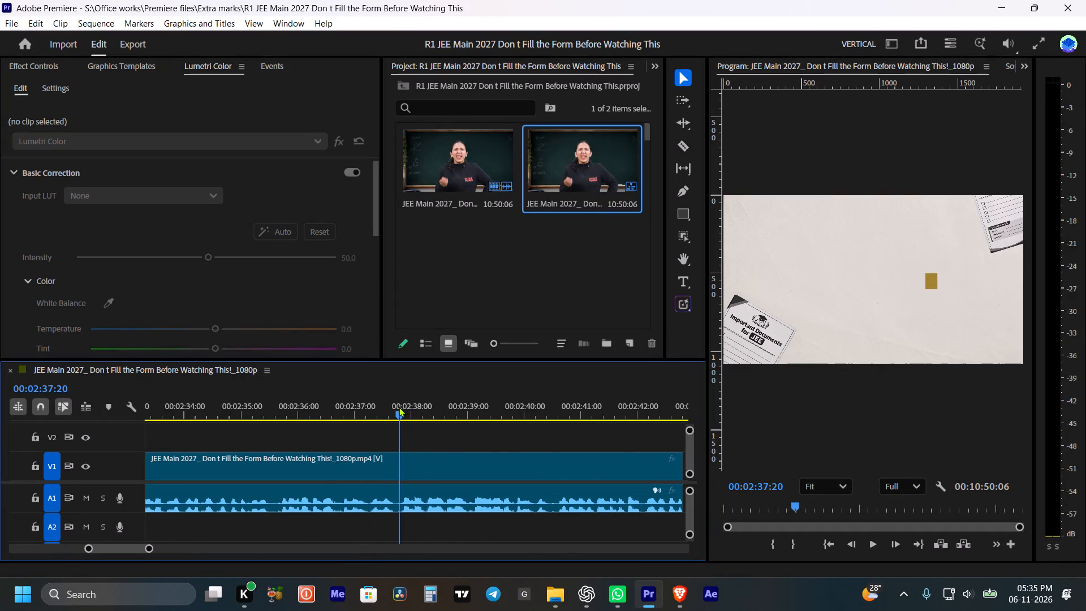
{"action": "left_click_drag", "start_coordinate": [399, 407], "coordinate": [395, 406]}
{"action": "key", "text": "Left"}
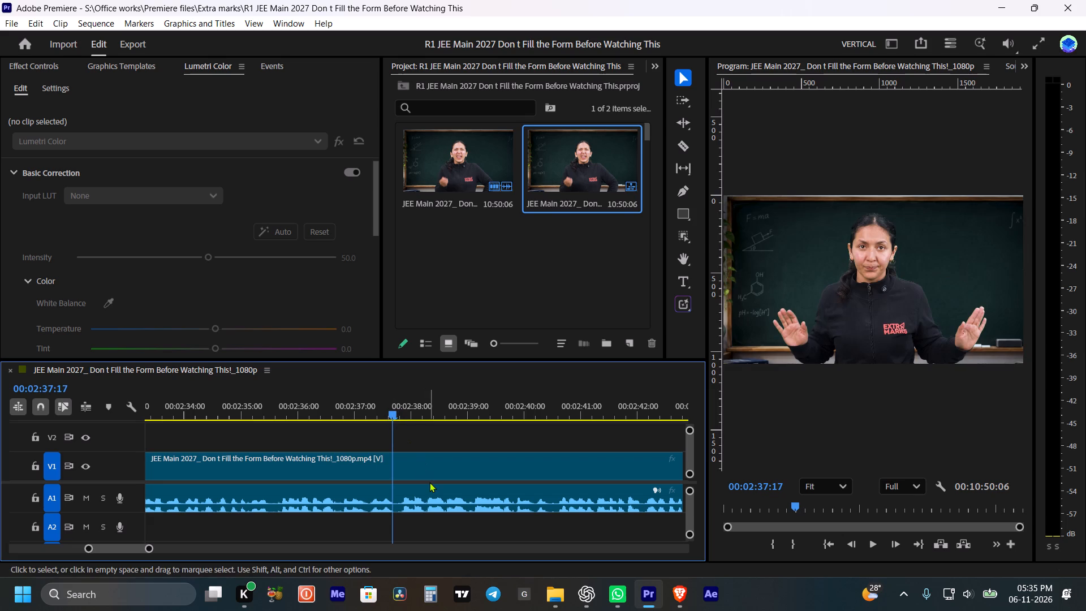
{"action": "left_click", "coordinate": [429, 482]}
{"action": "left_click", "coordinate": [429, 470]}
{"action": "key", "text": "ctrl+k"}
{"action": "left_click", "coordinate": [470, 469]}
{"action": "key", "text": "shift+Delete"}
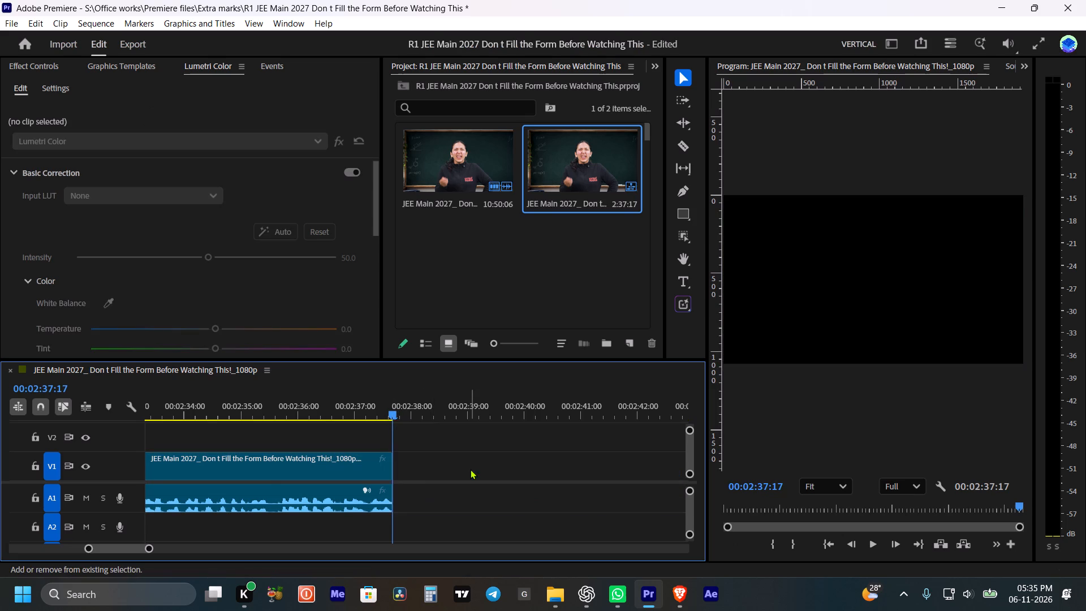
Ripple-delete the opening section before the first cut, with its linked audio, so the kept segment starts the sequence.
{"action": "key", "text": "backslash"}
{"action": "left_click", "coordinate": [443, 481]}
{"action": "left_click", "coordinate": [440, 477]}
{"action": "key", "text": "shift+Delete"}
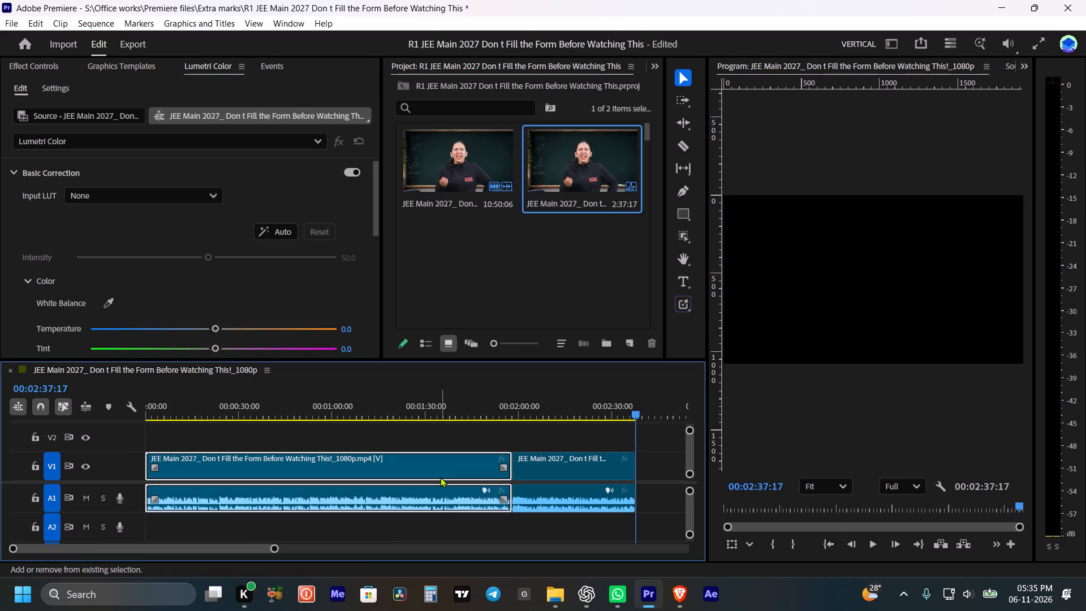
Play the first seconds of the trimmed segment from the sequence start to check it, and save the project.
{"action": "key", "text": "backslash"}
{"action": "left_click_drag", "start_coordinate": [342, 408], "coordinate": [136, 447]}
{"action": "key", "text": "space"}
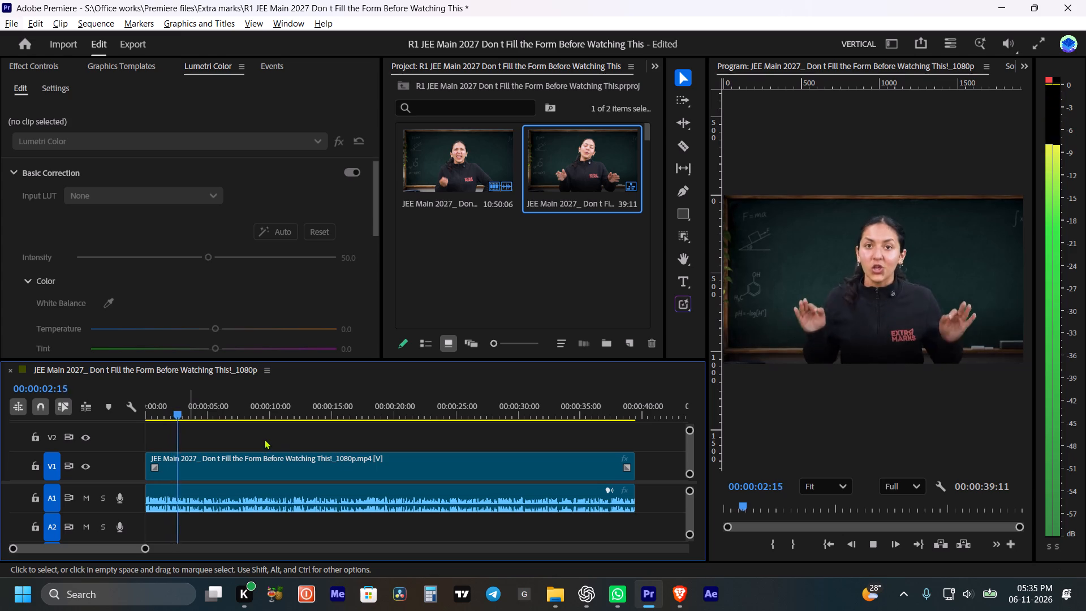
{"action": "scroll", "coordinate": [271, 439], "scroll_direction": "down", "scroll_amount": 3, "text": "alt"}
{"action": "key", "text": "space"}
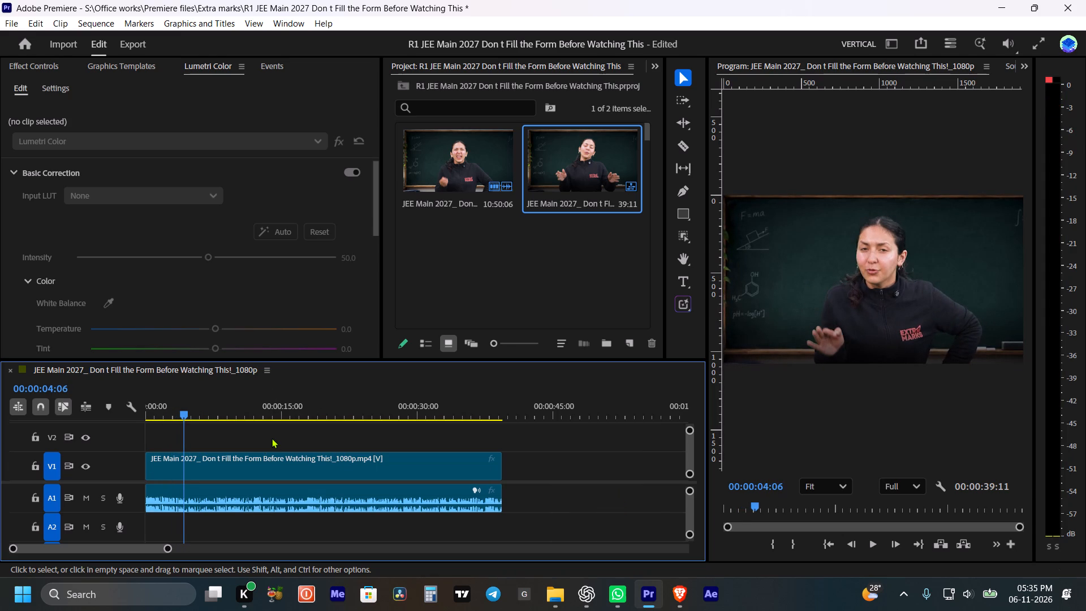
{"action": "key", "text": "ctrl+s"}
Change the sequence frame size to 1080 horizontal by 1920 vertical and accept deletion of its previews.
{"action": "right_click", "coordinate": [602, 164]}
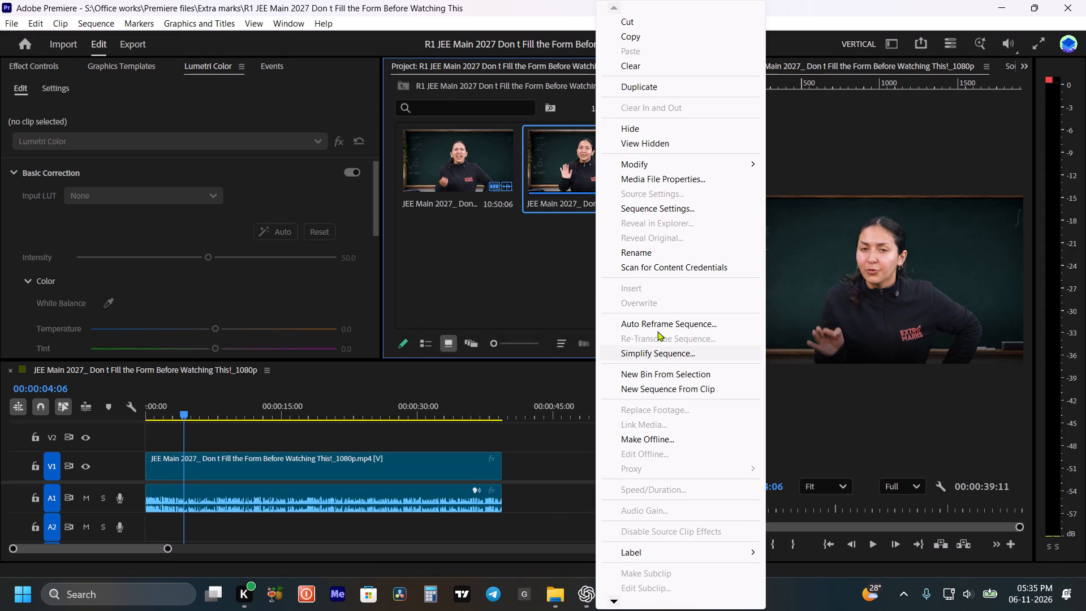
{"action": "left_click", "coordinate": [644, 208]}
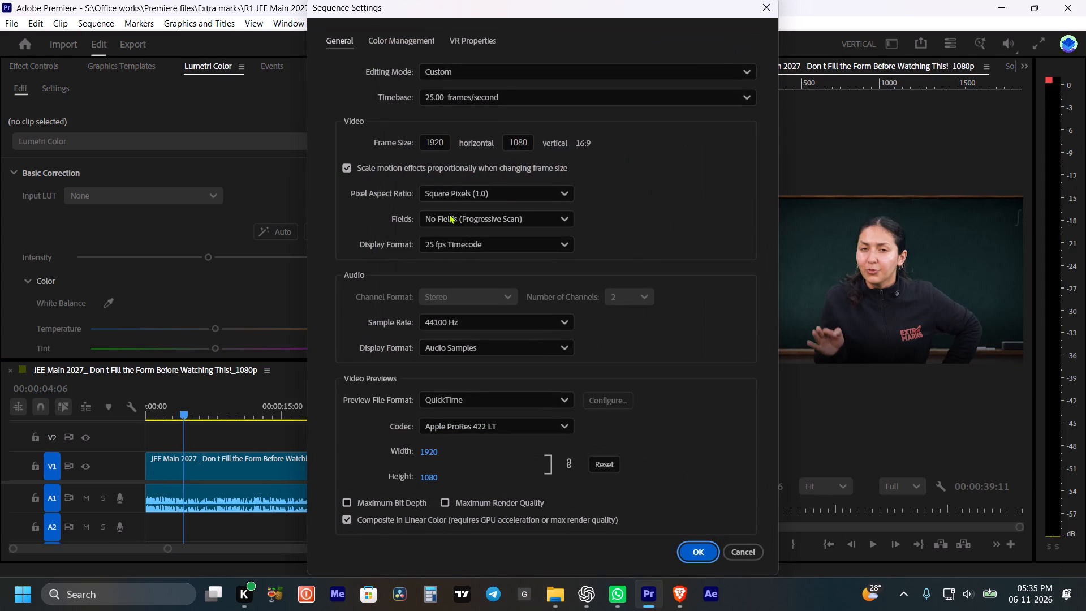
{"action": "double_click", "coordinate": [437, 141]}
{"action": "type", "text": "108"}
{"action": "key", "text": "0"}
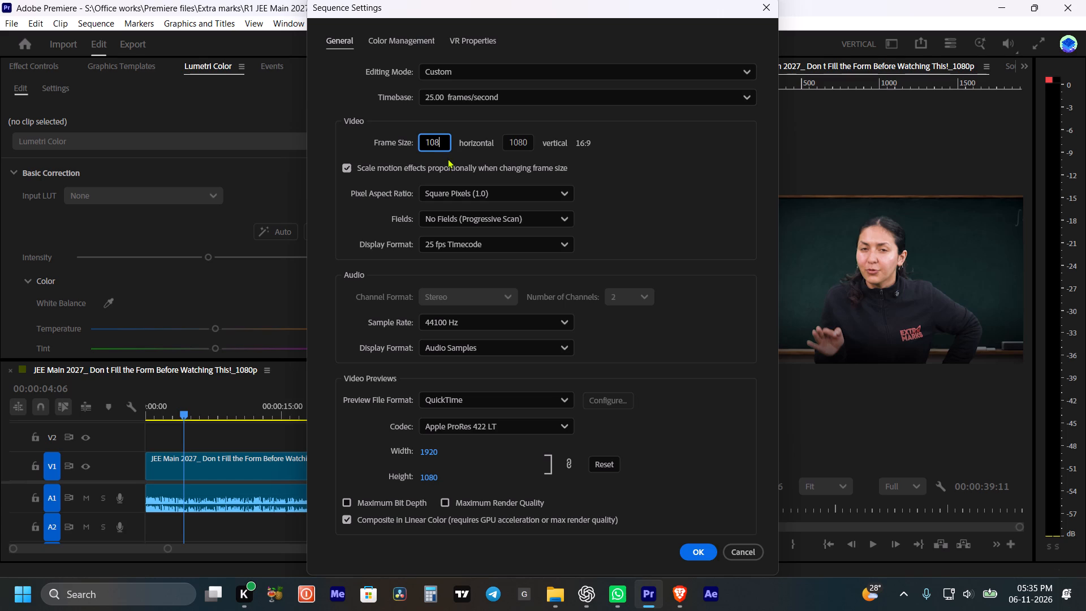
{"action": "double_click", "coordinate": [517, 143]}
{"action": "key", "text": "1"}
{"action": "type", "text": "92"}
{"action": "key", "text": "0"}
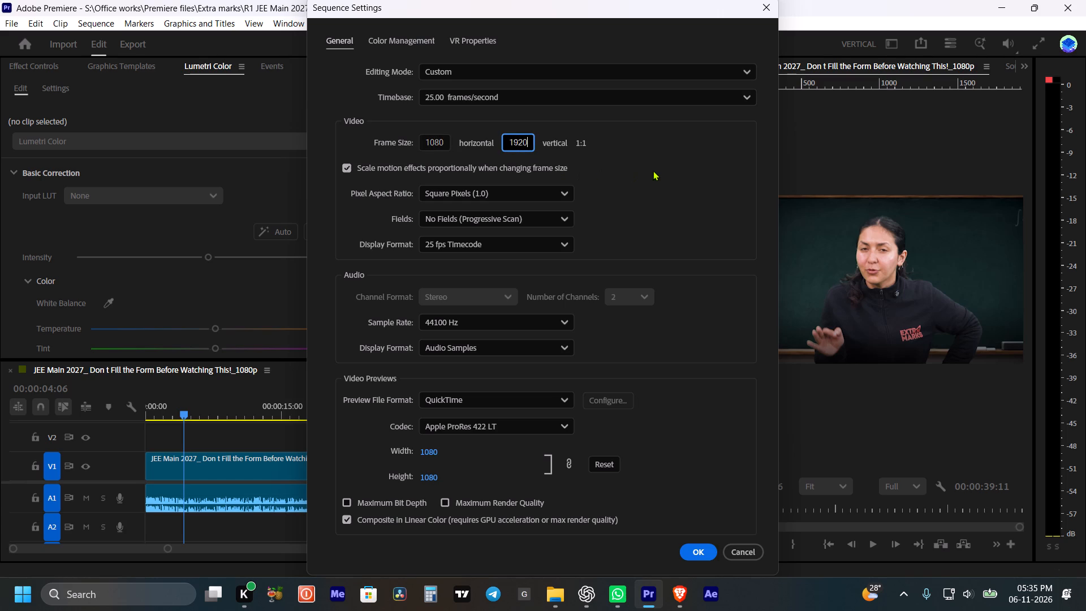
{"action": "left_click", "coordinate": [653, 170]}
{"action": "left_click", "coordinate": [695, 547]}
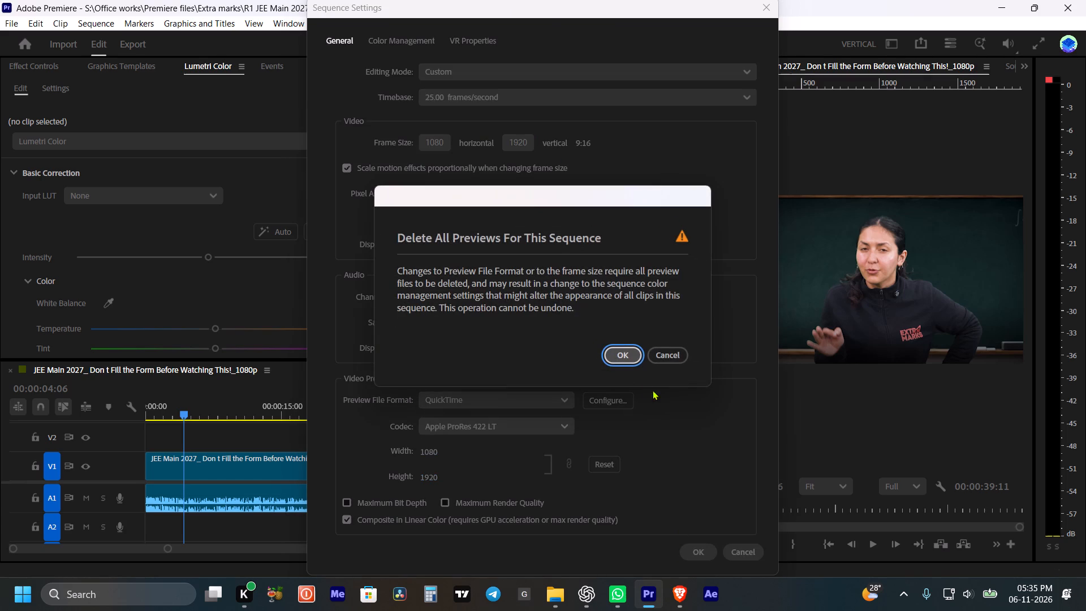
{"action": "left_click", "coordinate": [624, 353]}
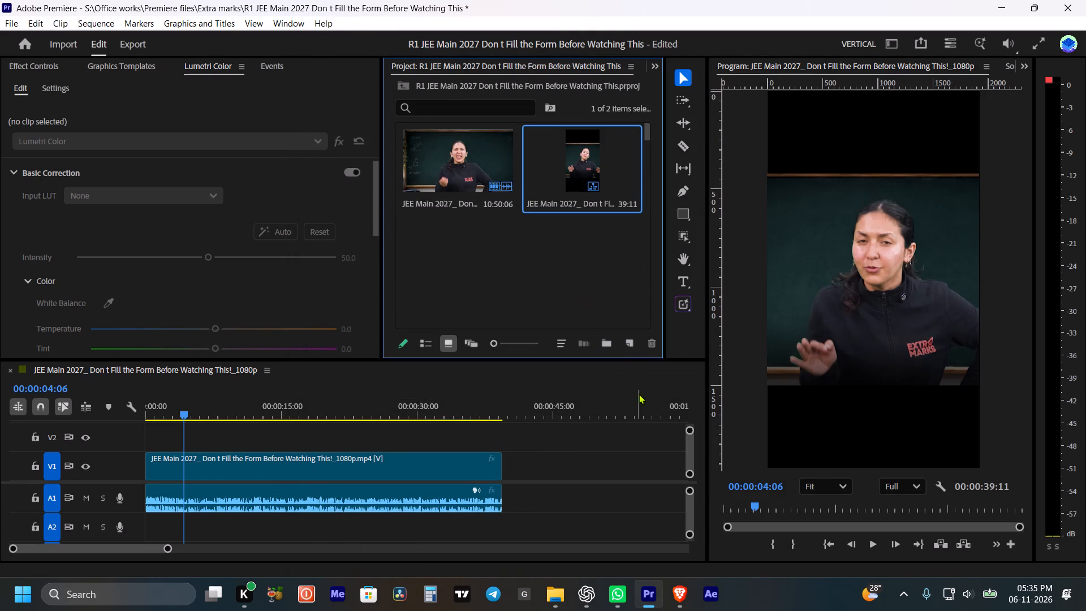
Save the project and play the opening of the vertical sequence from 00:00:00:00 to check the framing.
{"action": "left_click_drag", "start_coordinate": [192, 415], "coordinate": [88, 437]}
{"action": "key", "text": "ctrl+s"}
{"action": "left_click", "coordinate": [251, 433]}
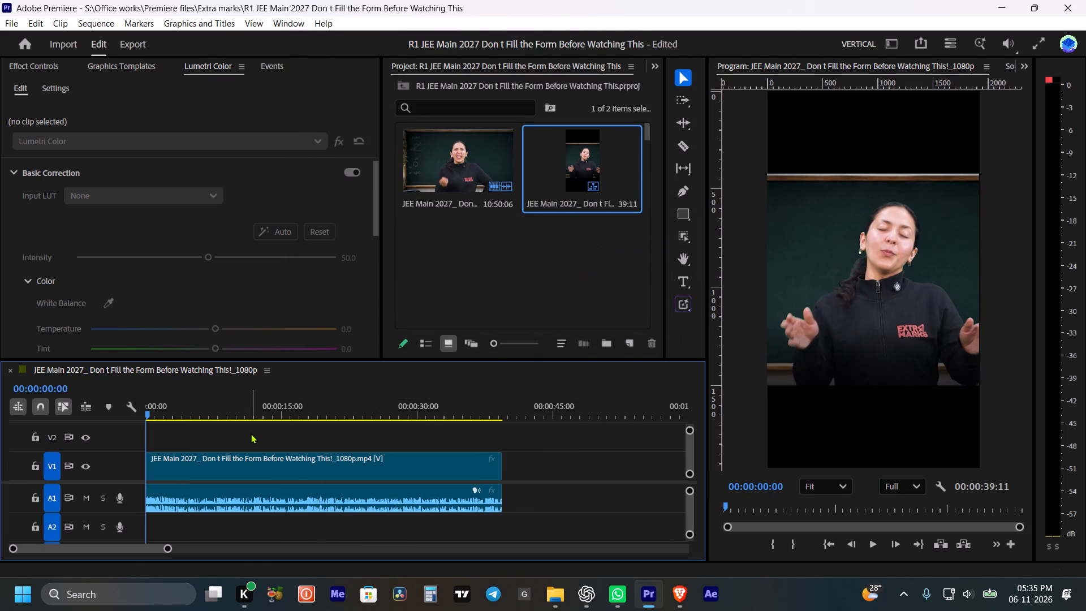
{"action": "key", "text": "space"}
{"action": "key", "text": "space"}
{"action": "left_click", "coordinate": [308, 429]}
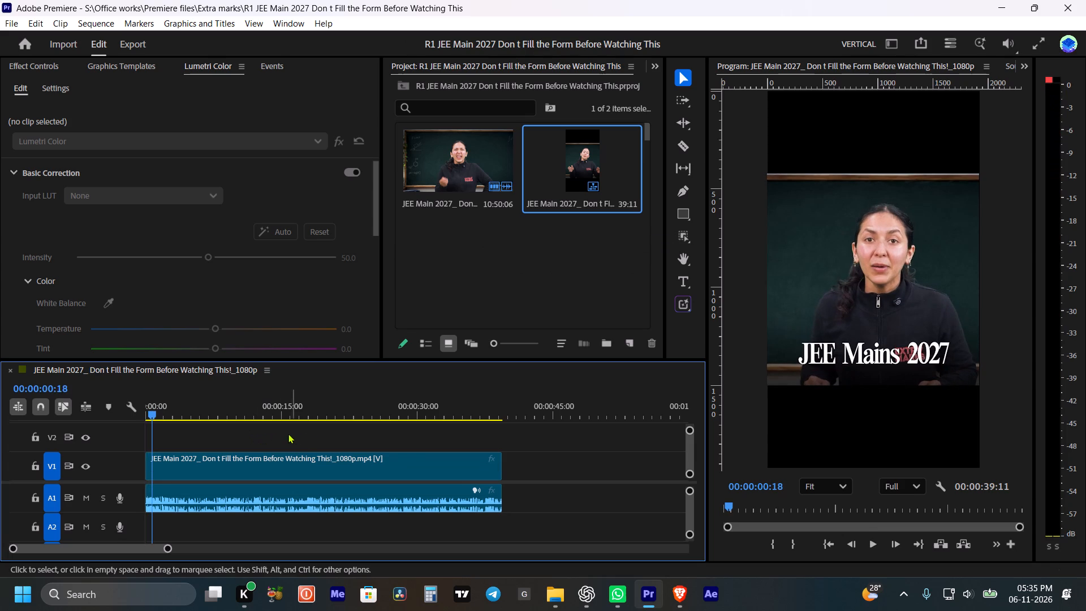
Set the clip's Crop Top to 4% to hide the blackboard's upper frame, and play briefly to check.
{"action": "left_click", "coordinate": [196, 471]}
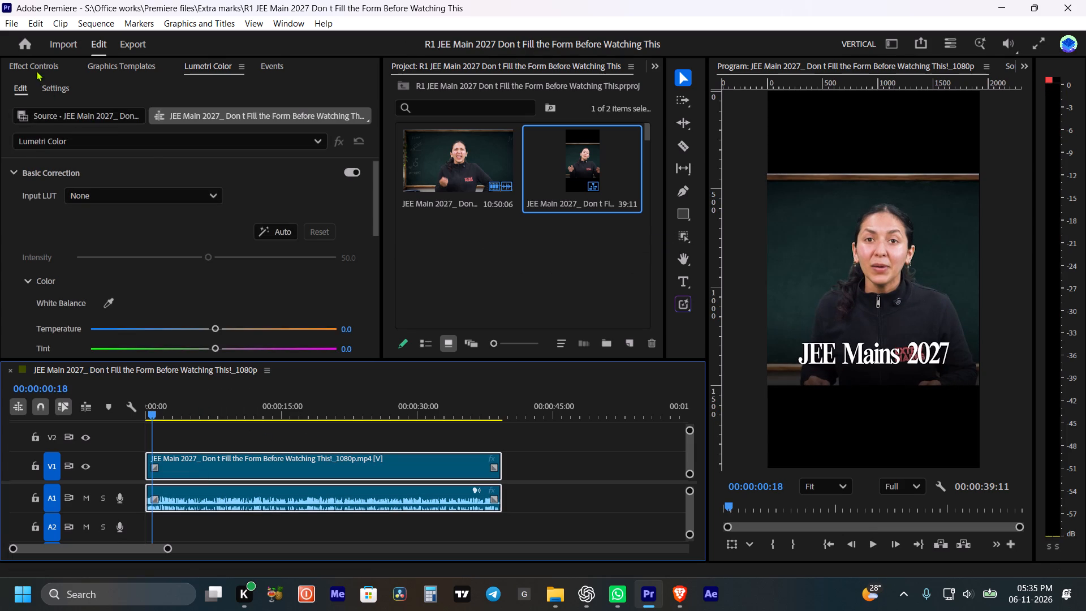
{"action": "left_click", "coordinate": [36, 64]}
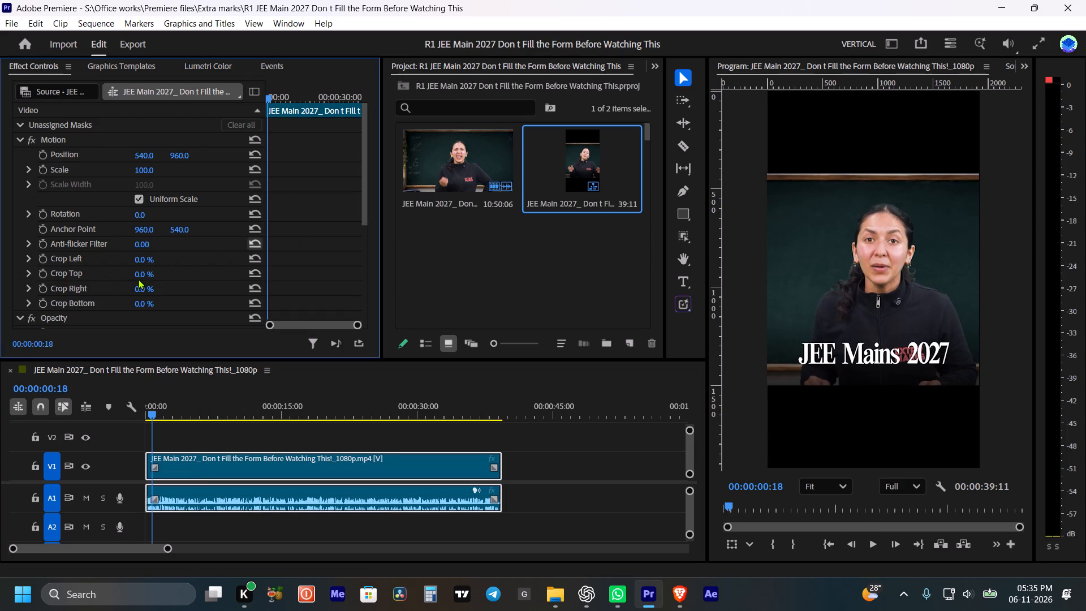
{"action": "left_click", "coordinate": [141, 276]}
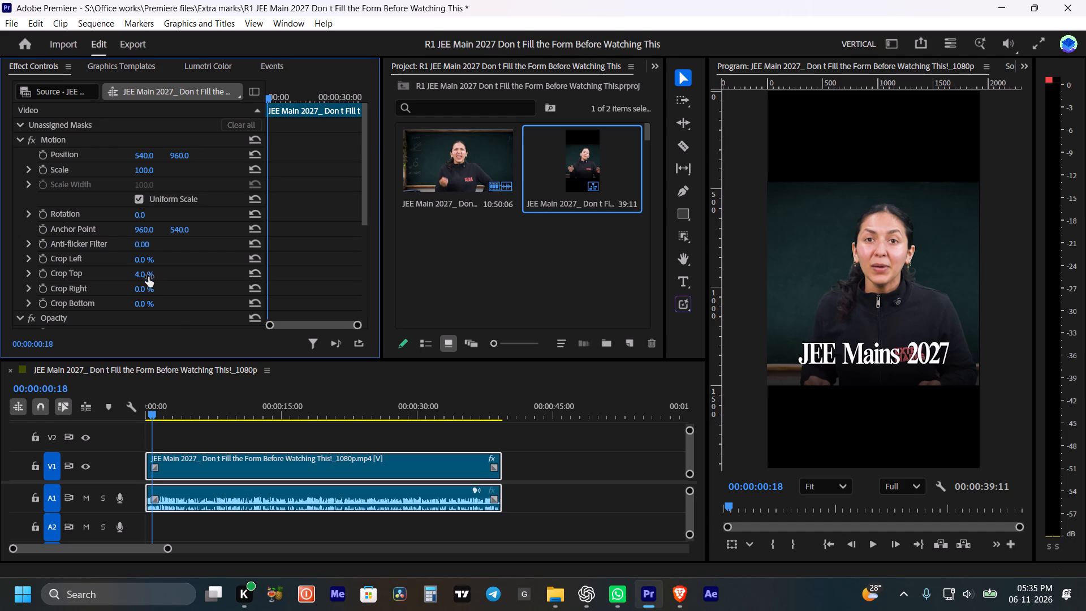
{"action": "key", "text": "space"}
{"action": "key", "text": "space"}
{"action": "scroll", "coordinate": [1051, 187], "scroll_direction": "down", "scroll_amount": 4}
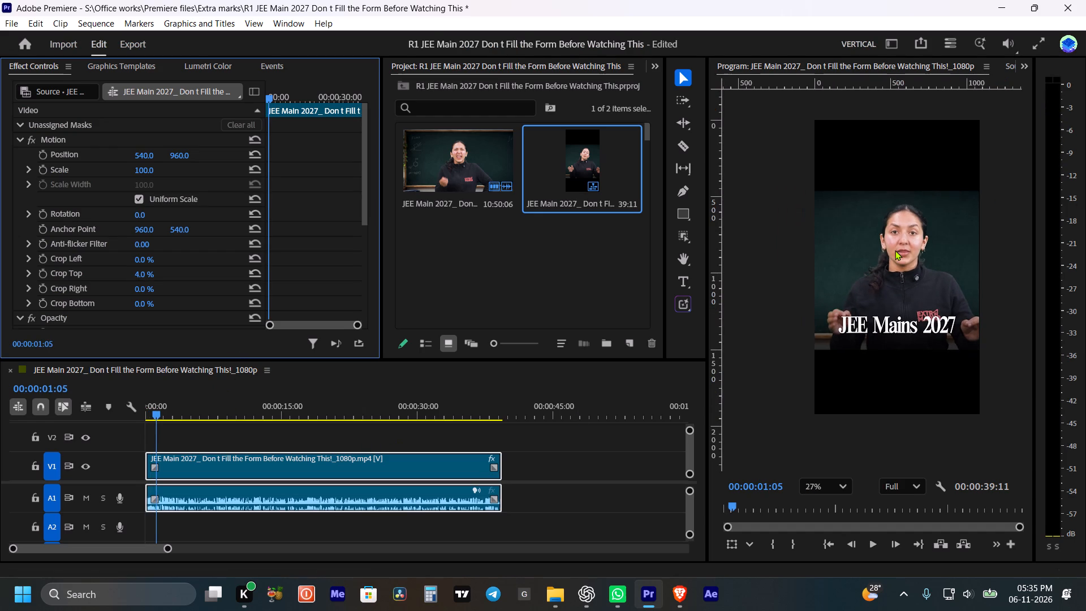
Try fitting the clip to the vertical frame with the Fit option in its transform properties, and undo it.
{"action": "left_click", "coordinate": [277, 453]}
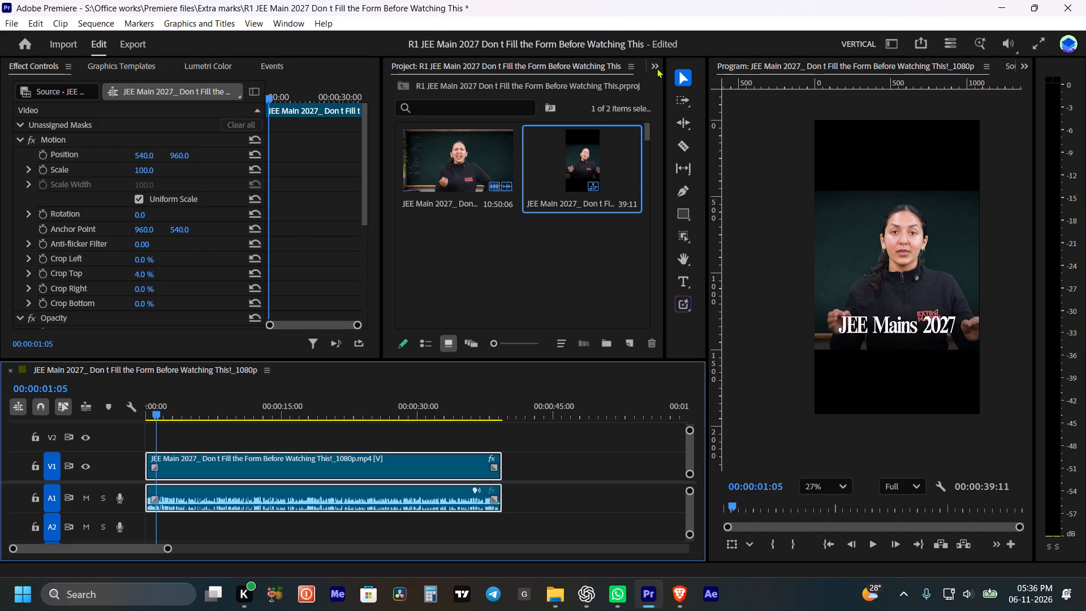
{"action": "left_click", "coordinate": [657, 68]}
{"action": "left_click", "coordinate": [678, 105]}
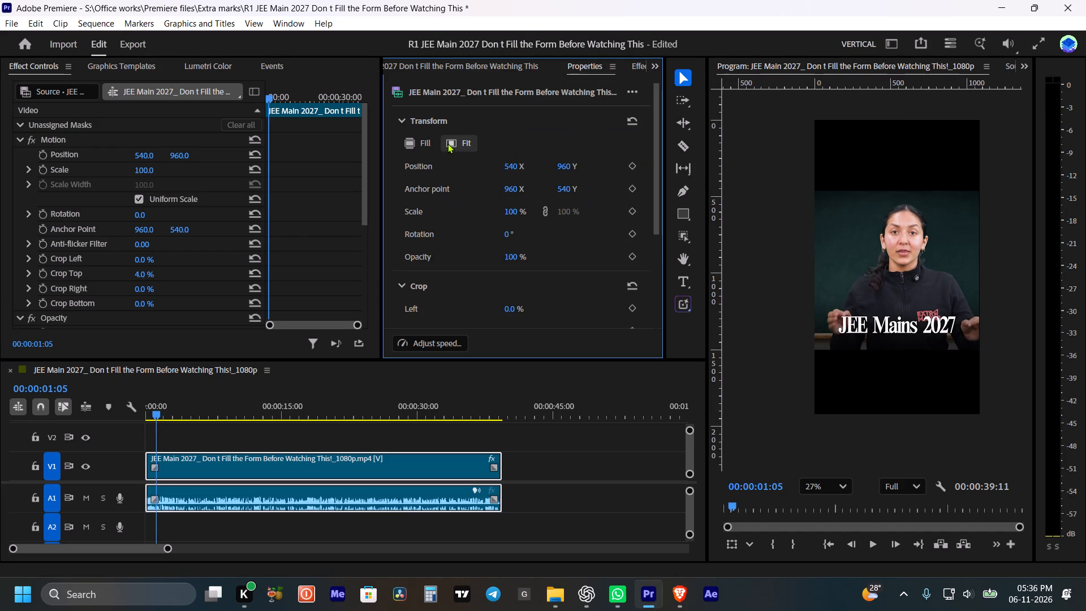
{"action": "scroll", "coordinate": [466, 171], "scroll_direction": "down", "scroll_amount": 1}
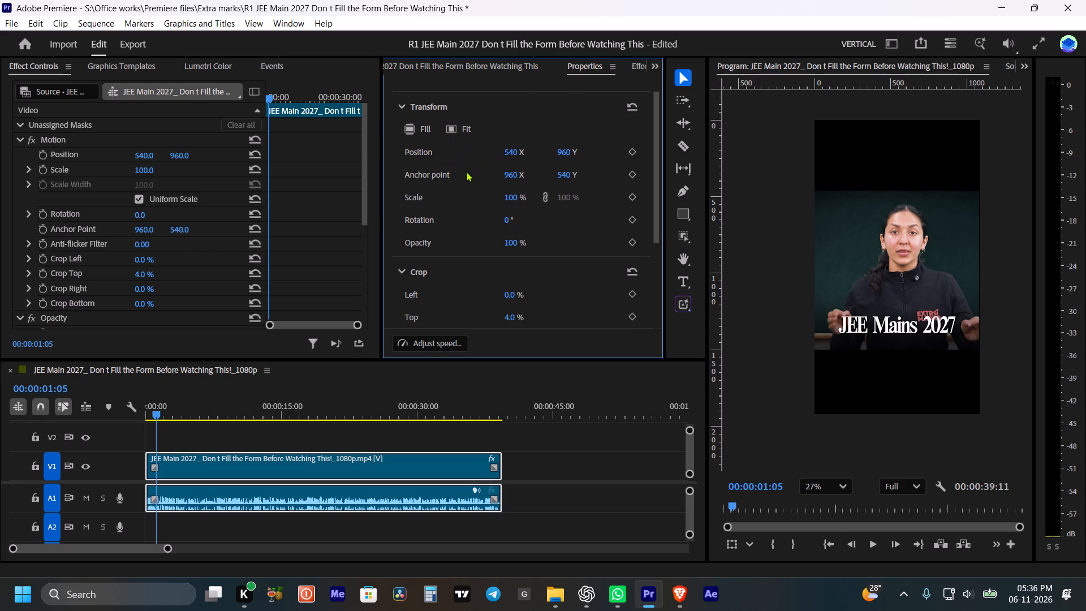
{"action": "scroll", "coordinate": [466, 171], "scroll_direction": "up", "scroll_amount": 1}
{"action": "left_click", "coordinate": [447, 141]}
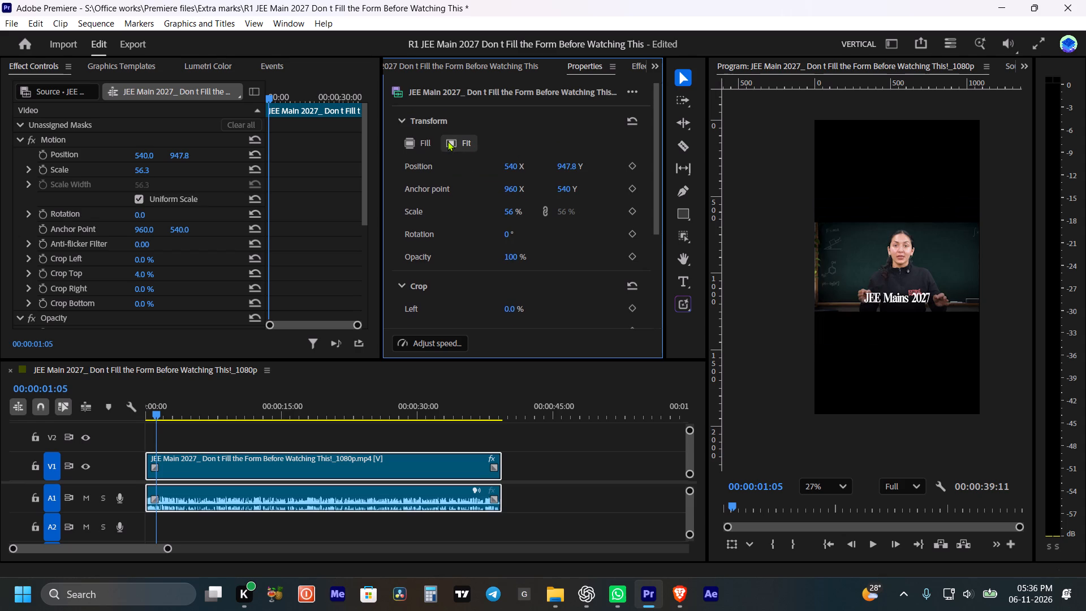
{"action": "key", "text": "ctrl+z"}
Shift the clip slightly upward in the frame by lowering its vertical Position value, and save the project.
{"action": "key", "text": "ctrl+s"}
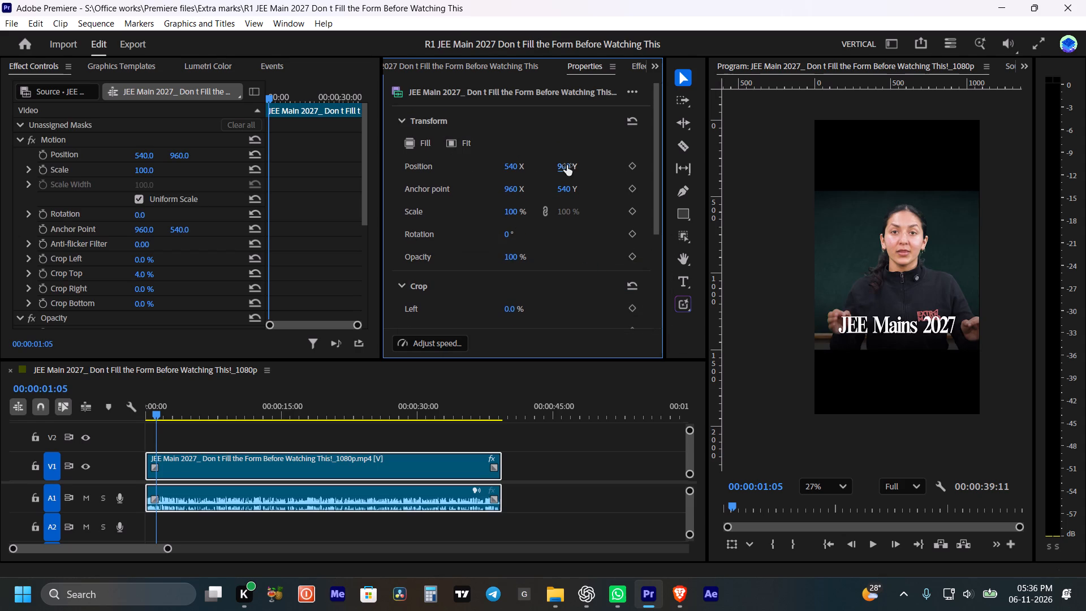
{"action": "left_click_drag", "start_coordinate": [567, 165], "coordinate": [551, 165]}
{"action": "key", "text": "ctrl+s"}
{"action": "key", "text": "ctrl+s"}
Clear the clip selection and play the repositioned footage from the start of the sequence.
{"action": "left_click_drag", "start_coordinate": [553, 458], "coordinate": [543, 454]}
{"action": "left_click_drag", "start_coordinate": [180, 407], "coordinate": [87, 438]}
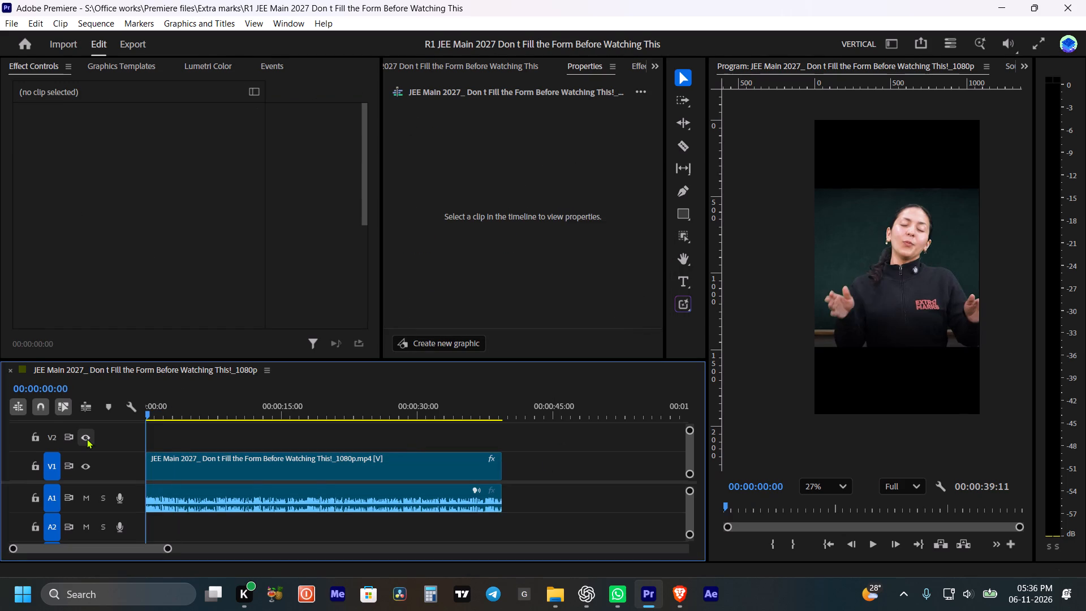
{"action": "key", "text": "space"}
{"action": "key", "text": "space"}
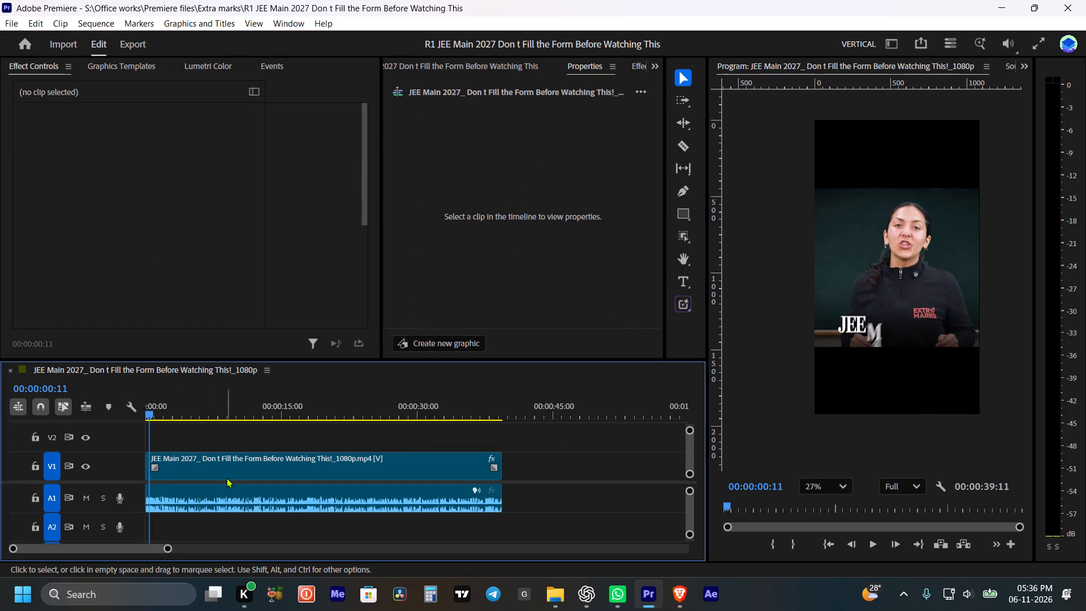
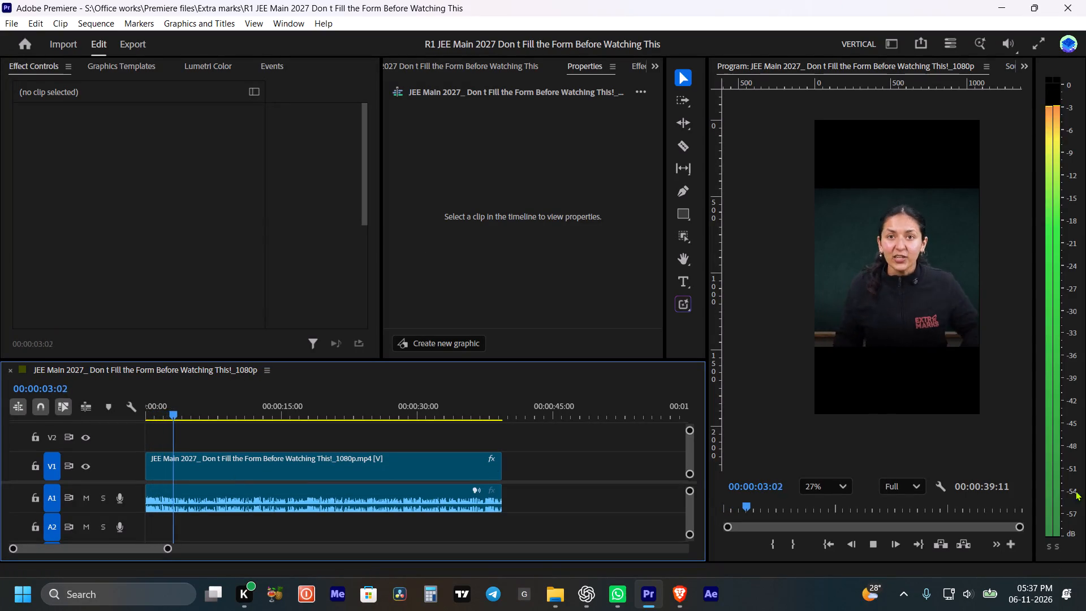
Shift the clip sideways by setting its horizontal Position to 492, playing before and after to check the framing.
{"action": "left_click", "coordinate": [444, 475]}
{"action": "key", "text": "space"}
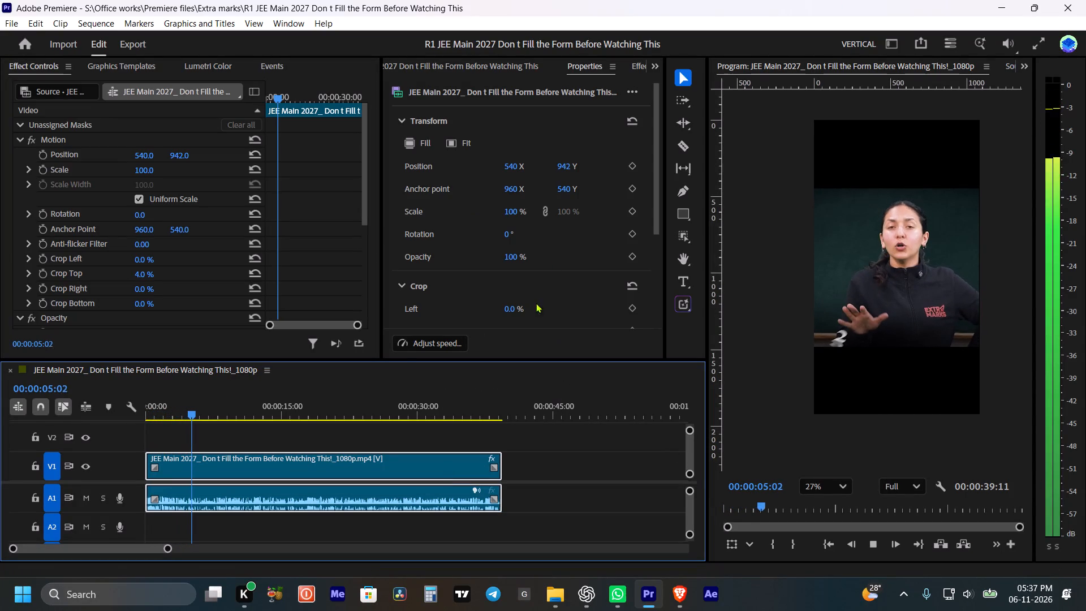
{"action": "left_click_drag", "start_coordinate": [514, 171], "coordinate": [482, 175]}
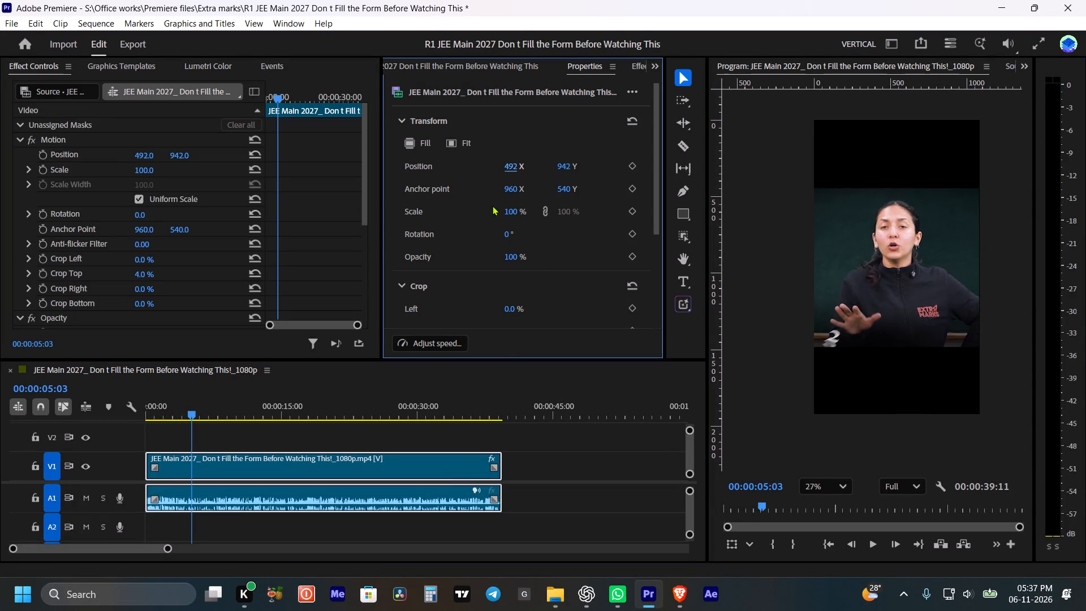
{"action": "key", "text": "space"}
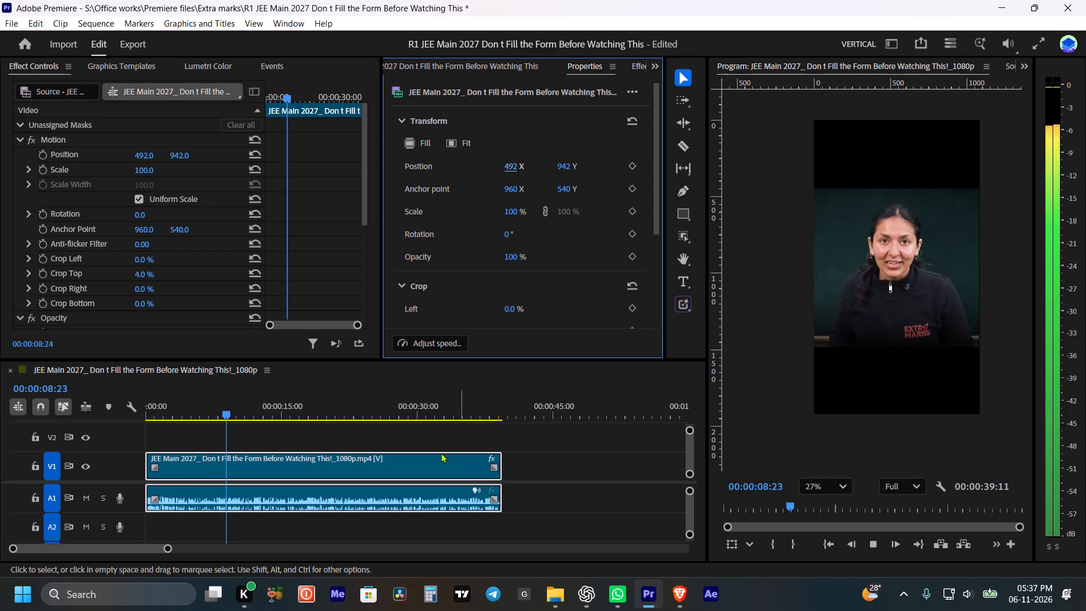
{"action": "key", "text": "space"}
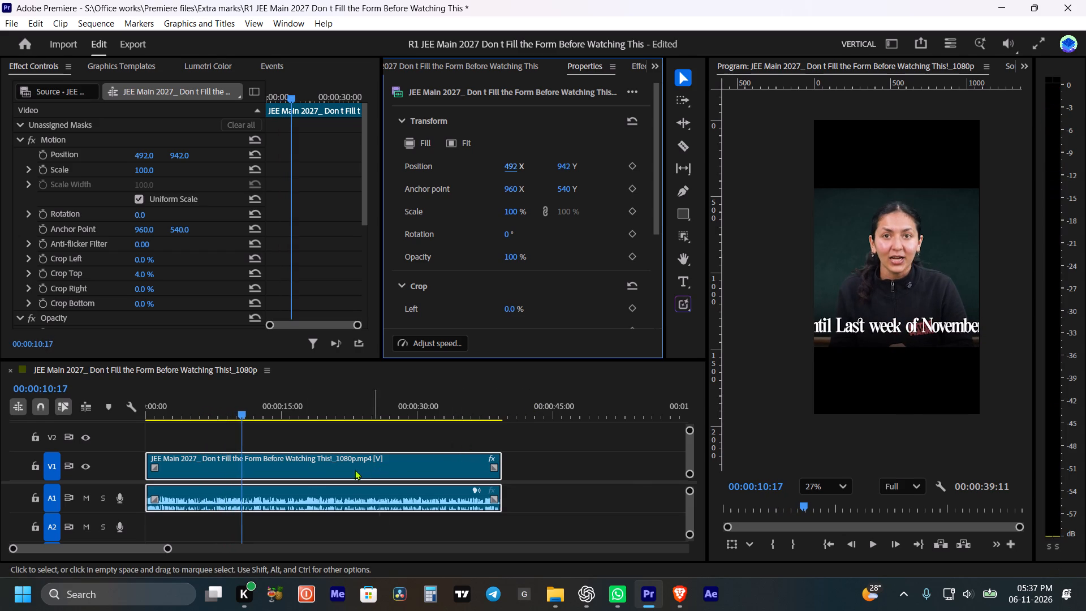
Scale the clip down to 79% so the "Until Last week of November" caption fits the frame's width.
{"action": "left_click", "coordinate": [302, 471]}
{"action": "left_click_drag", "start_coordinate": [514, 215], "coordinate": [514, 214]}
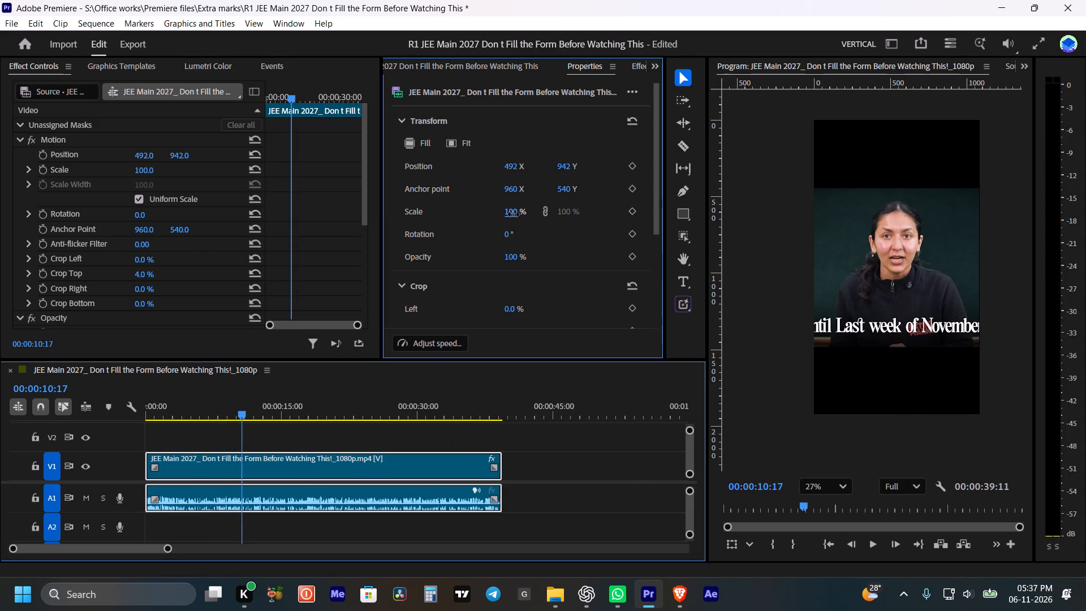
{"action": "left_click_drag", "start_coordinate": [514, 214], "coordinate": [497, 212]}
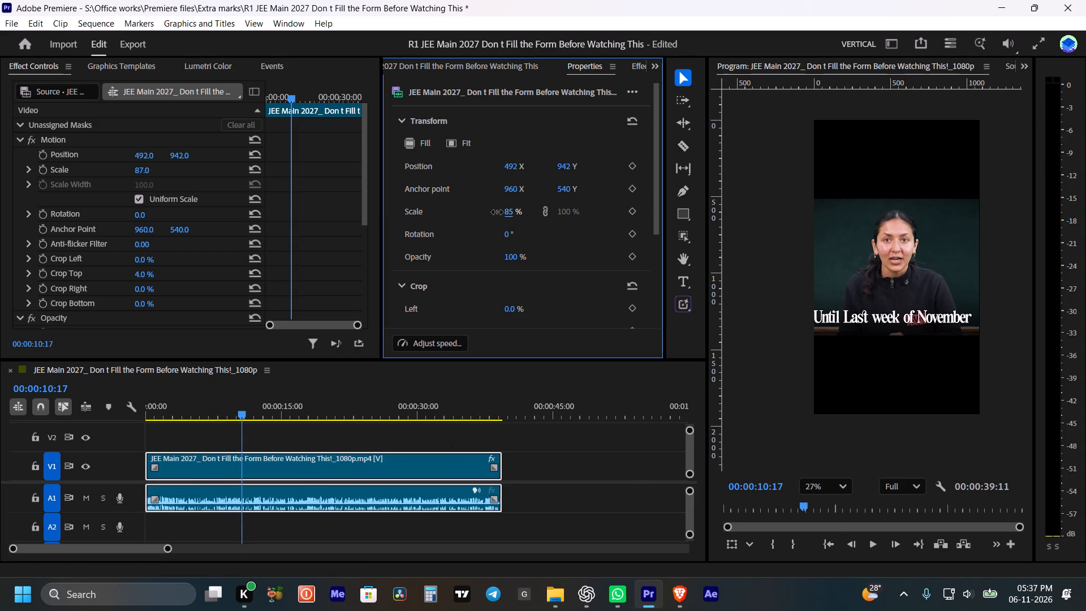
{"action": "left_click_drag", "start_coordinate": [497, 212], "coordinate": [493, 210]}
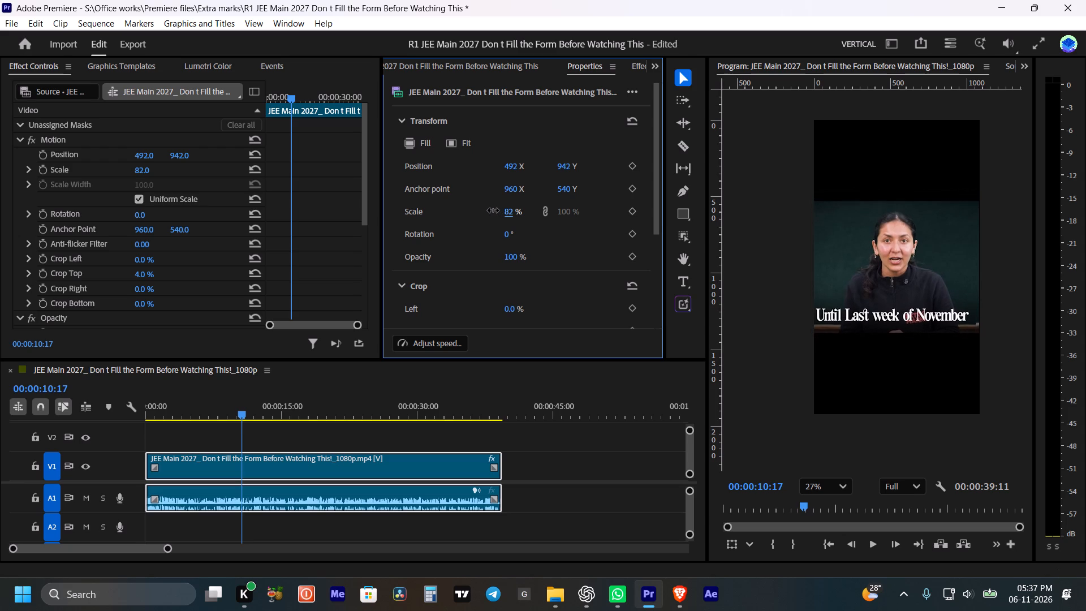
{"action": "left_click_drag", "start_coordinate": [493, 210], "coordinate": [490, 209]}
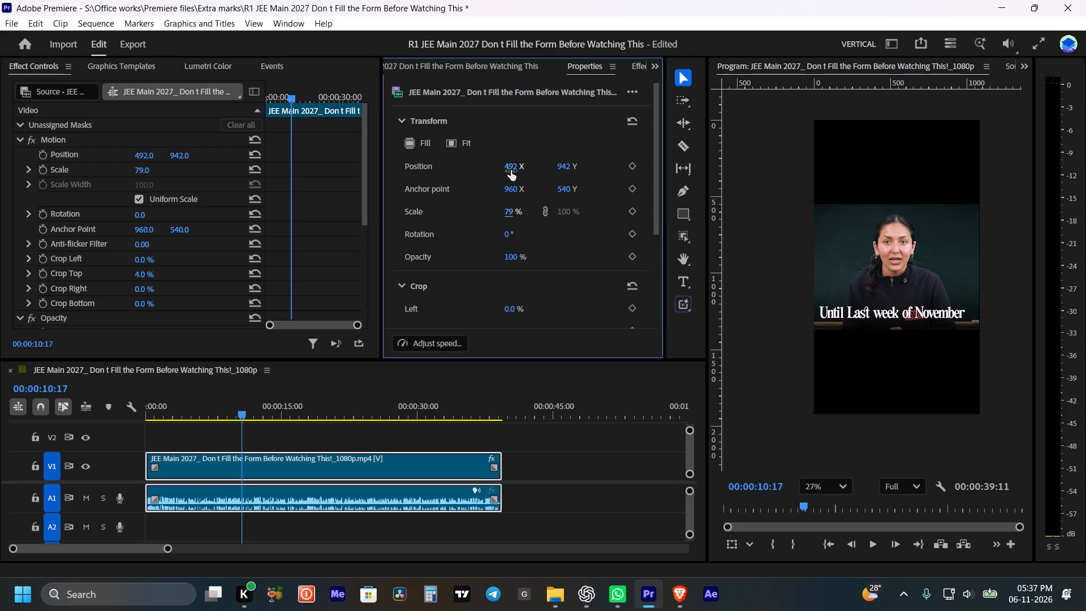
Set the clip's horizontal Position to 523 and replay from the start of the sequence to check the framing.
{"action": "left_click_drag", "start_coordinate": [512, 169], "coordinate": [535, 167]}
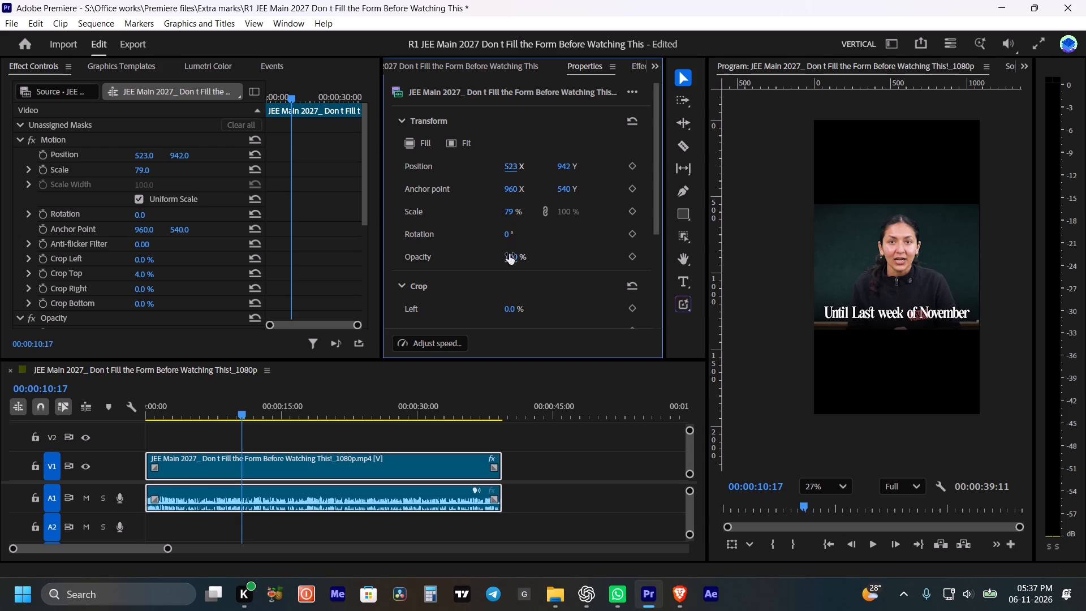
{"action": "left_click_drag", "start_coordinate": [235, 405], "coordinate": [150, 427]}
{"action": "key", "text": "space"}
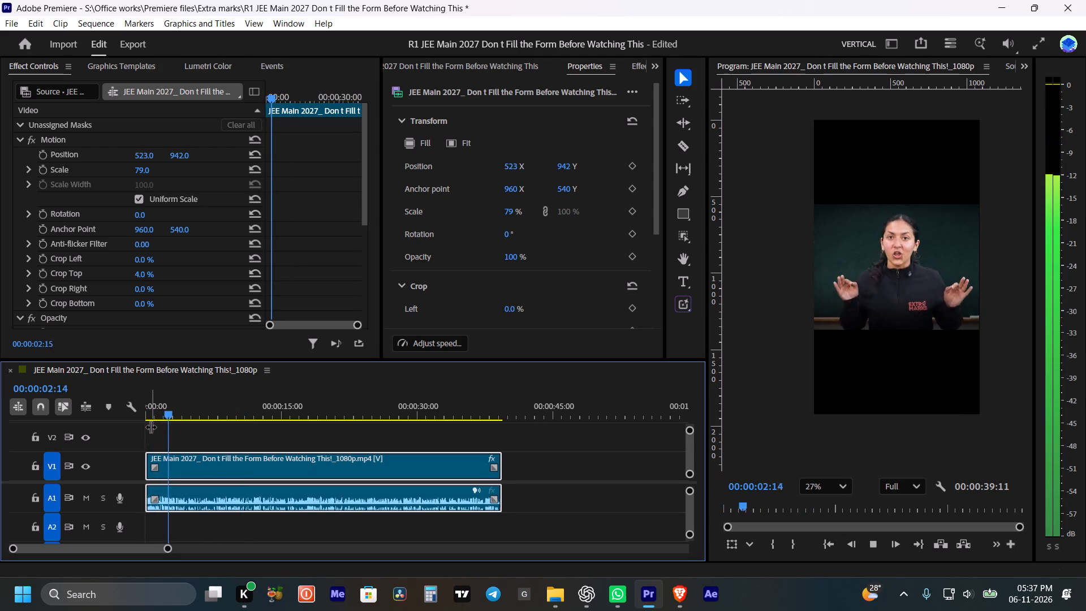
{"action": "left_click", "coordinate": [204, 445]}
{"action": "left_click", "coordinate": [212, 458]}
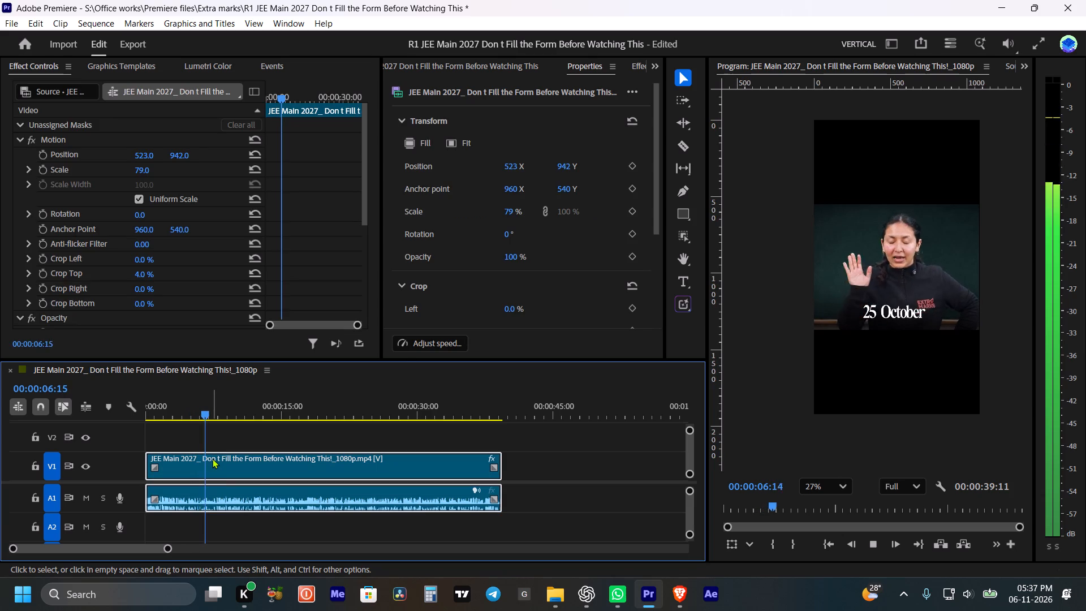
{"action": "key", "text": "space"}
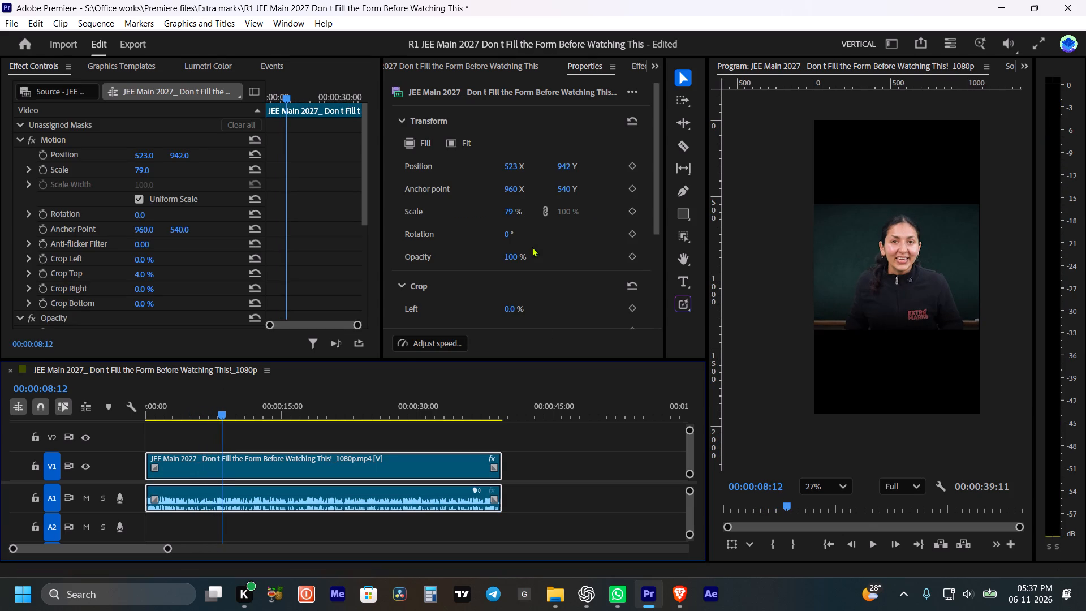
Set the clip's Scale to 80% and play the sequence from the start through to the public notice to check it.
{"action": "left_click", "coordinate": [510, 213]}
{"action": "type", "text": "80"}
{"action": "left_click", "coordinate": [547, 242]}
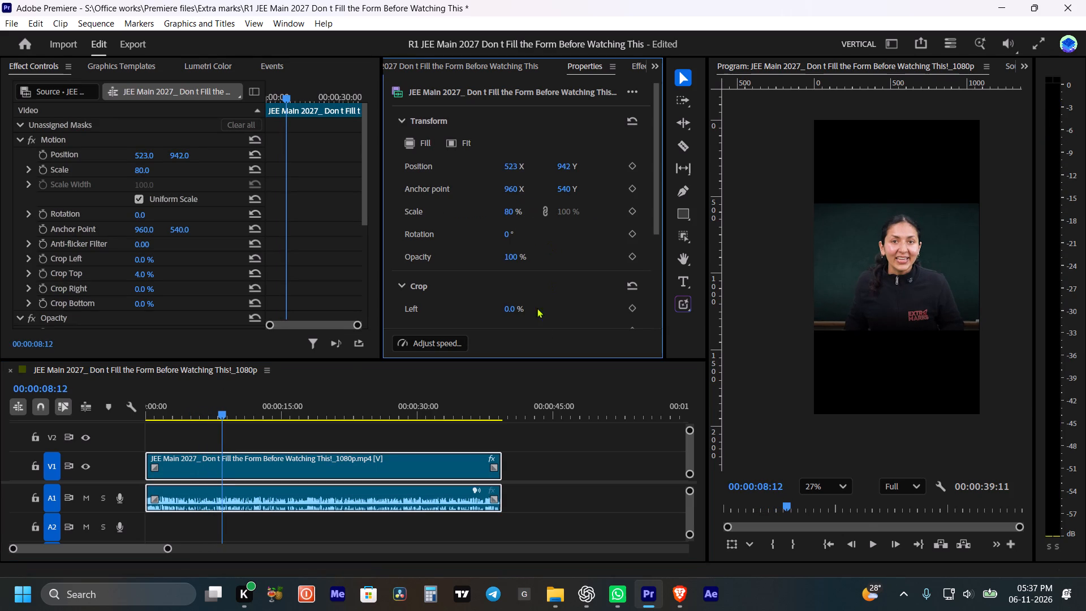
{"action": "left_click_drag", "start_coordinate": [198, 417], "coordinate": [113, 459]}
{"action": "key", "text": "space"}
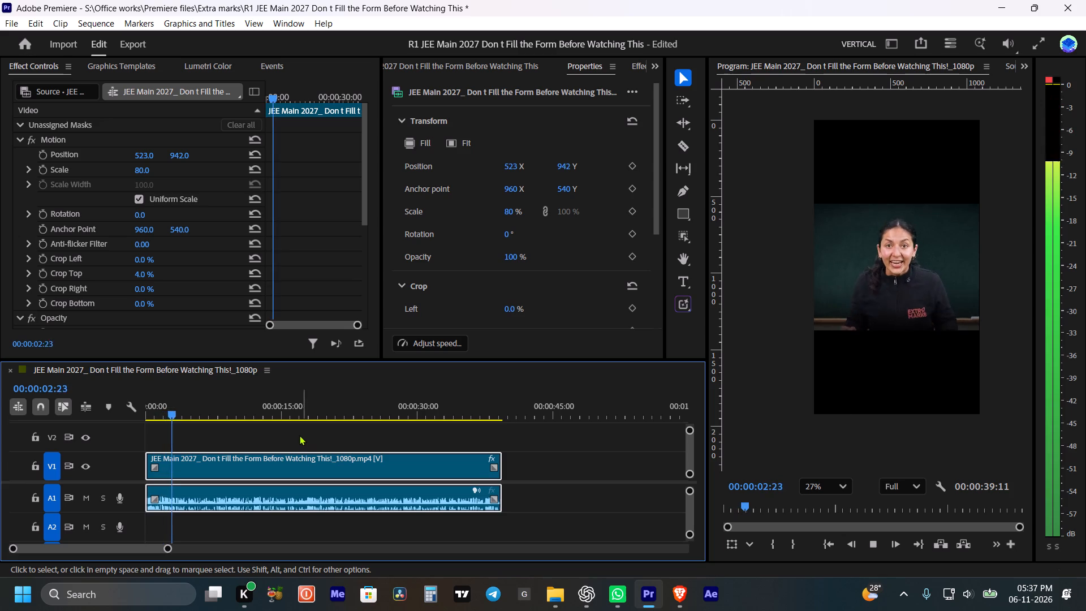
{"action": "left_click", "coordinate": [283, 433]}
{"action": "left_click", "coordinate": [283, 433]}
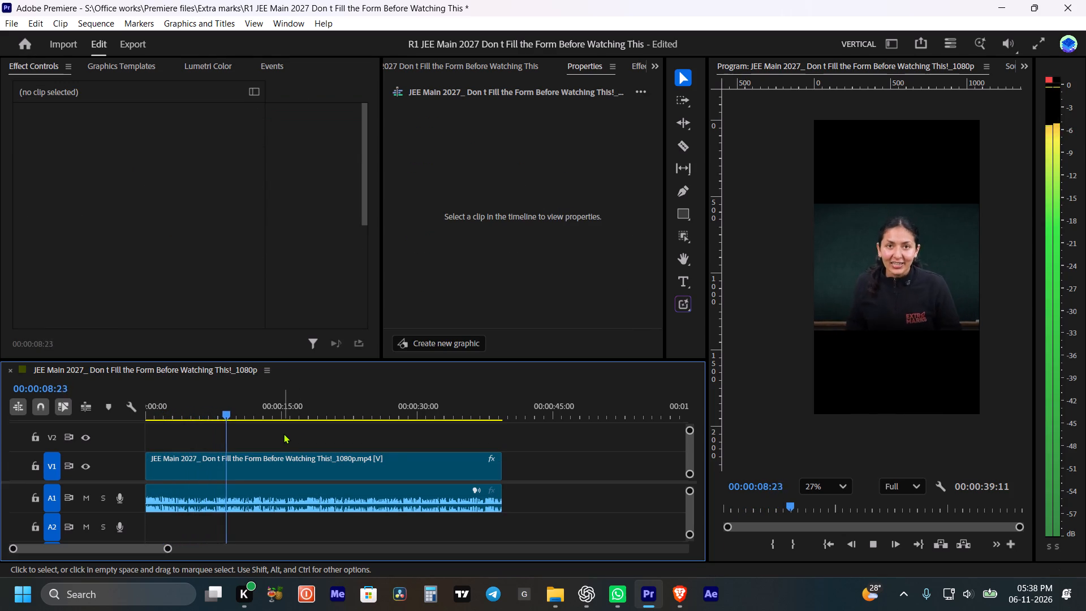
{"action": "left_click", "coordinate": [285, 434]}
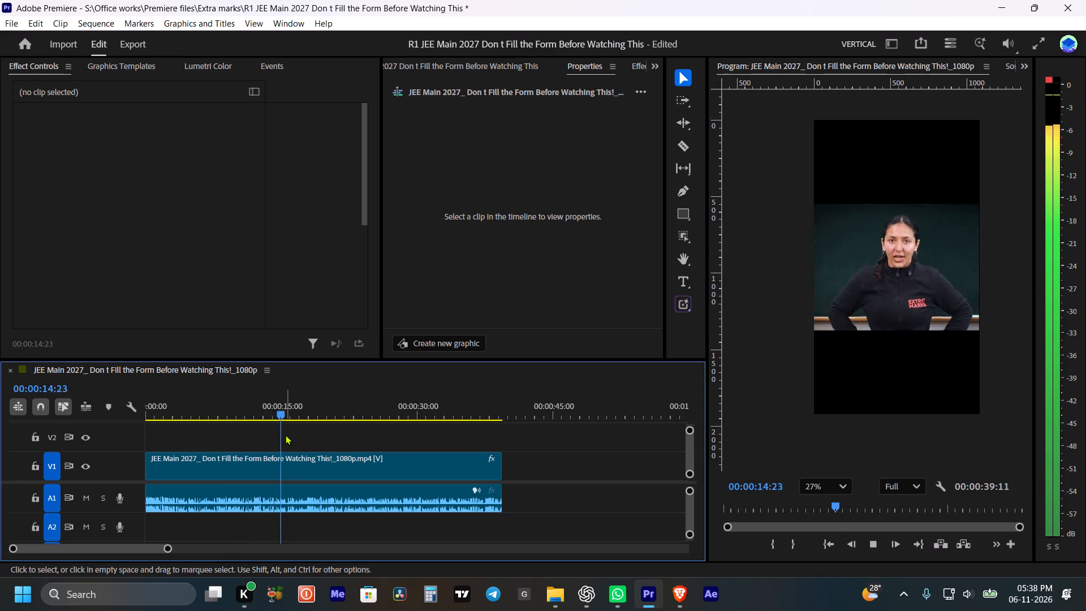
{"action": "left_click", "coordinate": [285, 434]}
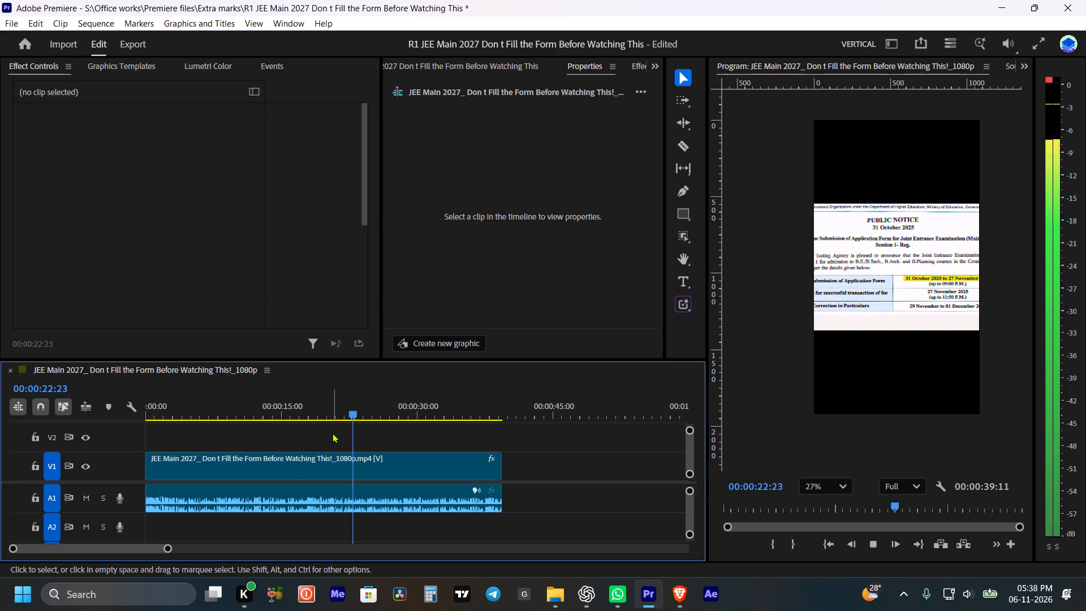
{"action": "key", "text": "space"}
Split the clip at 00:00:17:16, the frame where the speaker gives way to the notice document.
{"action": "left_click_drag", "start_coordinate": [360, 409], "coordinate": [347, 409]}
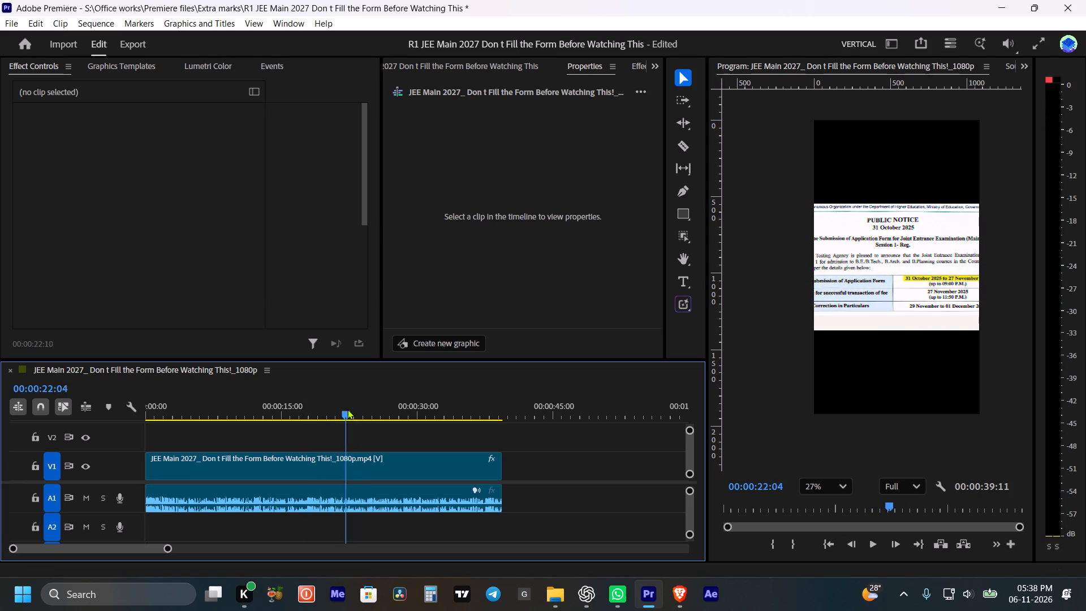
{"action": "left_click_drag", "start_coordinate": [347, 409], "coordinate": [308, 411]}
{"action": "key", "text": "Left"}
{"action": "key", "text": "Left"}
{"action": "key", "text": "Left"}
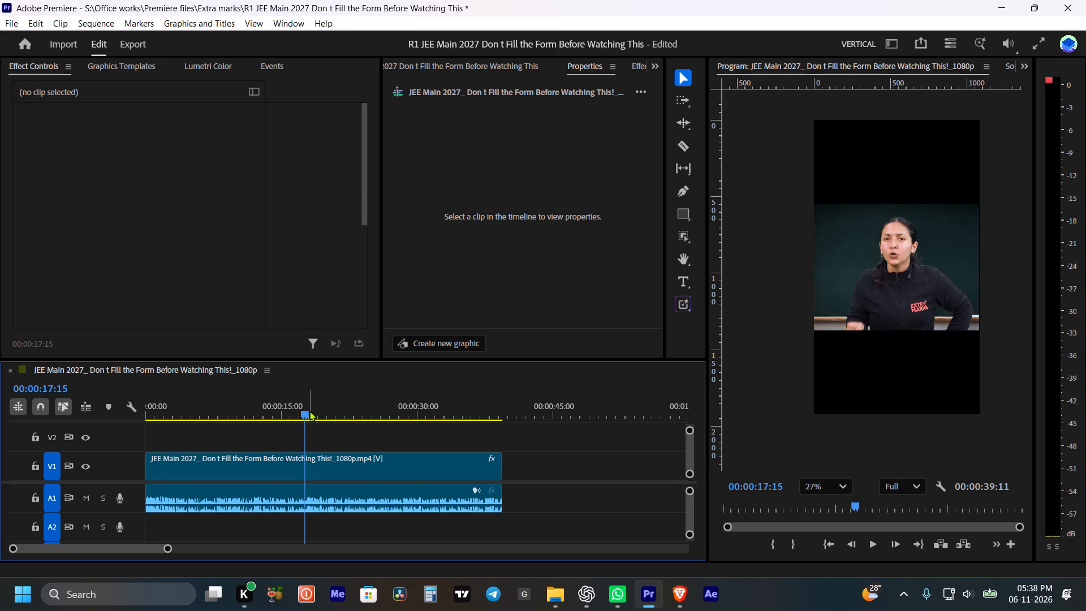
{"action": "key", "text": "Right"}
{"action": "key", "text": "Left"}
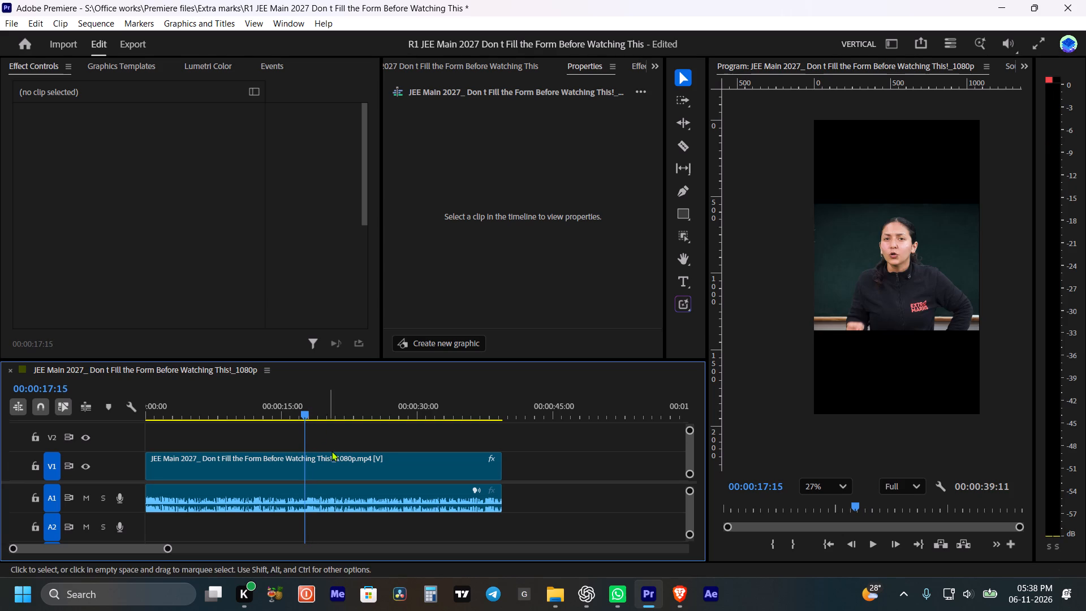
{"action": "key", "text": "Right"}
{"action": "left_click", "coordinate": [325, 468]}
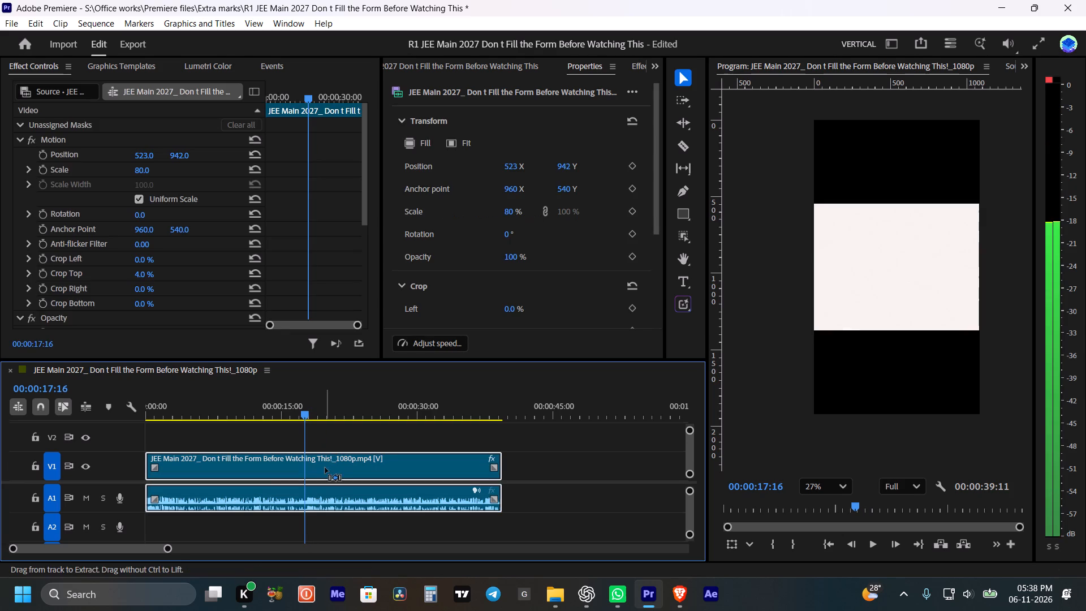
{"action": "key", "text": "ctrl+k"}
Split the footage at 00:00:20:04, where the 31 October 2025 public notice replaces the first document.
{"action": "key", "text": "space"}
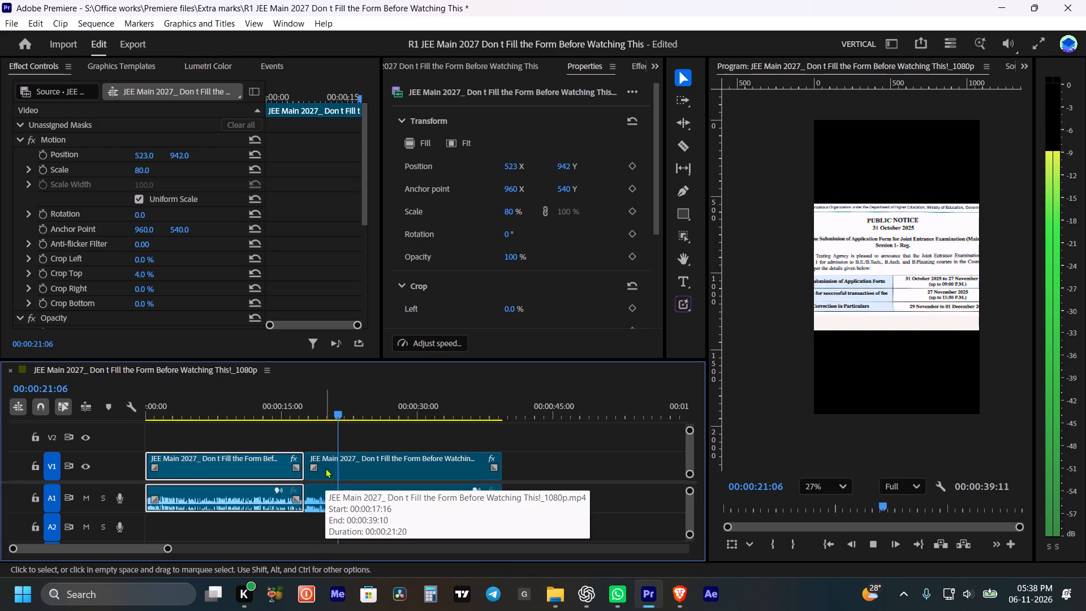
{"action": "key", "text": "space"}
{"action": "left_click", "coordinate": [318, 411]}
{"action": "key", "text": "space"}
{"action": "scroll", "coordinate": [323, 430], "scroll_direction": "up", "scroll_amount": 2, "text": "alt"}
{"action": "key", "text": "space"}
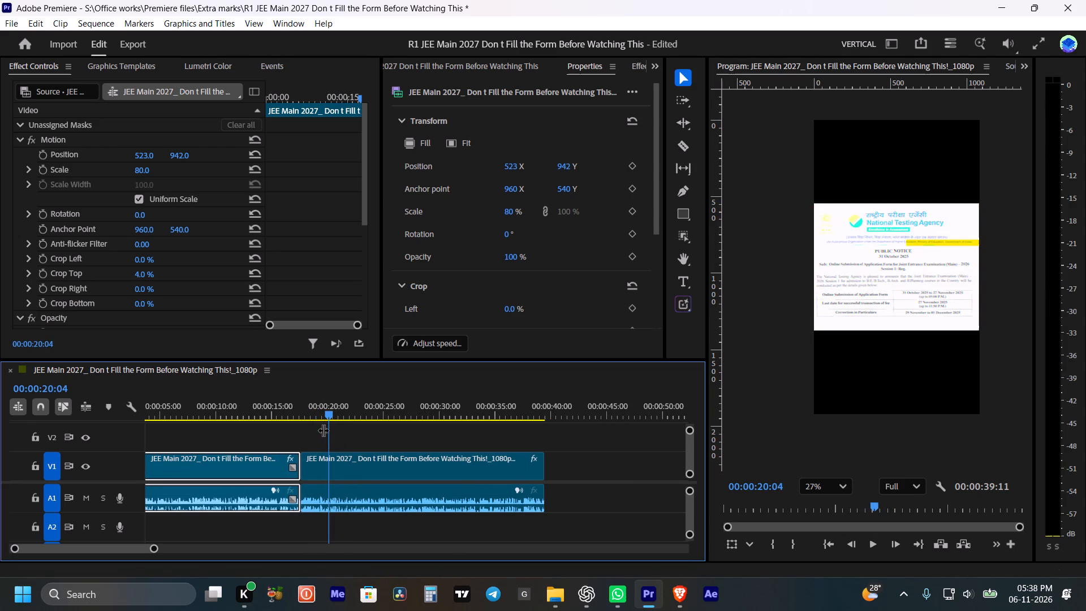
{"action": "key", "text": "Left"}
{"action": "key", "text": "Right"}
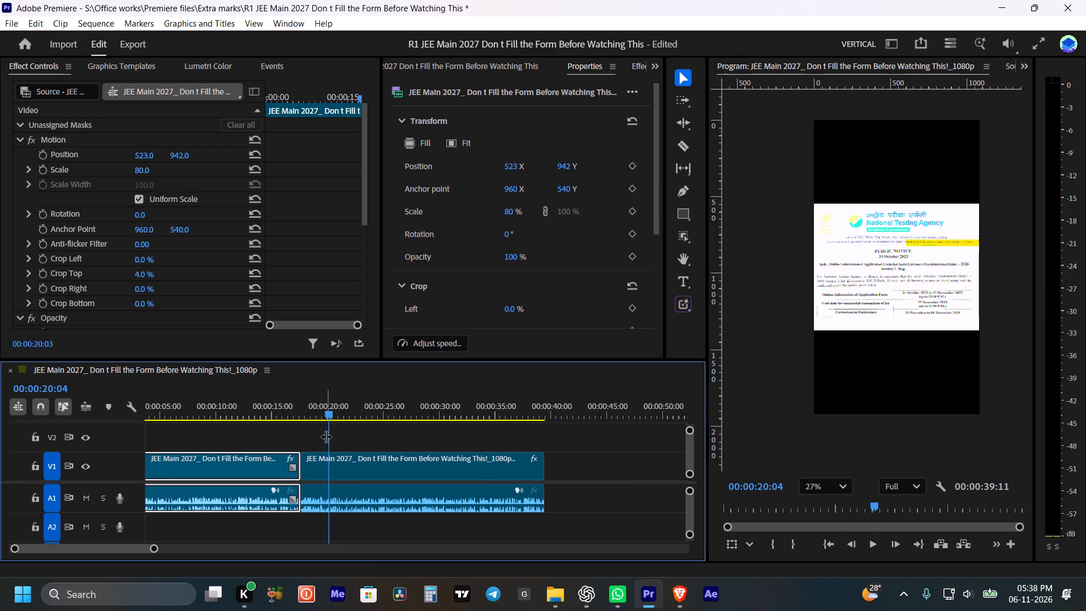
{"action": "left_click", "coordinate": [343, 465]}
{"action": "key", "text": "ctrl+k"}
Split the footage at 00:00:24:09, where the public notice ends and the speaker returns.
{"action": "key", "text": "space"}
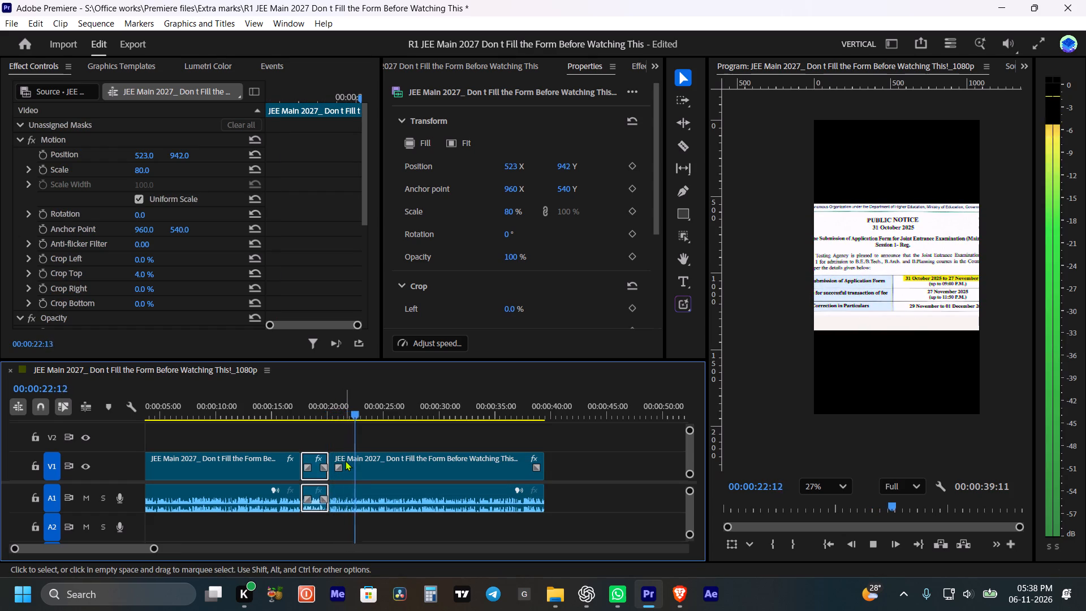
{"action": "key", "text": "space"}
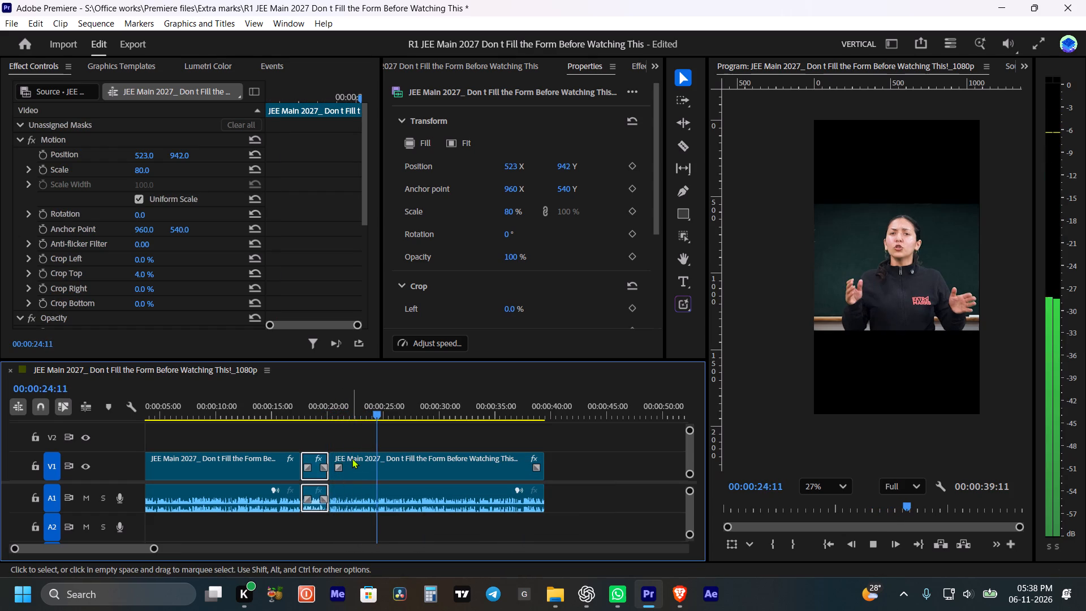
{"action": "key", "text": "Left"}
{"action": "key", "text": "Left"}
{"action": "key", "text": "Left"}
{"action": "key", "text": "Right"}
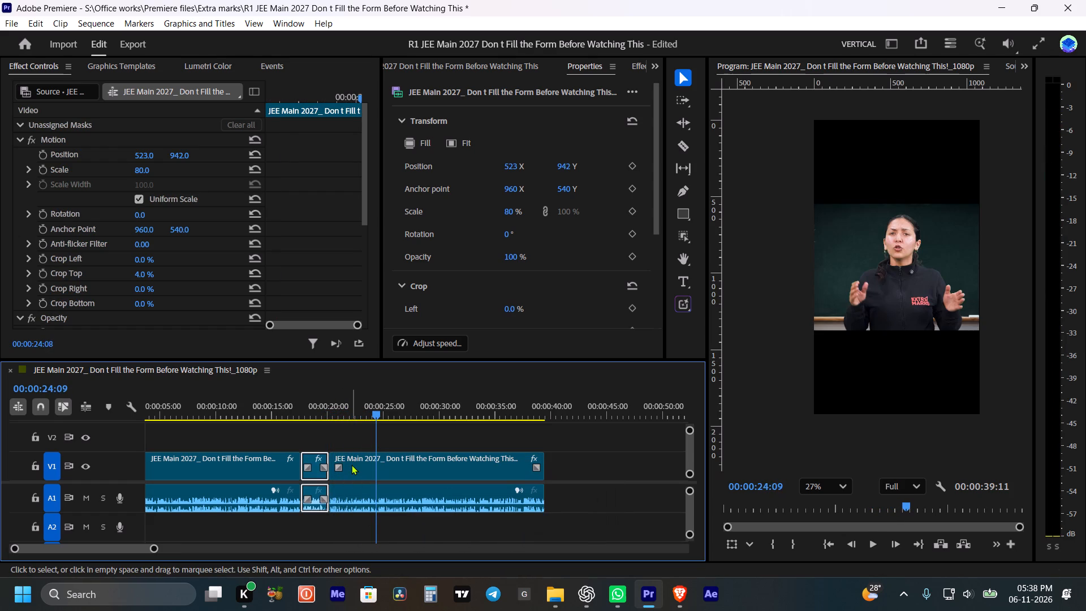
{"action": "left_click", "coordinate": [351, 464]}
{"action": "key", "text": "ctrl+k"}
Set the 31 October 2025 public notice segment's horizontal Position to 297 so its date column fits in the frame.
{"action": "left_click", "coordinate": [356, 407]}
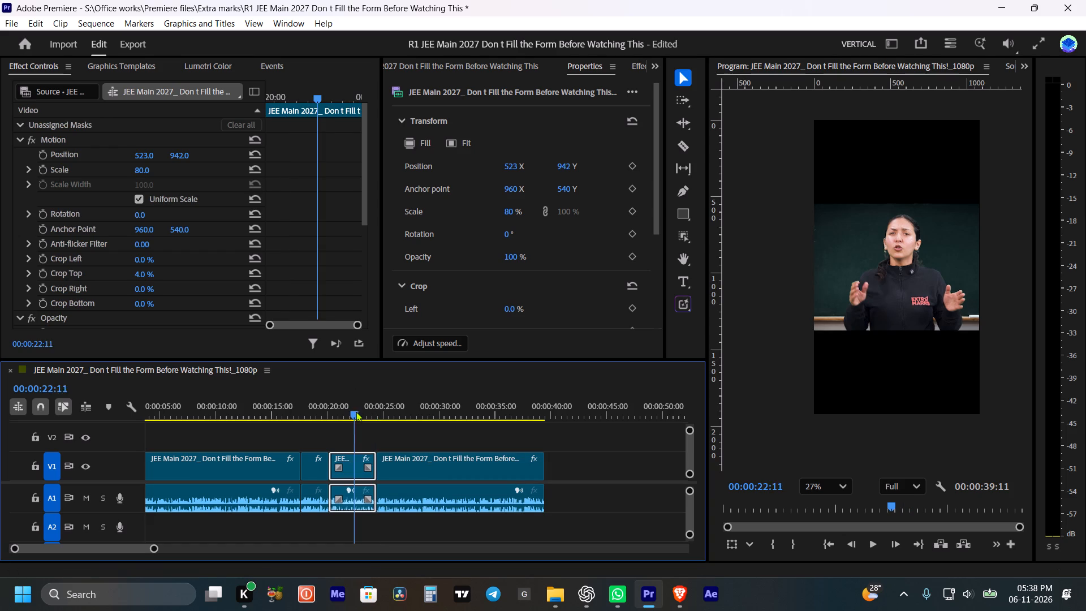
{"action": "left_click", "coordinate": [356, 469]}
{"action": "left_click_drag", "start_coordinate": [511, 167], "coordinate": [371, 191]}
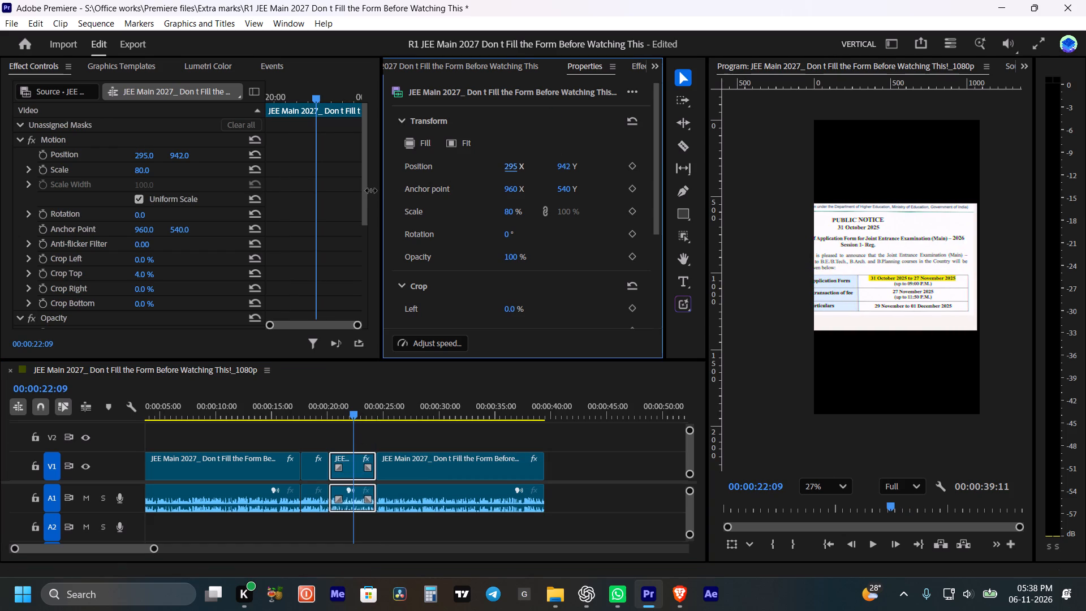
{"action": "left_click_drag", "start_coordinate": [371, 191], "coordinate": [373, 191]}
Set the first notice segment's horizontal Position to 329 so its dates fit, and play through both notice segments to check.
{"action": "left_click_drag", "start_coordinate": [326, 403], "coordinate": [319, 405]}
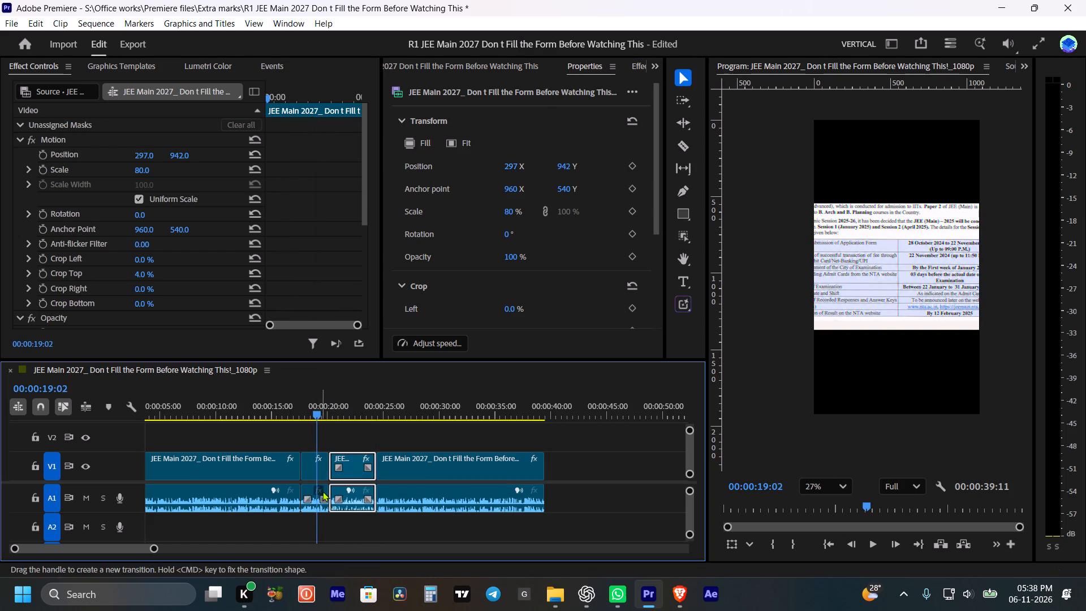
{"action": "left_click", "coordinate": [316, 473]}
{"action": "left_click_drag", "start_coordinate": [514, 167], "coordinate": [492, 172]}
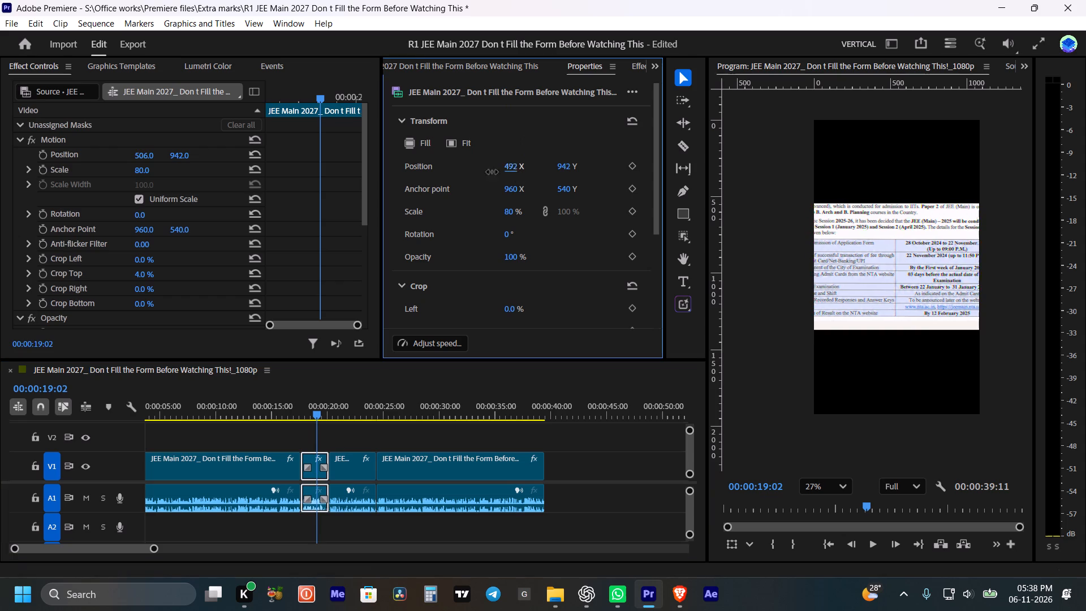
{"action": "left_click_drag", "start_coordinate": [492, 172], "coordinate": [391, 183]}
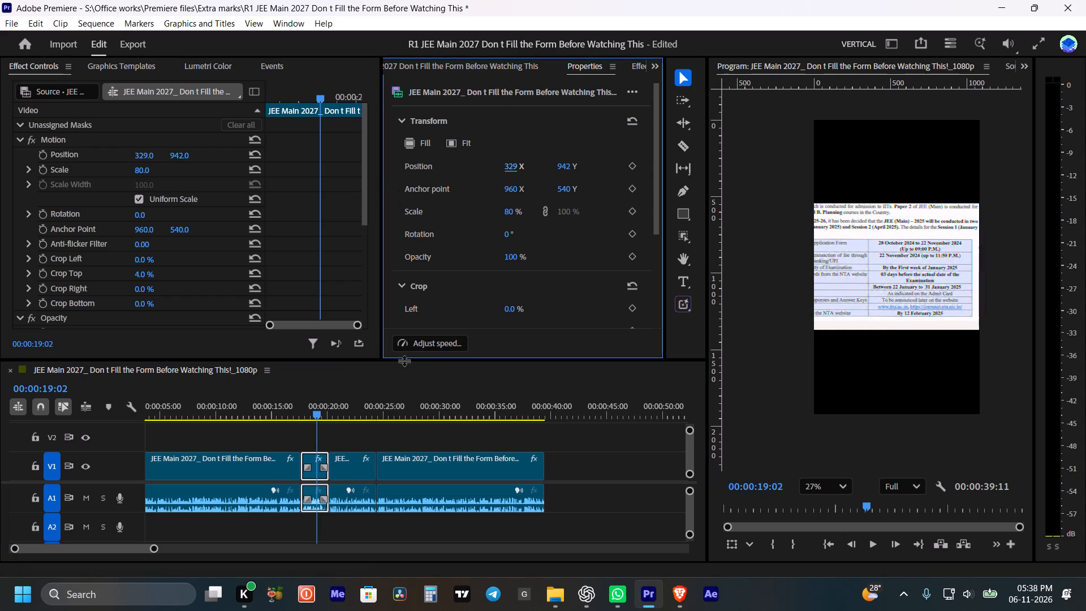
{"action": "left_click_drag", "start_coordinate": [299, 405], "coordinate": [292, 407]}
{"action": "key", "text": "space"}
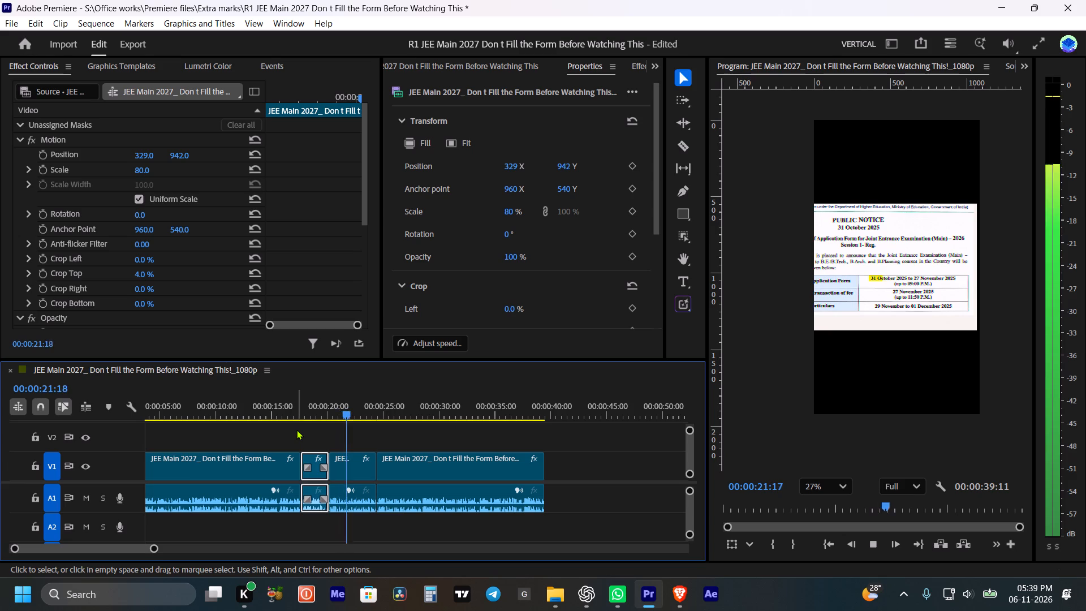
{"action": "left_click", "coordinate": [417, 433]}
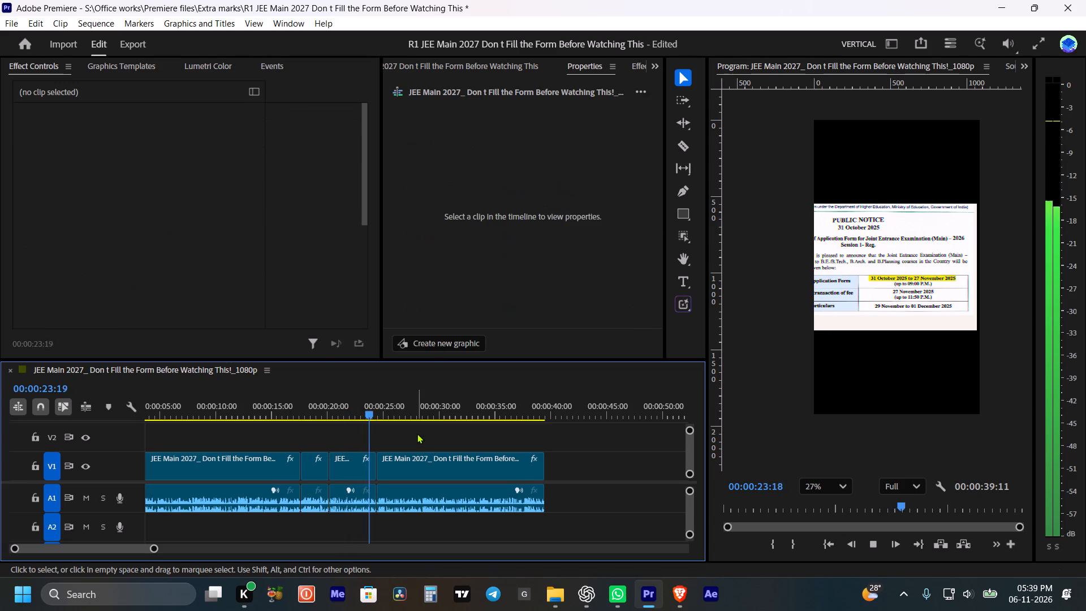
{"action": "left_click", "coordinate": [434, 433]}
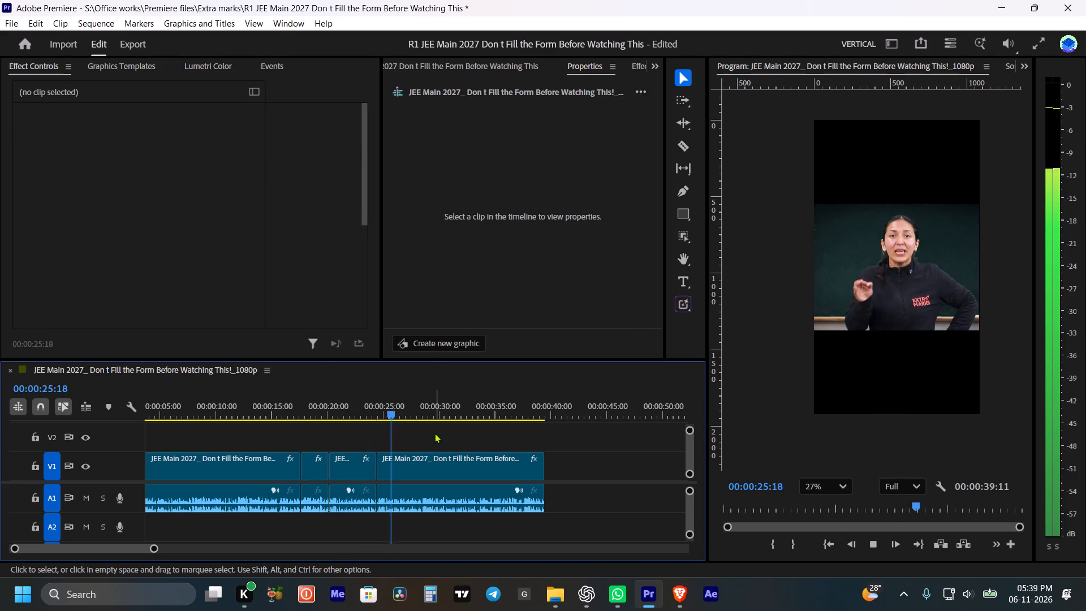
Play through the rest of the footage after the notices, including the website search-bar shot, to check the framing up to the end.
{"action": "scroll", "coordinate": [434, 433], "scroll_direction": "down", "scroll_amount": 3, "text": "alt"}
{"action": "left_click", "coordinate": [434, 433]}
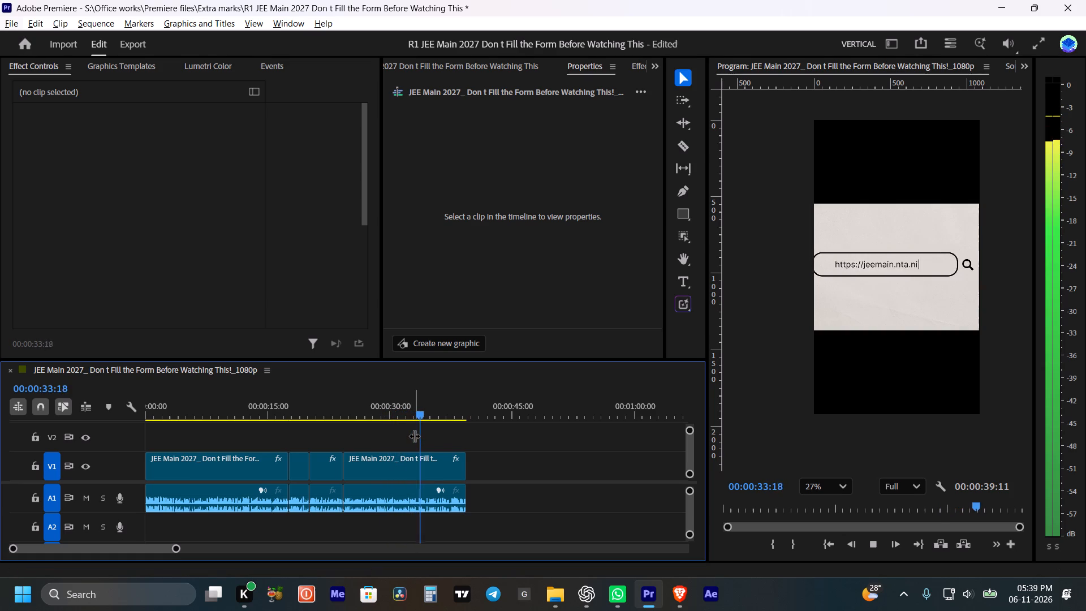
{"action": "key", "text": "space"}
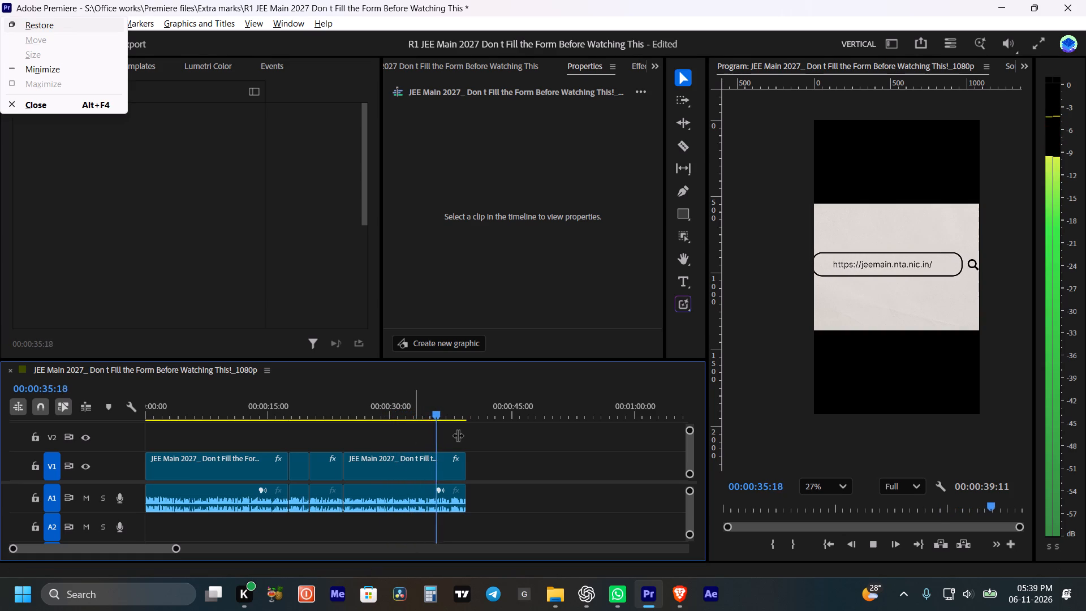
{"action": "left_click", "coordinate": [520, 441]}
{"action": "key", "text": "space"}
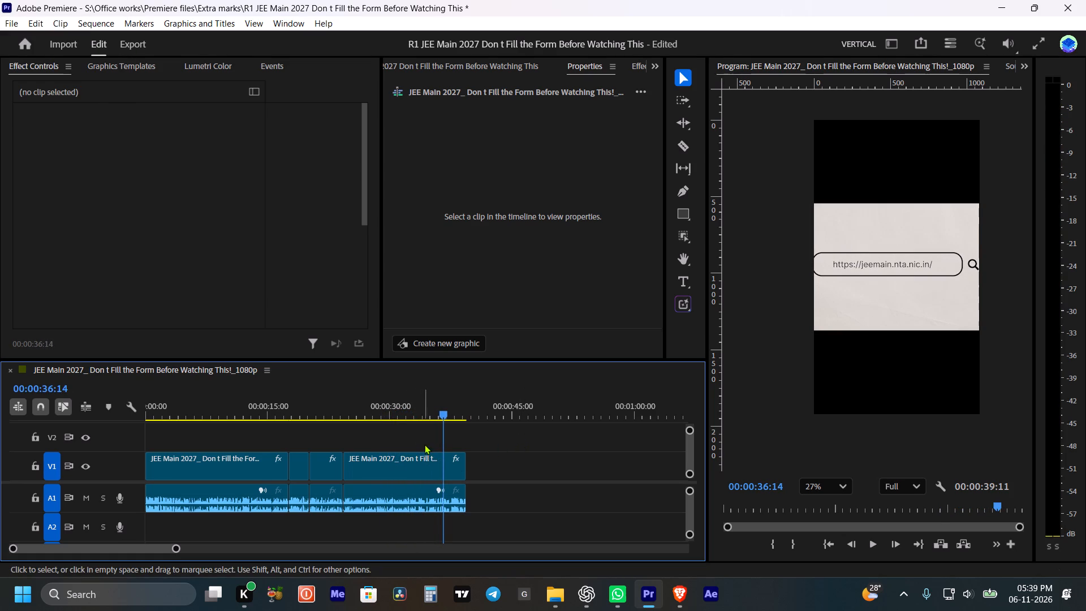
{"action": "key", "text": "space"}
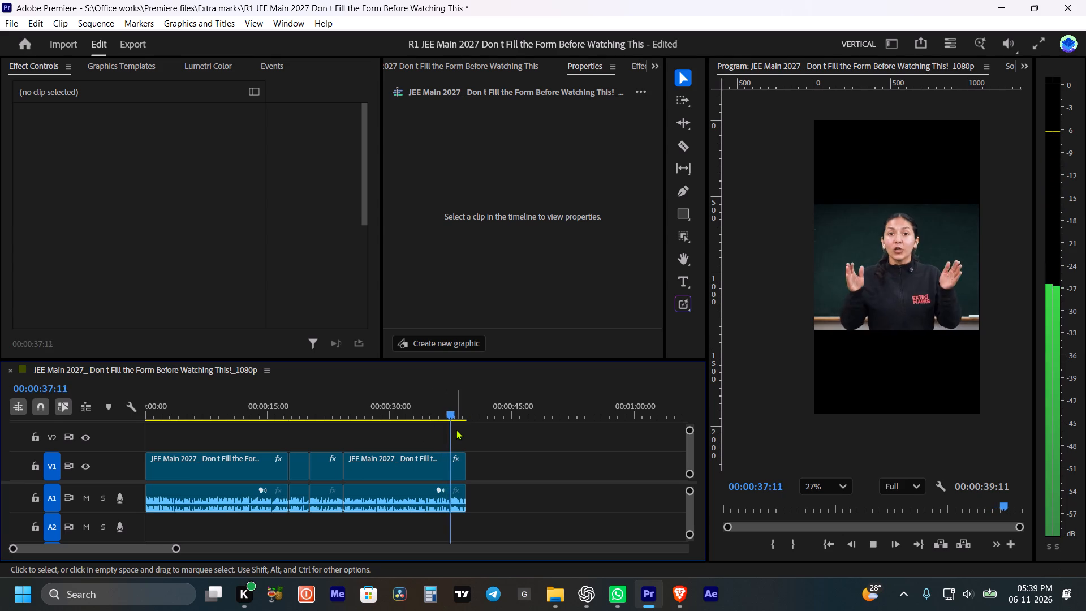
{"action": "key", "text": "space"}
{"action": "key", "text": "space"}
{"action": "scroll", "coordinate": [460, 434], "scroll_direction": "up", "scroll_amount": 19, "text": "alt"}
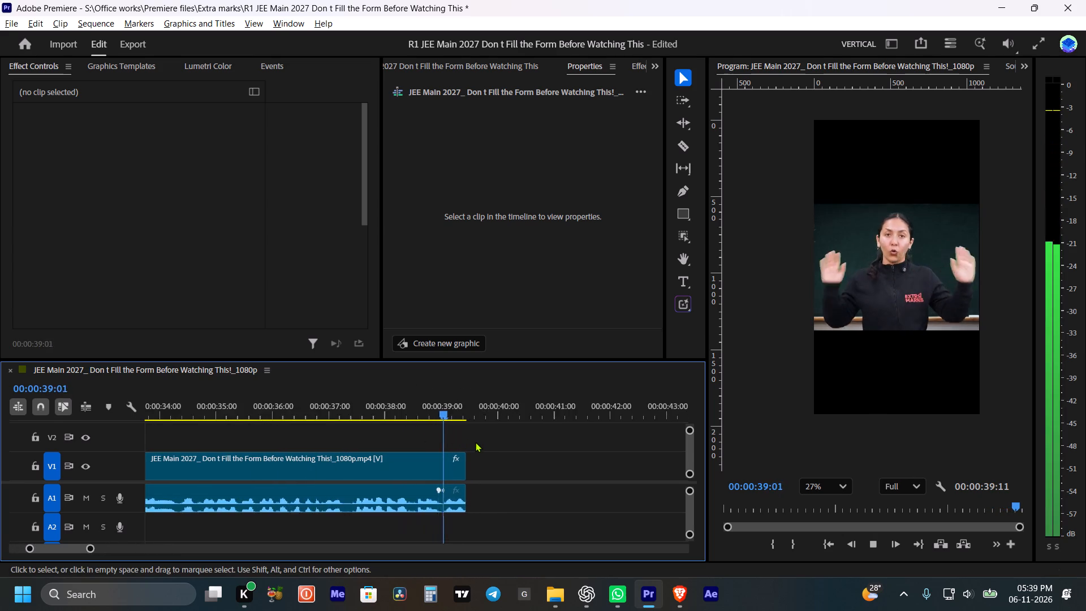
{"action": "scroll", "coordinate": [475, 442], "scroll_direction": "up", "scroll_amount": 7, "text": "alt"}
In the browser's YouTube downloader page, save the video's 1280 × 720 thumbnail into Office works > video Assits, copying its file name.
{"action": "left_click", "coordinate": [671, 593]}
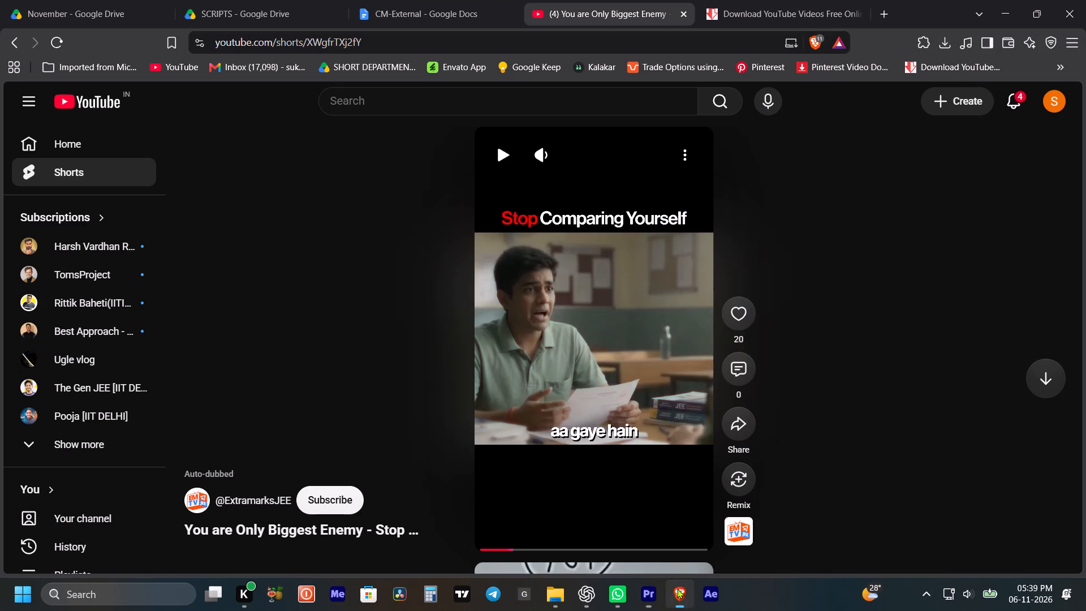
{"action": "left_click", "coordinate": [801, 0]}
{"action": "left_click", "coordinate": [466, 149]}
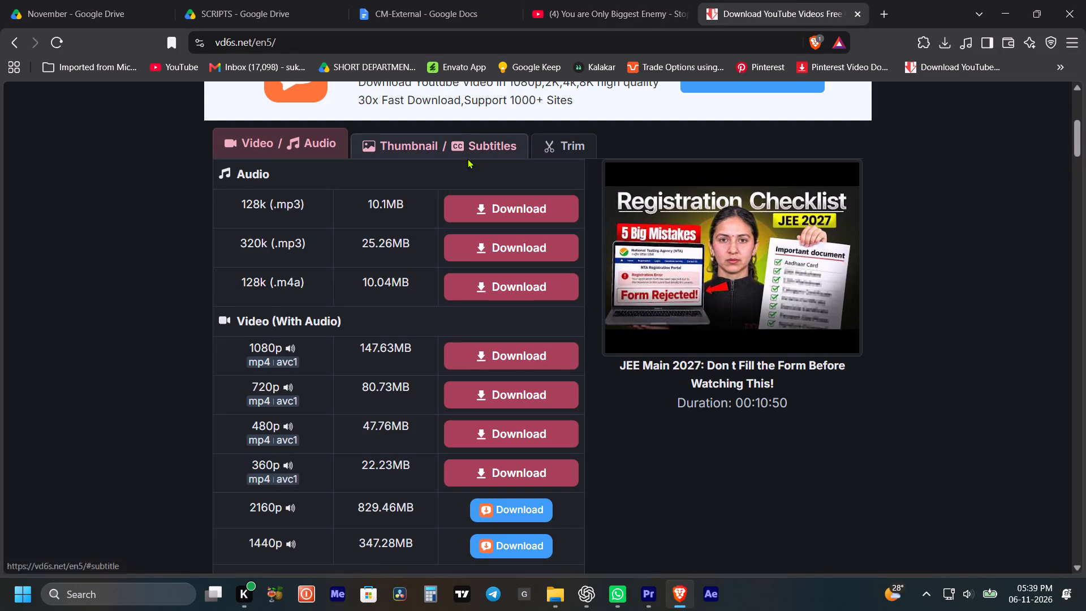
{"action": "left_click", "coordinate": [324, 457]}
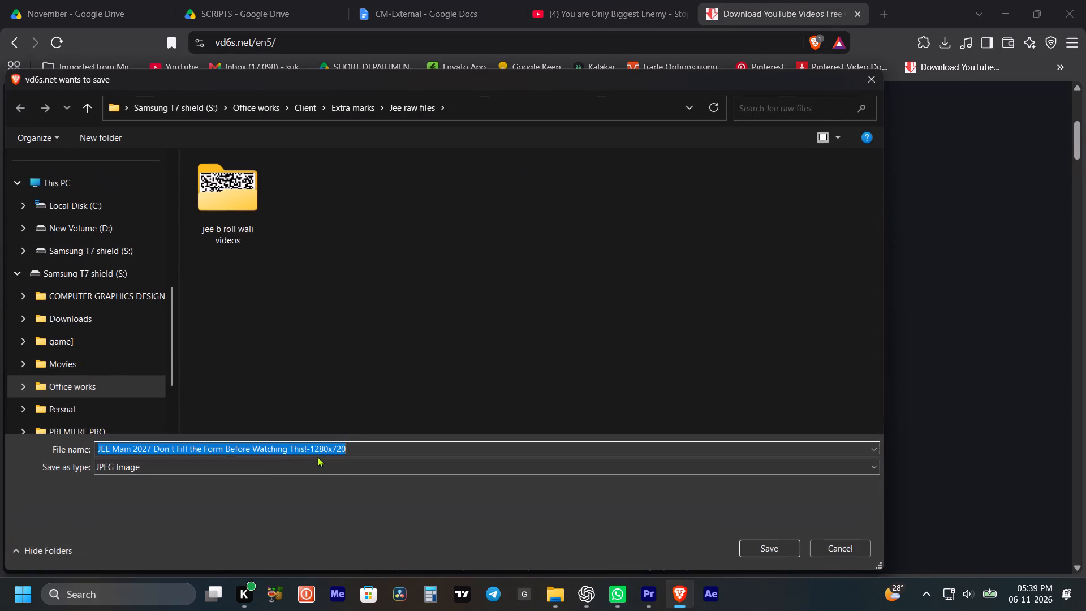
{"action": "key", "text": "ctrl+c"}
{"action": "key", "text": "ctrl+c"}
{"action": "left_click", "coordinate": [101, 380]}
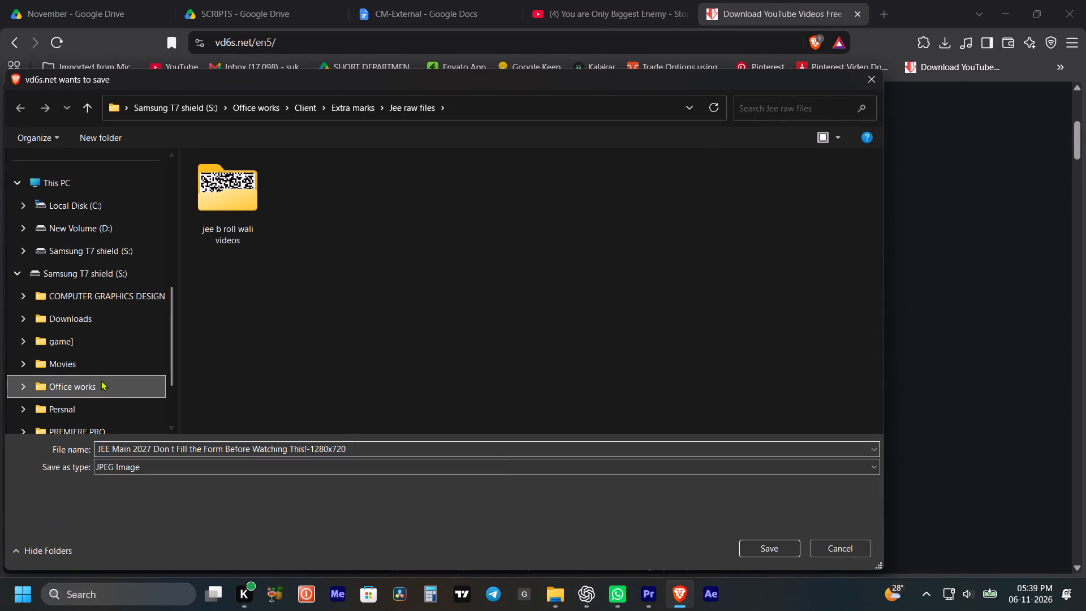
{"action": "double_click", "coordinate": [281, 261]}
{"action": "left_click", "coordinate": [149, 385]}
{"action": "left_click", "coordinate": [356, 443]}
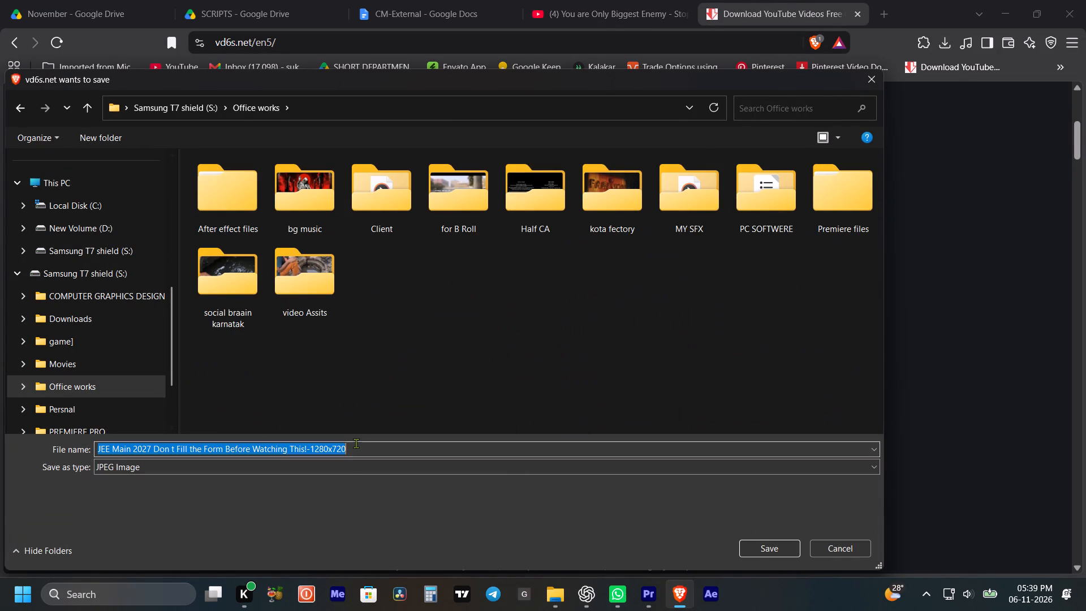
{"action": "key", "text": "ctrl+c"}
{"action": "double_click", "coordinate": [303, 291]}
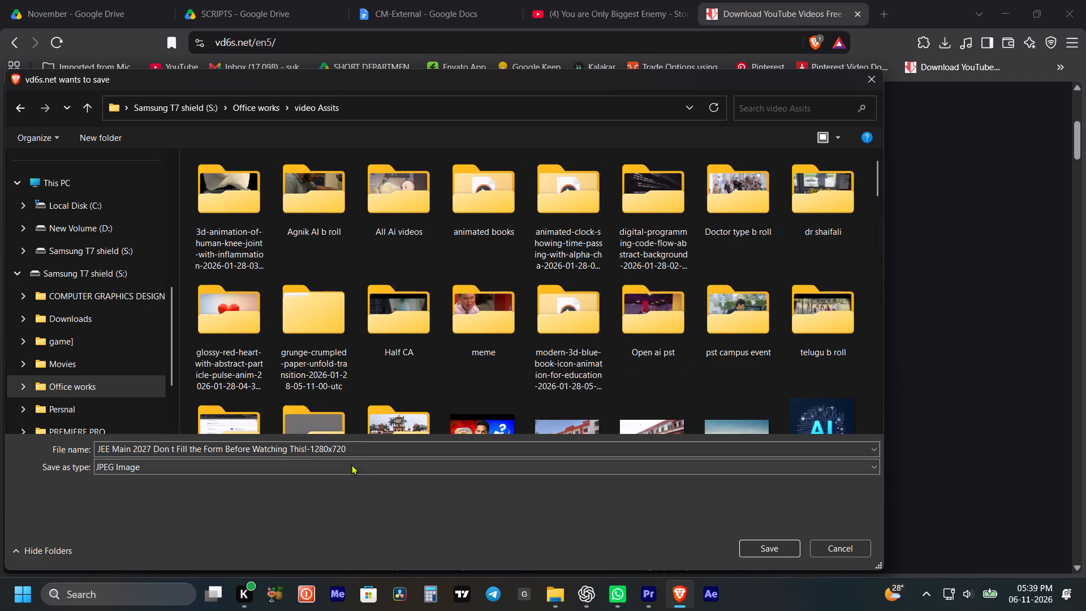
{"action": "left_click", "coordinate": [358, 448]}
{"action": "key", "text": "ctrl+c"}
{"action": "left_click", "coordinate": [758, 542]}
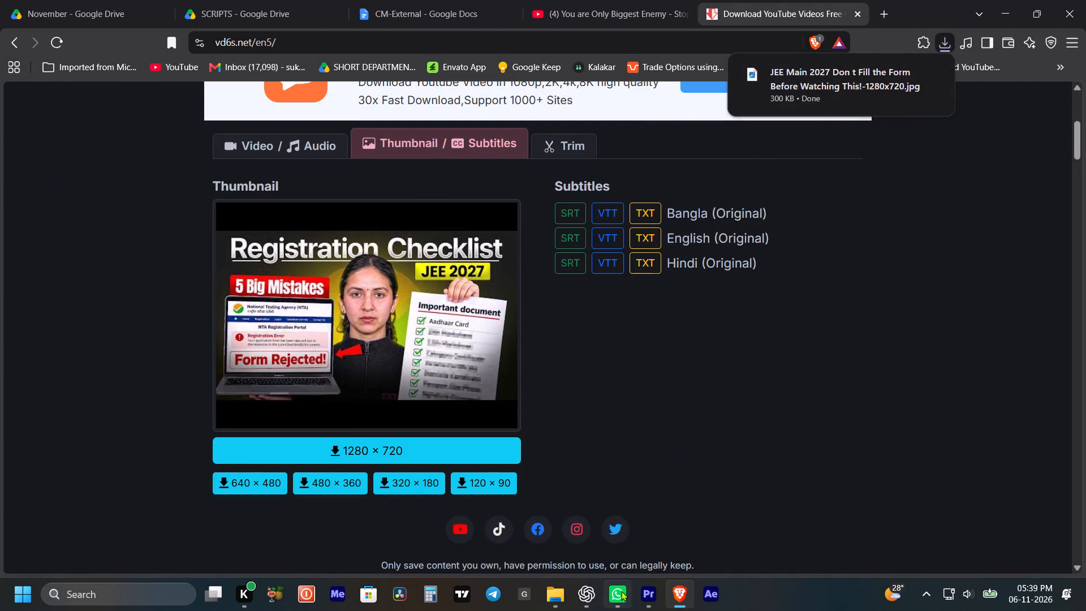
Back in Premiere, import the thumbnail "JEE Main 2027 Don t Fill the Form Before Watching This!-1280x720" from the video Assits folder.
{"action": "left_click", "coordinate": [656, 592]}
{"action": "scroll", "coordinate": [96, 74], "scroll_direction": "up", "scroll_amount": 2}
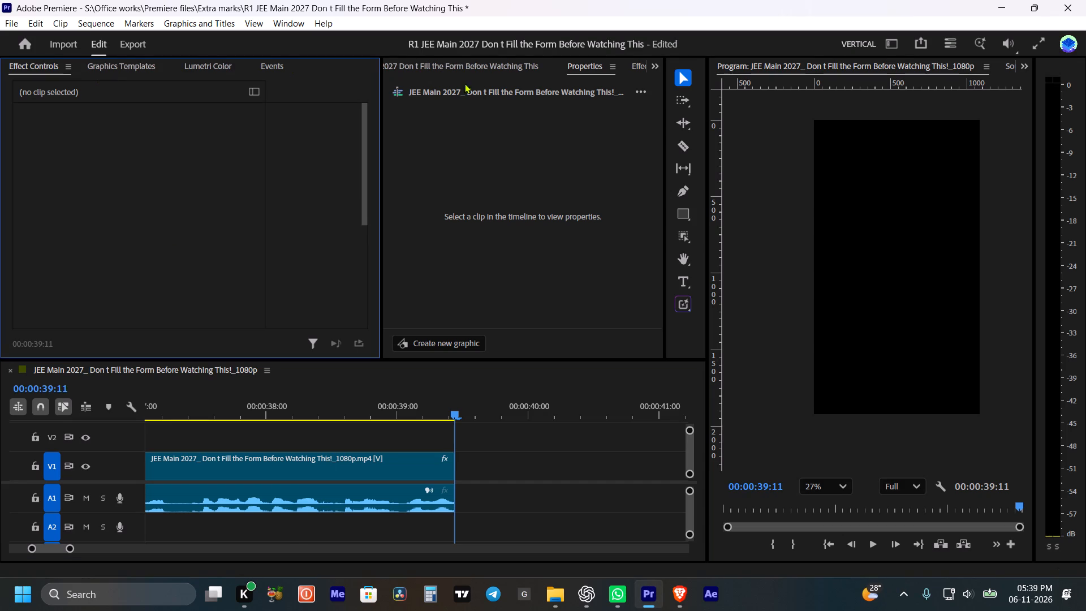
{"action": "scroll", "coordinate": [494, 55], "scroll_direction": "up", "scroll_amount": 3}
{"action": "left_click", "coordinate": [491, 59]}
{"action": "left_click", "coordinate": [476, 250]}
{"action": "left_click", "coordinate": [486, 294]}
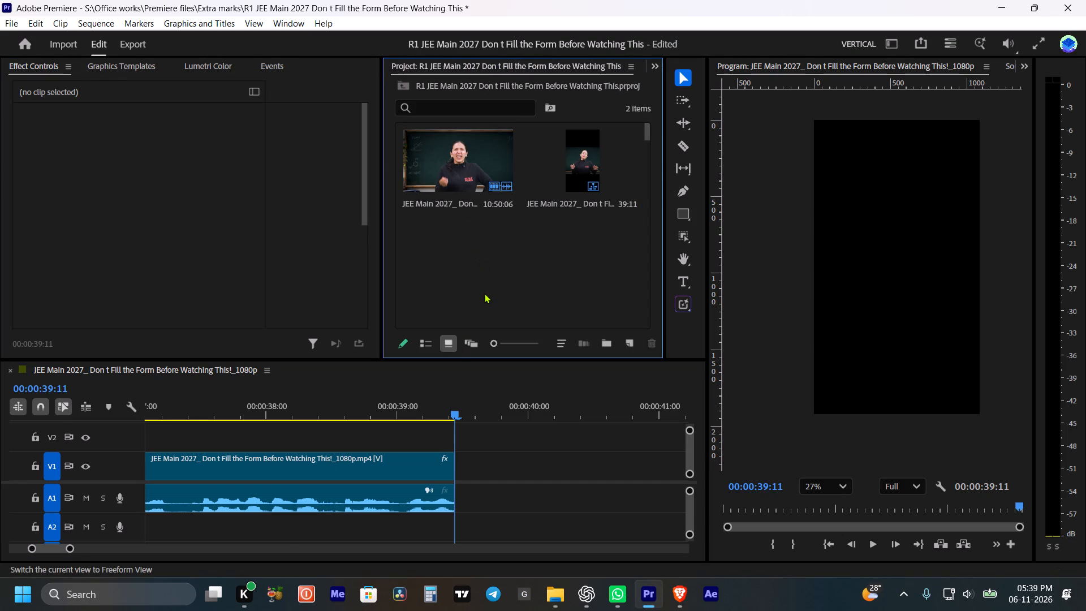
{"action": "key", "text": "ctrl+i"}
{"action": "left_click", "coordinate": [126, 377]}
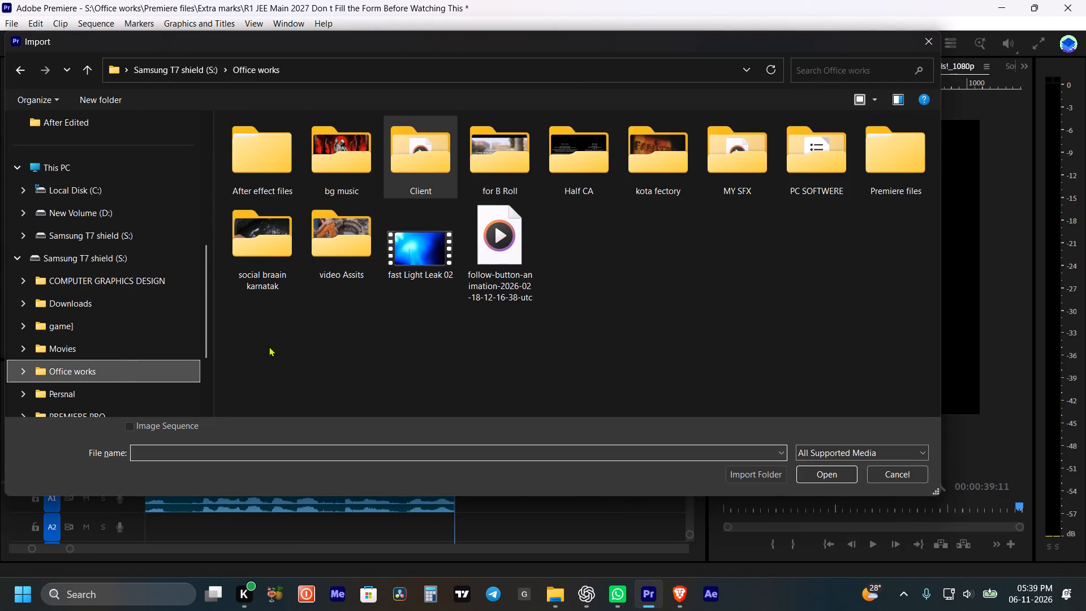
{"action": "double_click", "coordinate": [329, 234]}
{"action": "left_click", "coordinate": [359, 454]}
{"action": "key", "text": "ctrl+v"}
{"action": "left_click", "coordinate": [359, 454]}
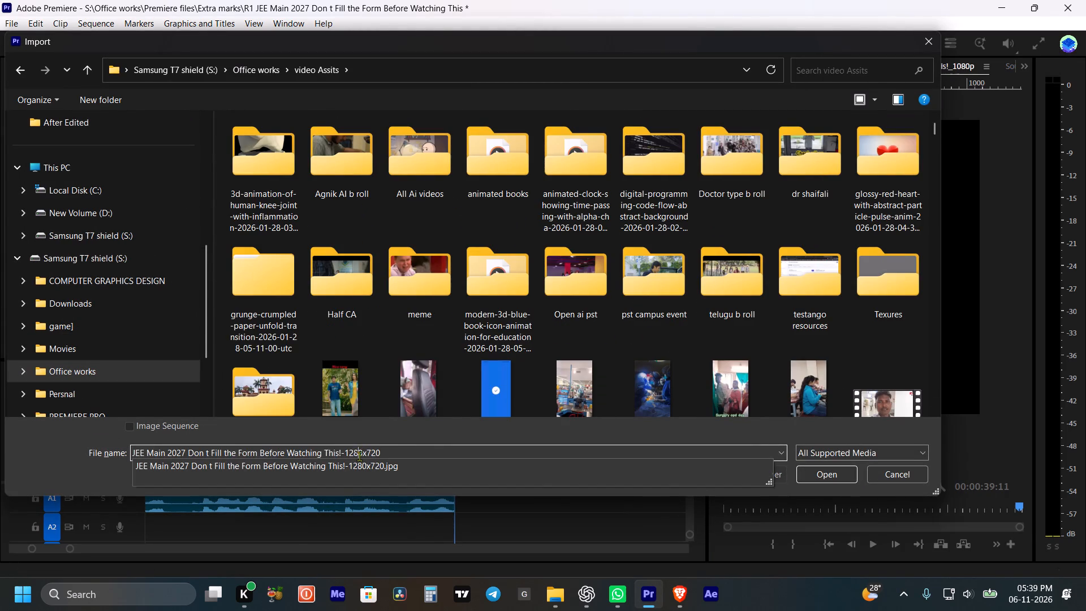
{"action": "left_click", "coordinate": [360, 461]}
{"action": "left_click", "coordinate": [817, 475]}
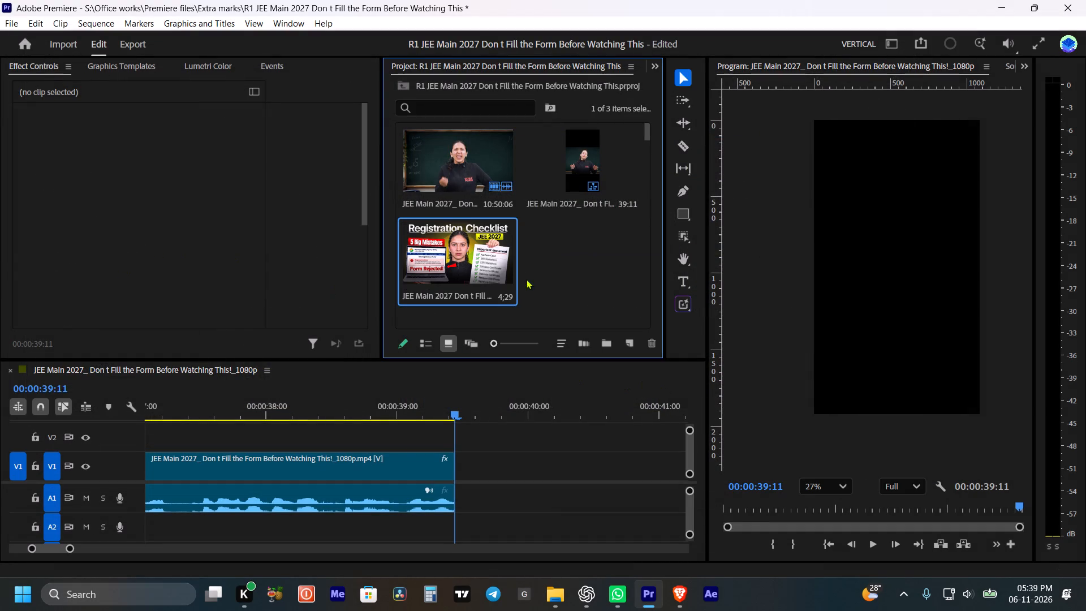
Place the thumbnail image on track V1 directly after the last footage segment, at 00:00:39:11.
{"action": "left_click_drag", "start_coordinate": [478, 256], "coordinate": [459, 468]}
{"action": "scroll", "coordinate": [475, 467], "scroll_direction": "down", "scroll_amount": 6, "text": "alt"}
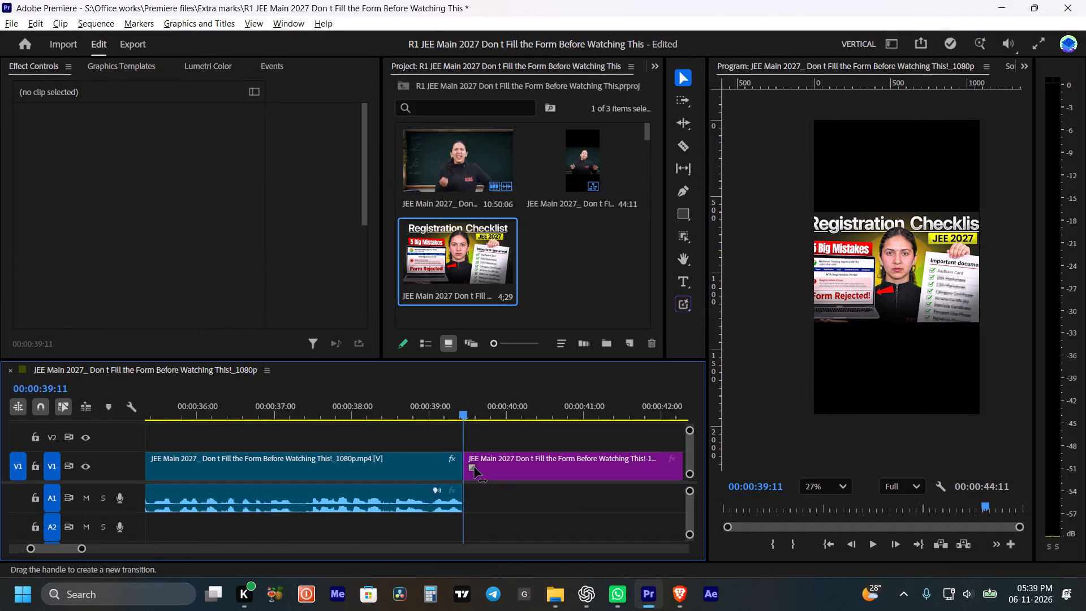
Set the thumbnail clip's Scale to 84% so the whole Registration Checklist image fits the frame width.
{"action": "left_click", "coordinate": [492, 475]}
{"action": "left_click", "coordinate": [646, 65]}
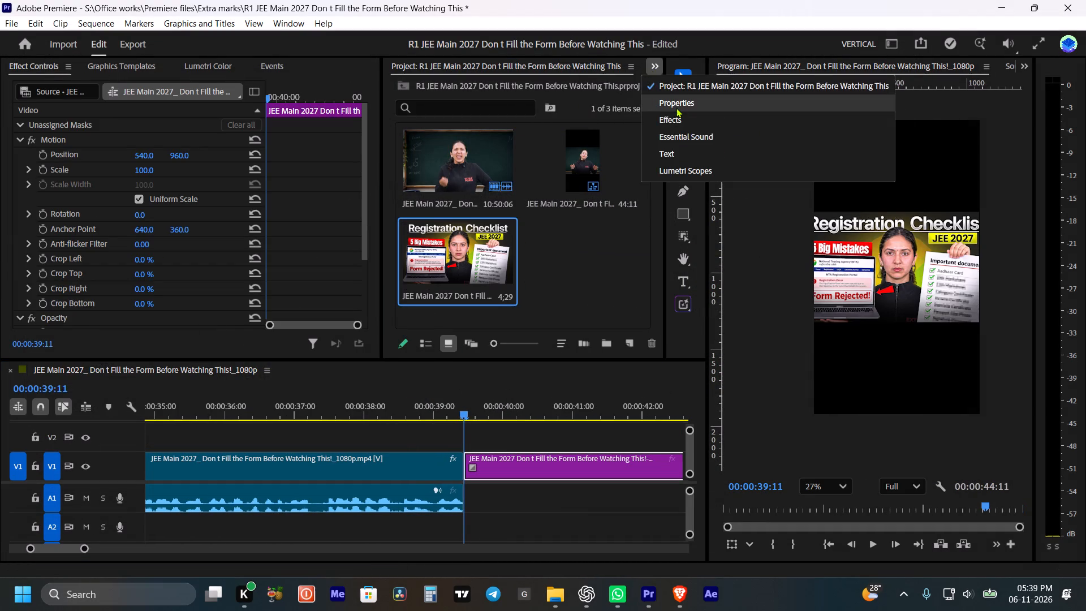
{"action": "left_click", "coordinate": [676, 107]}
{"action": "left_click_drag", "start_coordinate": [512, 210], "coordinate": [506, 210]}
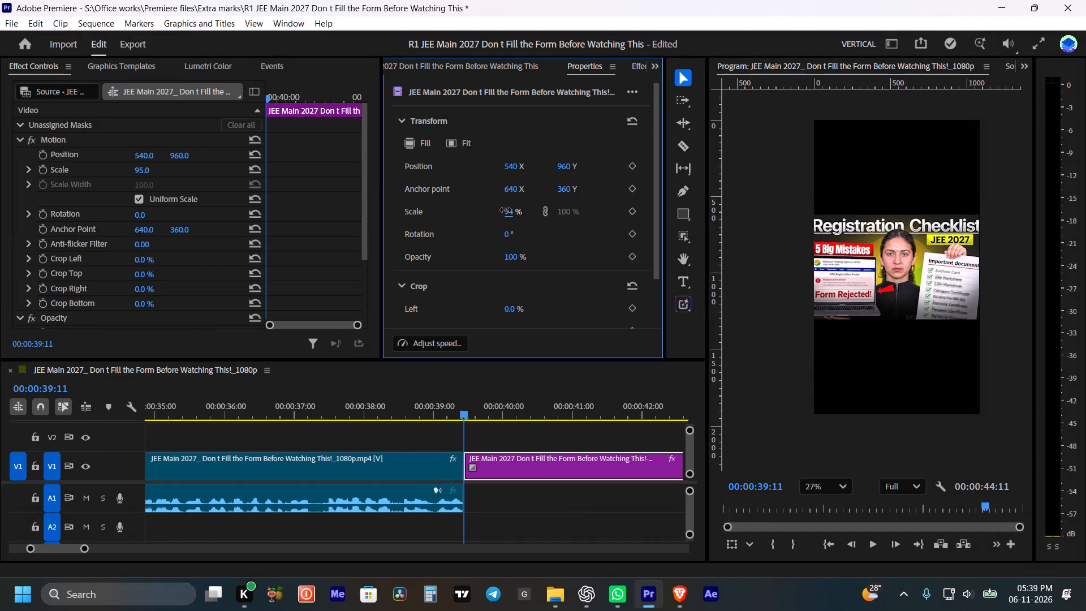
{"action": "left_click_drag", "start_coordinate": [506, 210], "coordinate": [485, 200]}
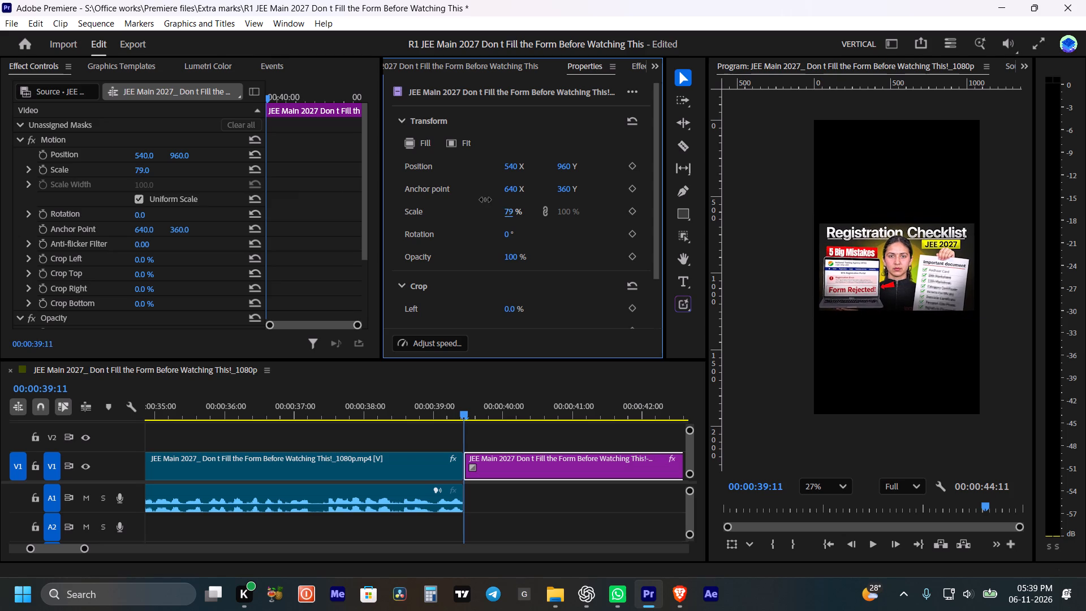
{"action": "left_click_drag", "start_coordinate": [485, 200], "coordinate": [491, 201]}
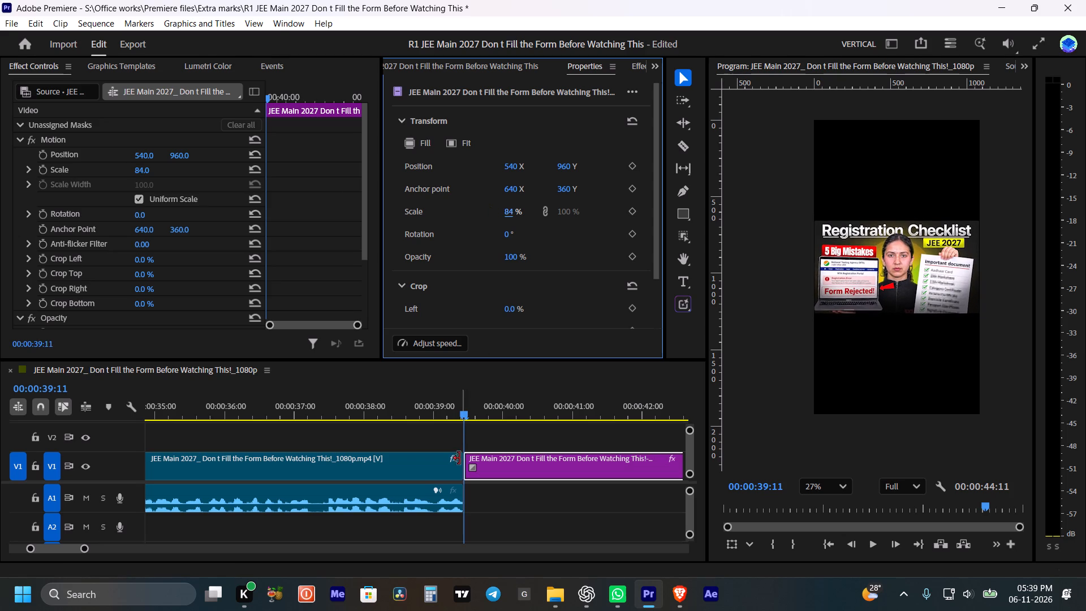
Play across the cut into the thumbnail, mark the sequence's Out point at 00:00:41:05 and save the project.
{"action": "scroll", "coordinate": [470, 463], "scroll_direction": "down", "scroll_amount": 11, "text": "alt"}
{"action": "left_click_drag", "start_coordinate": [454, 415], "coordinate": [446, 413]}
{"action": "key", "text": "space"}
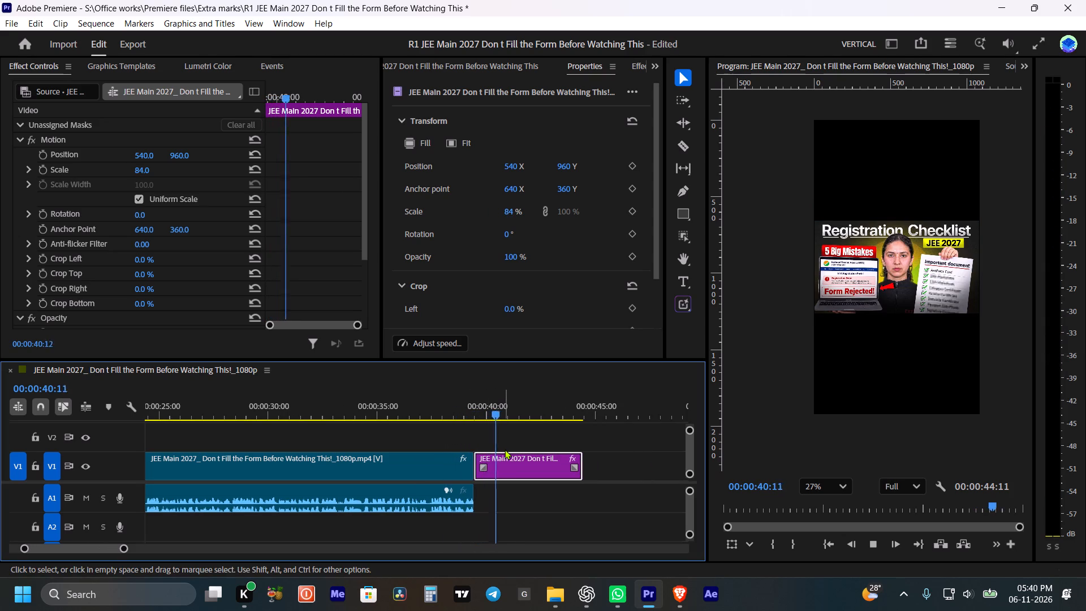
{"action": "key", "text": "space"}
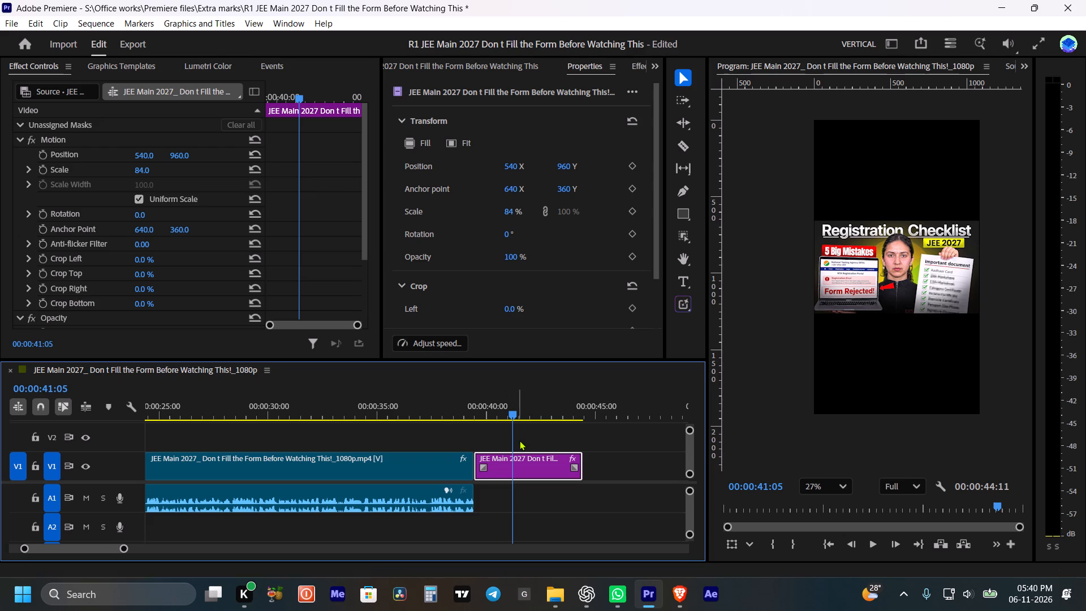
{"action": "key", "text": "o"}
{"action": "key", "text": "ctrl+s"}
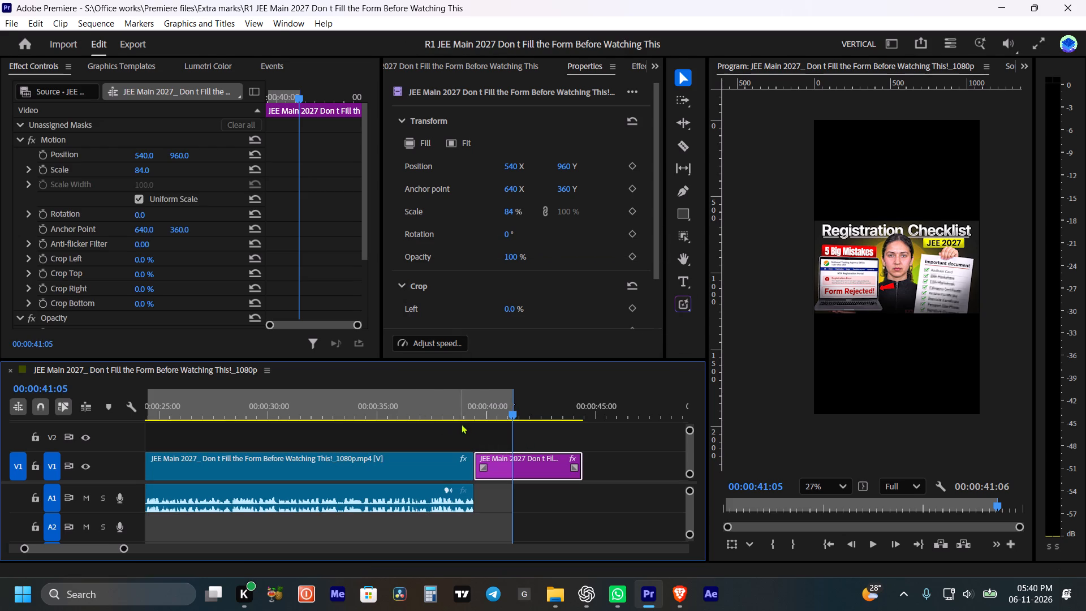
Return to the start of the sequence, play its opening briefly and save the project.
{"action": "left_click", "coordinate": [481, 432]}
{"action": "scroll", "coordinate": [496, 439], "scroll_direction": "down", "scroll_amount": 15, "text": "alt"}
{"action": "left_click_drag", "start_coordinate": [225, 416], "coordinate": [127, 419]}
{"action": "scroll", "coordinate": [200, 443], "scroll_direction": "up", "scroll_amount": 10, "text": "alt"}
{"action": "key", "text": "space"}
{"action": "key", "text": "space"}
{"action": "left_click", "coordinate": [497, 421]}
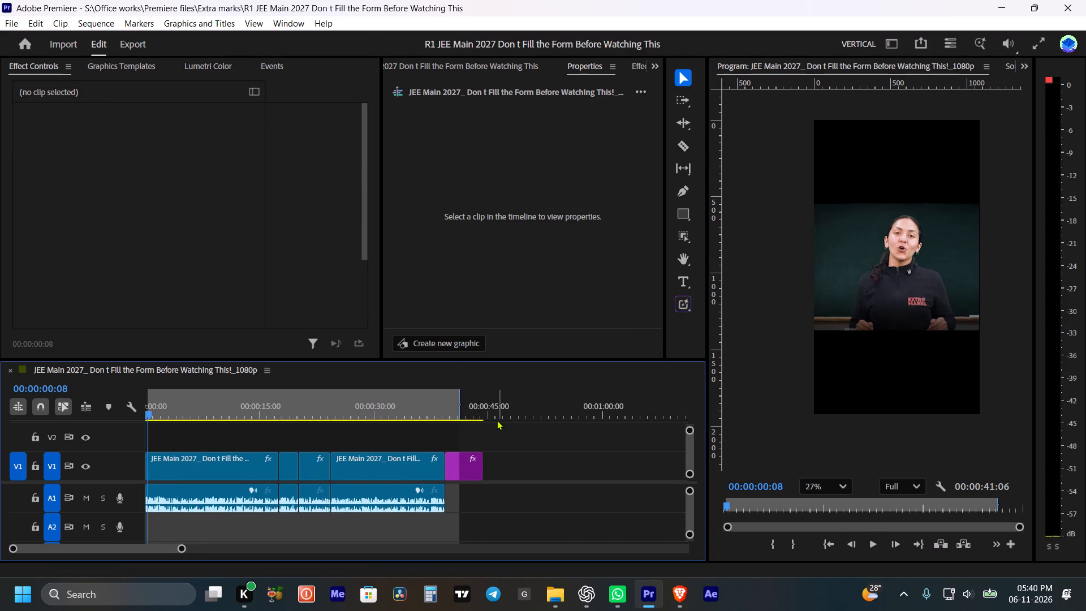
{"action": "key", "text": "ctrl+s"}
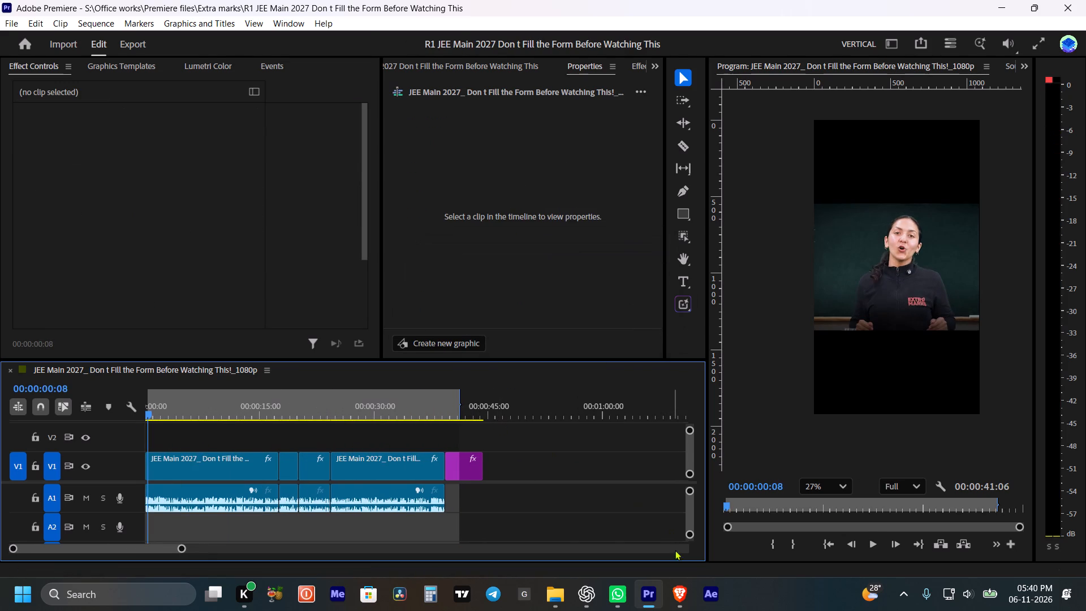
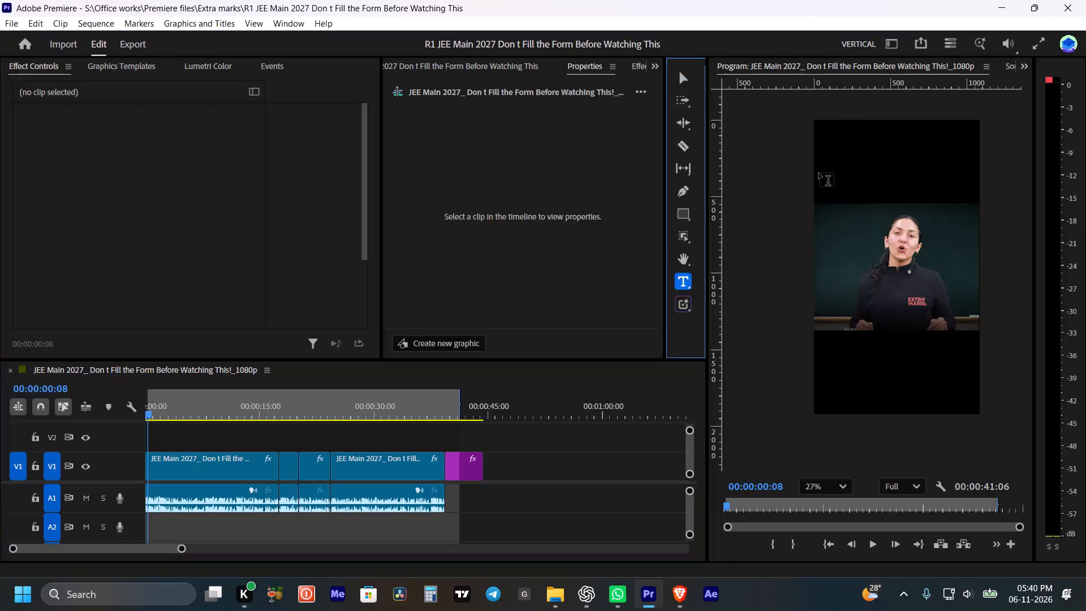
Add the pasted title text "JEE 2027 Registration Dates" in the black area above the footage.
{"action": "left_click", "coordinate": [829, 173]}
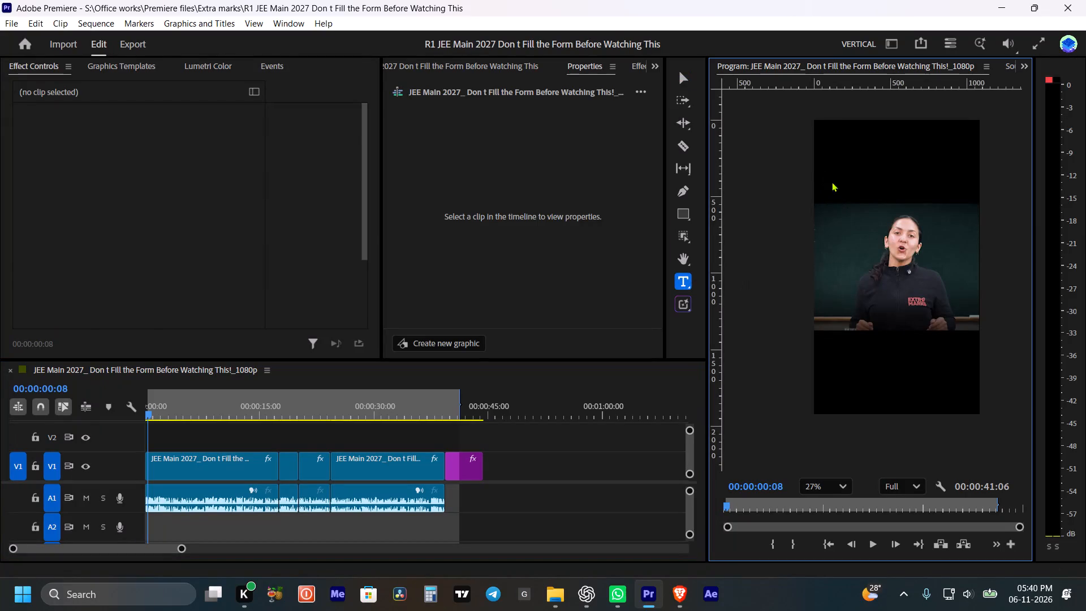
{"action": "key", "text": "ctrl+v"}
{"action": "triple_click", "coordinate": [876, 163]}
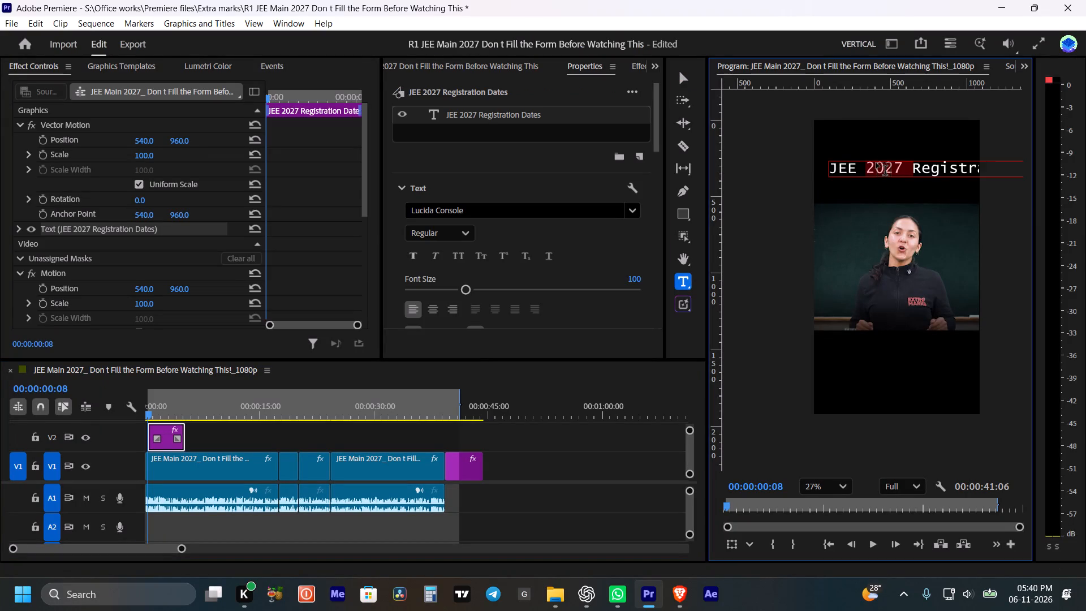
{"action": "left_click", "coordinate": [876, 163]}
{"action": "scroll", "coordinate": [465, 178], "scroll_direction": "up", "scroll_amount": 4}
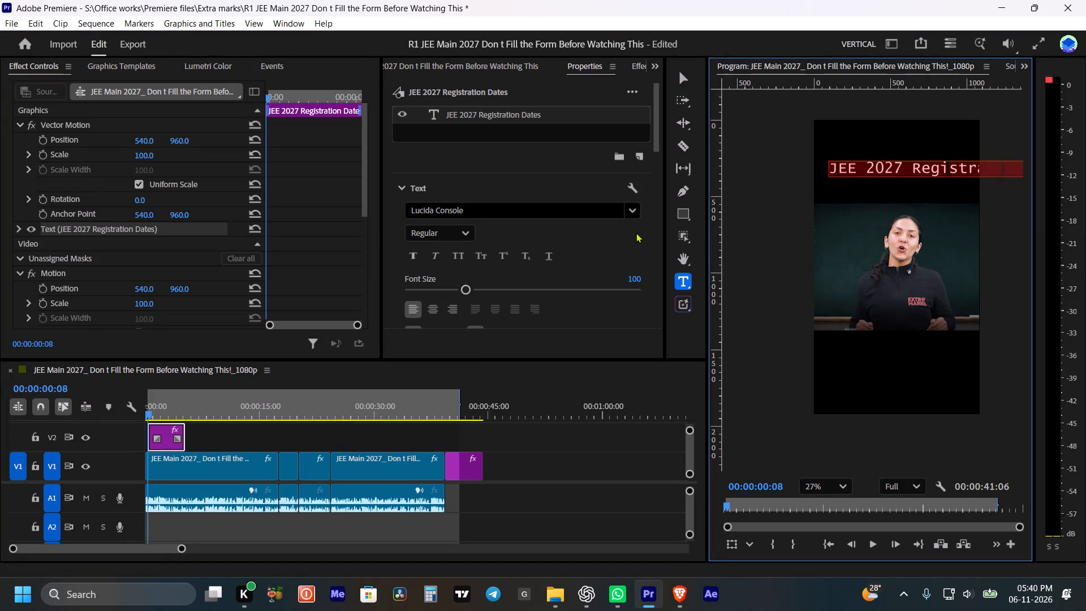
{"action": "left_click", "coordinate": [636, 231]}
Extend the title clip on V2 to run from the sequence start to the end of the last footage segment.
{"action": "left_click", "coordinate": [507, 450]}
{"action": "left_click_drag", "start_coordinate": [193, 437], "coordinate": [402, 450]}
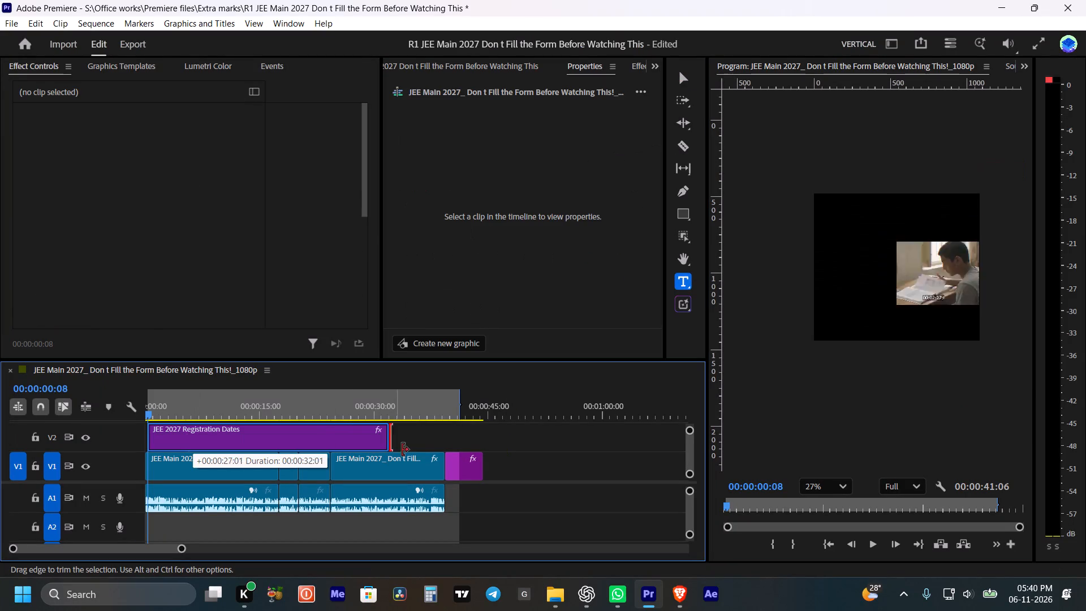
{"action": "left_click_drag", "start_coordinate": [402, 450], "coordinate": [448, 453]}
{"action": "left_click", "coordinate": [398, 442]}
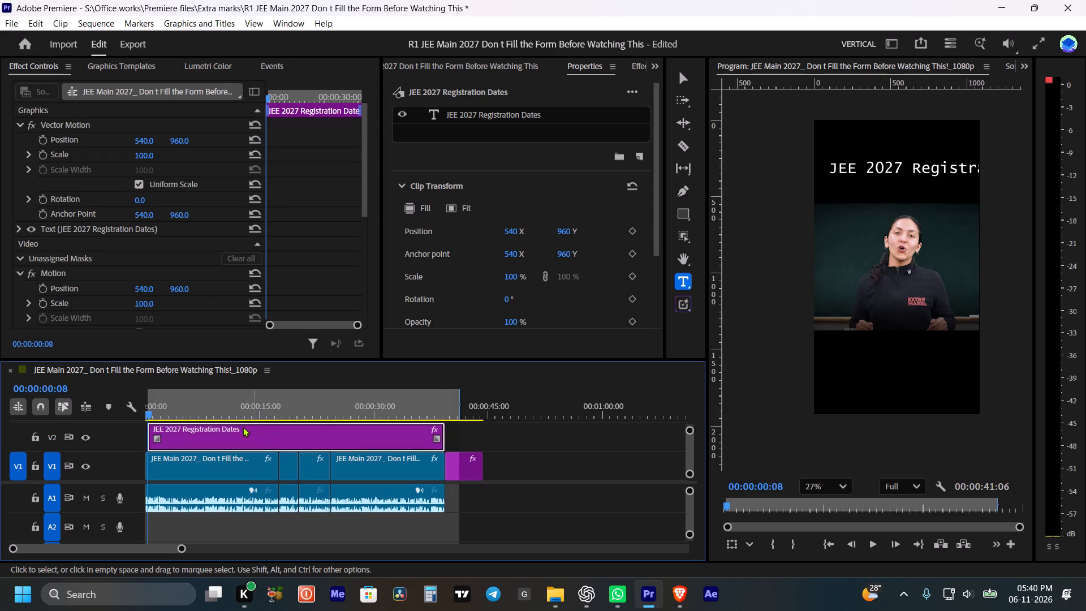
{"action": "left_click_drag", "start_coordinate": [152, 428], "coordinate": [132, 428]}
Set the title's font to Inter in the Bold style.
{"action": "left_click", "coordinate": [186, 441]}
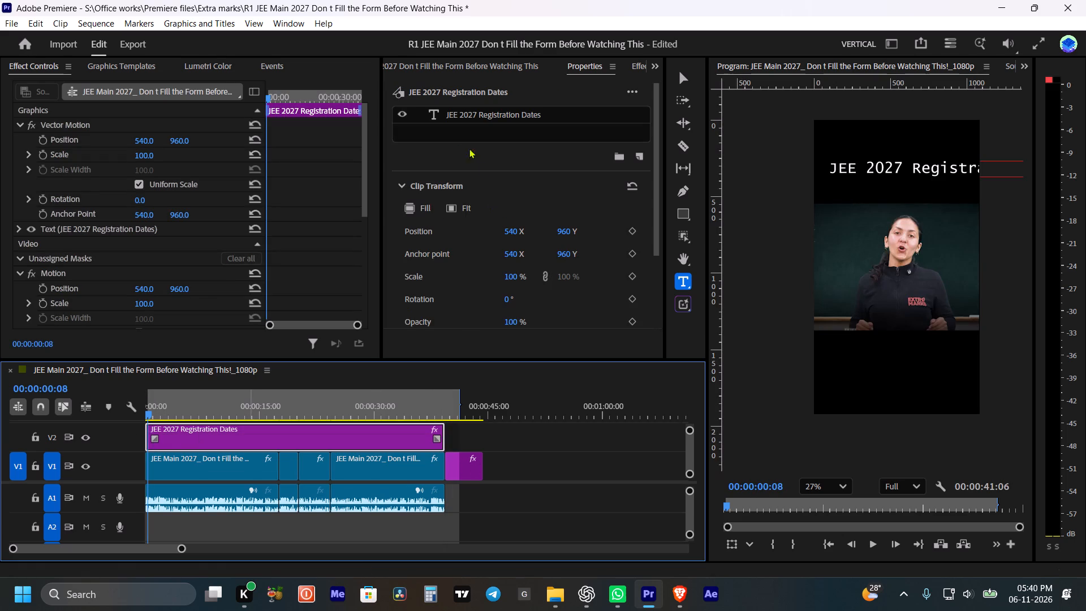
{"action": "left_click", "coordinate": [455, 116]}
{"action": "left_click", "coordinate": [472, 207]}
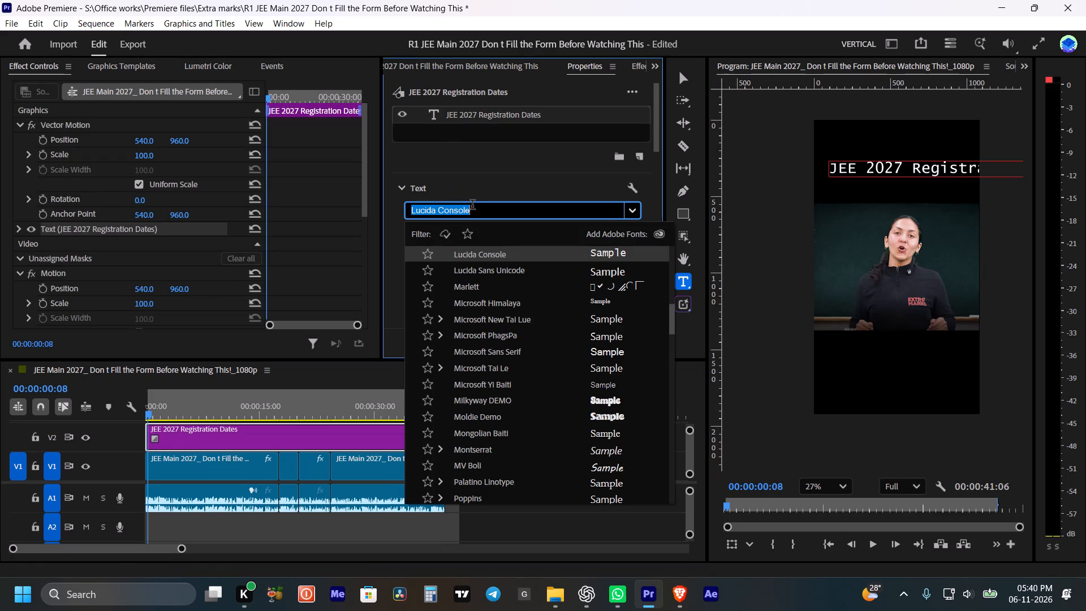
{"action": "type", "text": "inter"}
{"action": "right_click_drag", "start_coordinate": [154, 343], "coordinate": [271, 412]}
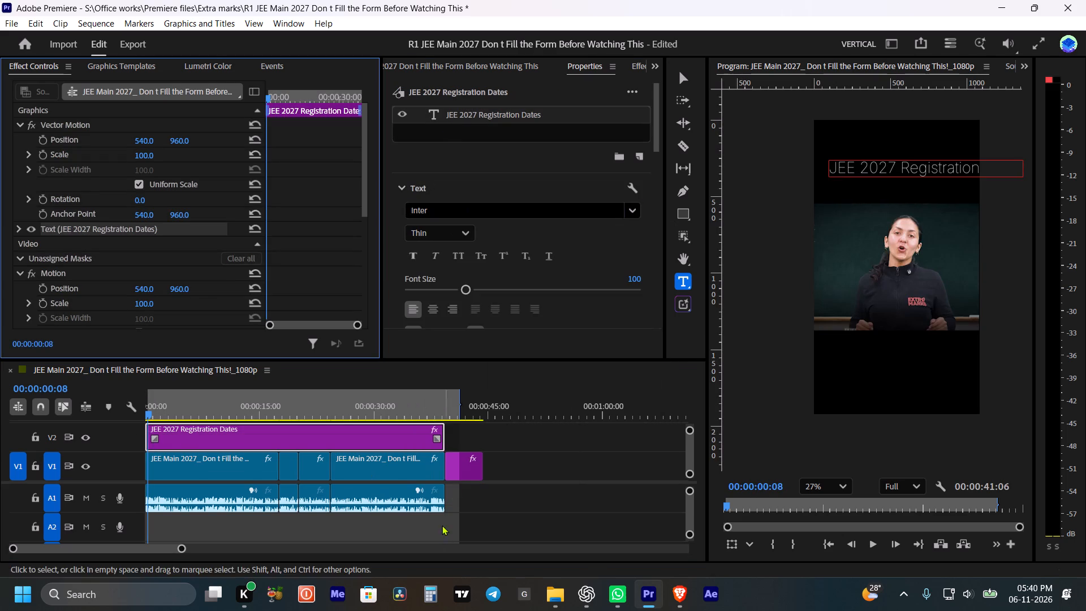
{"action": "left_click", "coordinate": [519, 453]}
{"action": "left_click", "coordinate": [424, 427]}
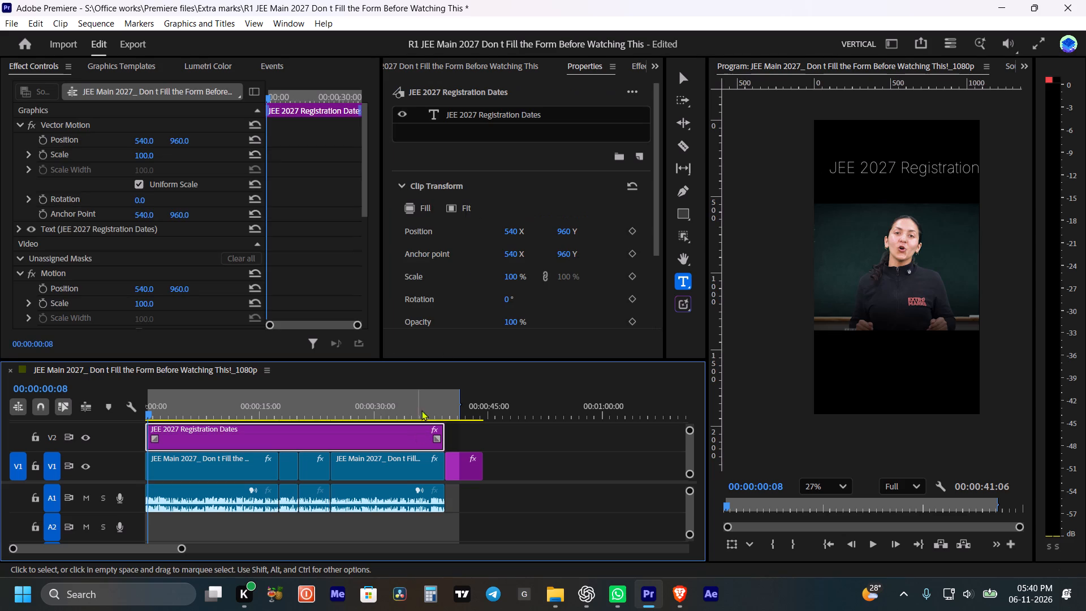
{"action": "left_click", "coordinate": [477, 107]}
{"action": "left_click", "coordinate": [434, 206]}
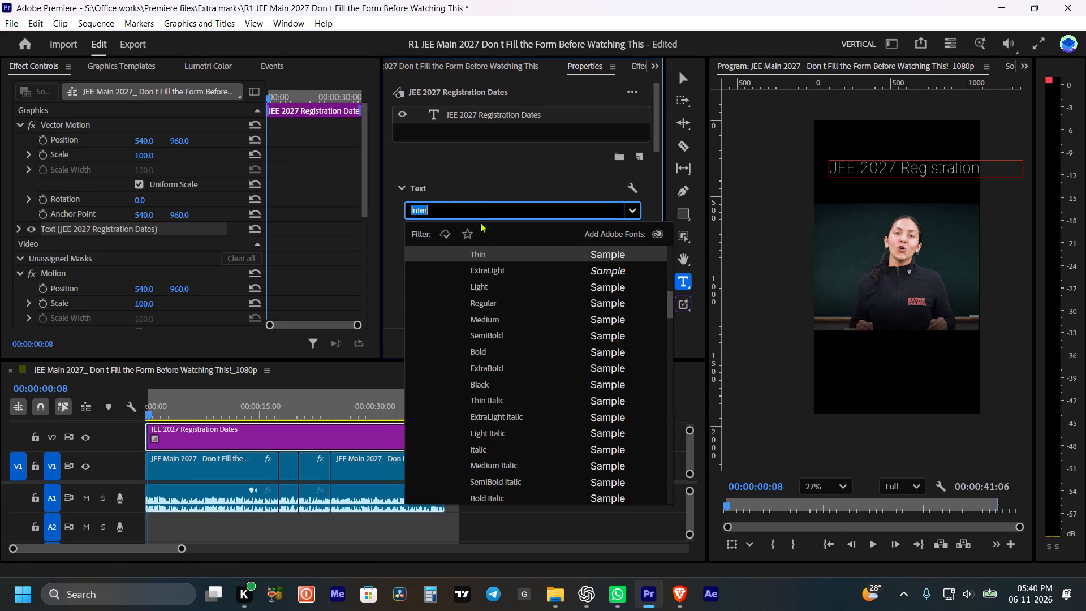
{"action": "left_click", "coordinate": [503, 161]}
{"action": "left_click", "coordinate": [462, 232]}
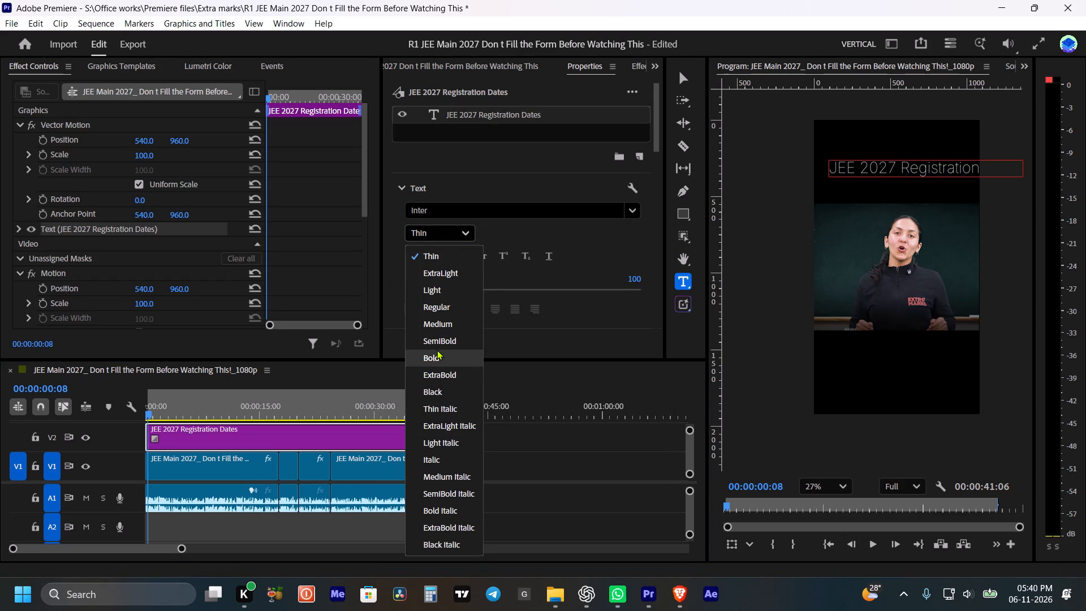
{"action": "left_click", "coordinate": [437, 350]}
{"action": "left_click", "coordinate": [338, 416]}
{"action": "left_click", "coordinate": [335, 433]}
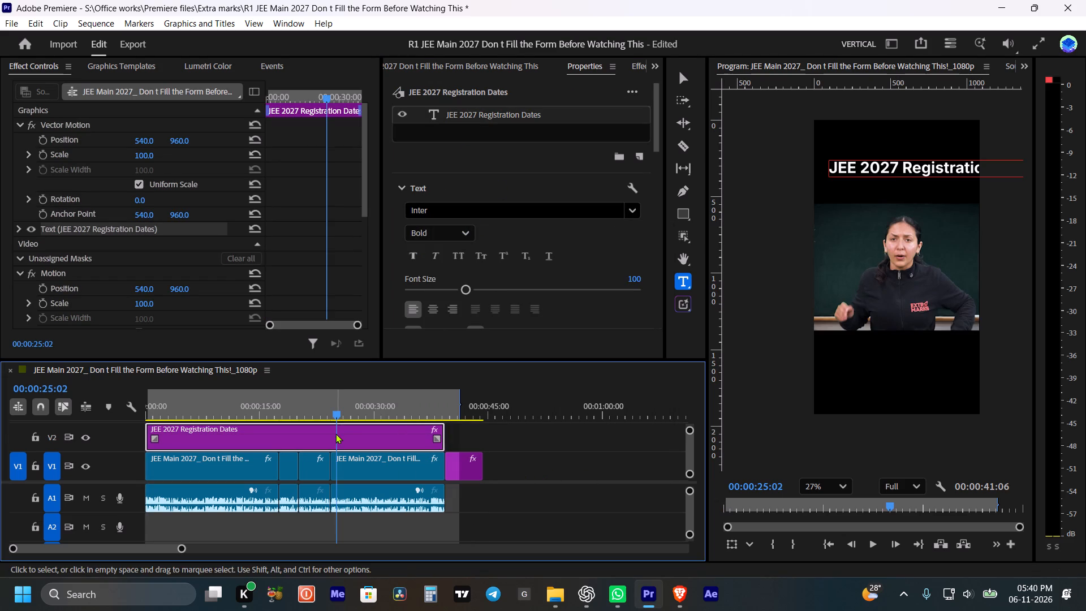
Reduce the title's font size to 81 and set its tracking to -50.
{"action": "left_click_drag", "start_coordinate": [464, 286], "coordinate": [453, 287]}
{"action": "scroll", "coordinate": [566, 232], "scroll_direction": "down", "scroll_amount": 7}
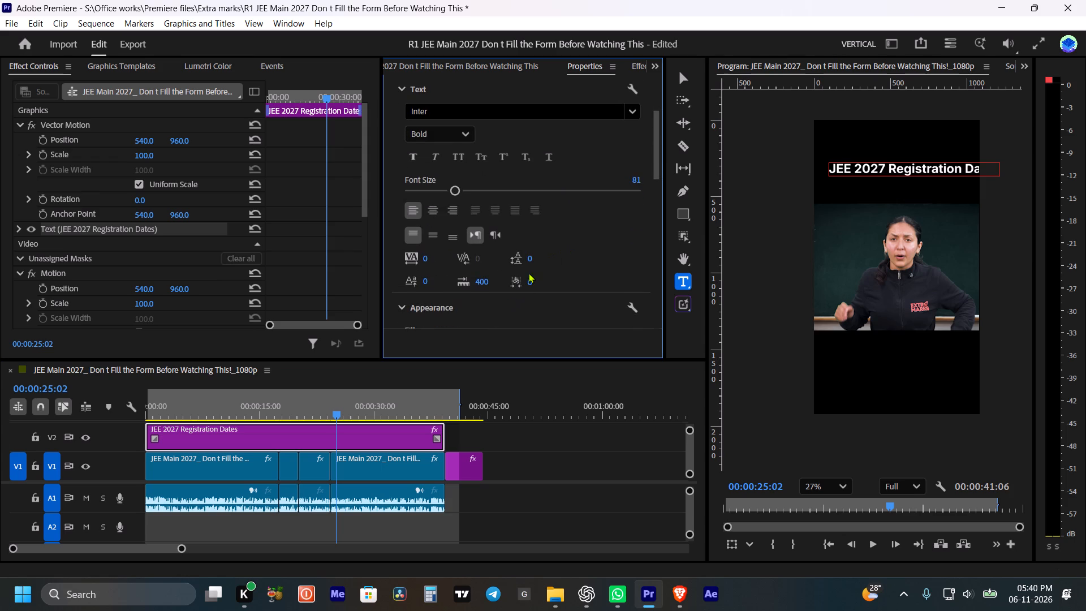
{"action": "left_click_drag", "start_coordinate": [428, 260], "coordinate": [424, 261]}
{"action": "left_click_drag", "start_coordinate": [424, 261], "coordinate": [403, 265]}
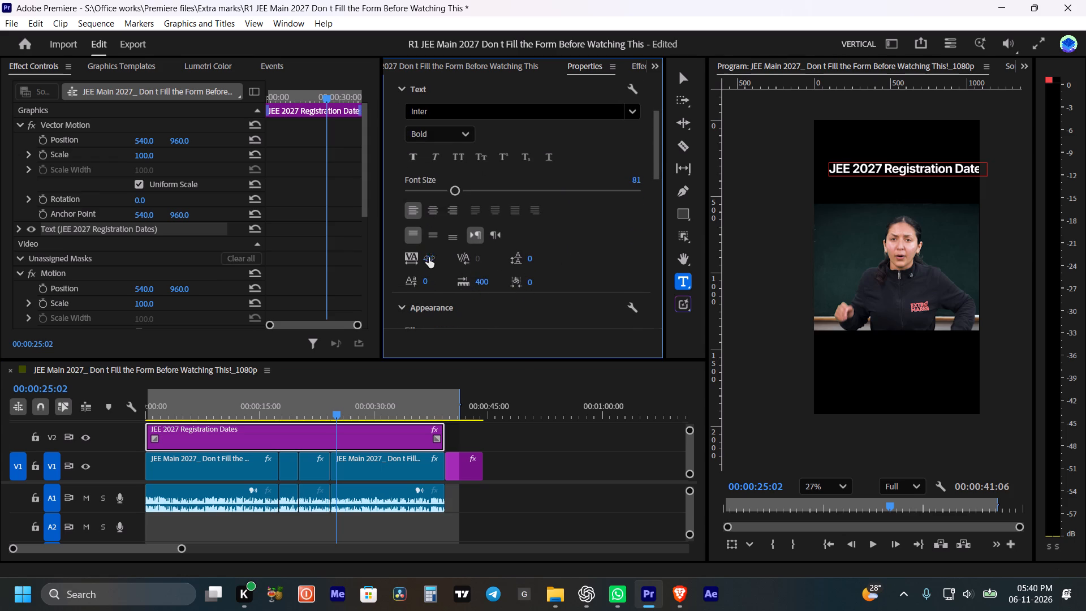
{"action": "left_click", "coordinate": [429, 257]}
{"action": "type", "text": "-5"}
{"action": "key", "text": "0"}
{"action": "left_click", "coordinate": [577, 247]}
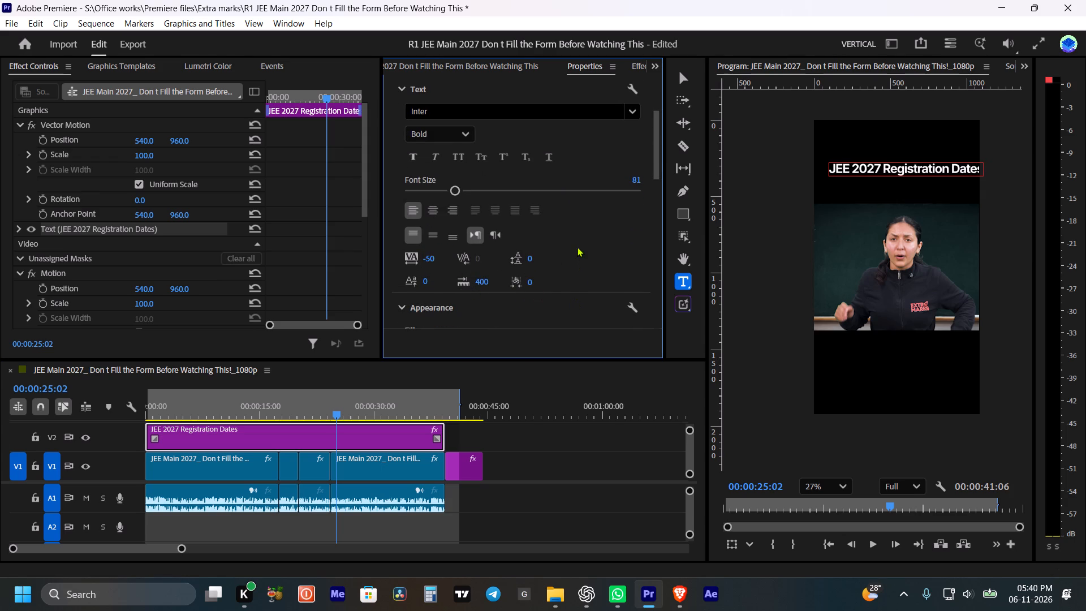
{"action": "left_click", "coordinate": [553, 426]}
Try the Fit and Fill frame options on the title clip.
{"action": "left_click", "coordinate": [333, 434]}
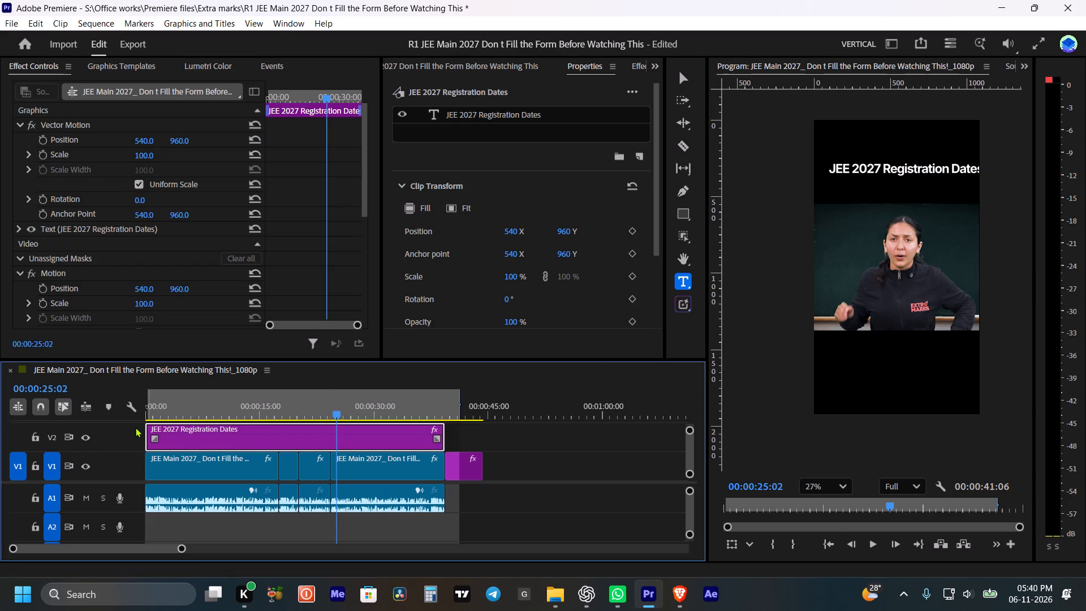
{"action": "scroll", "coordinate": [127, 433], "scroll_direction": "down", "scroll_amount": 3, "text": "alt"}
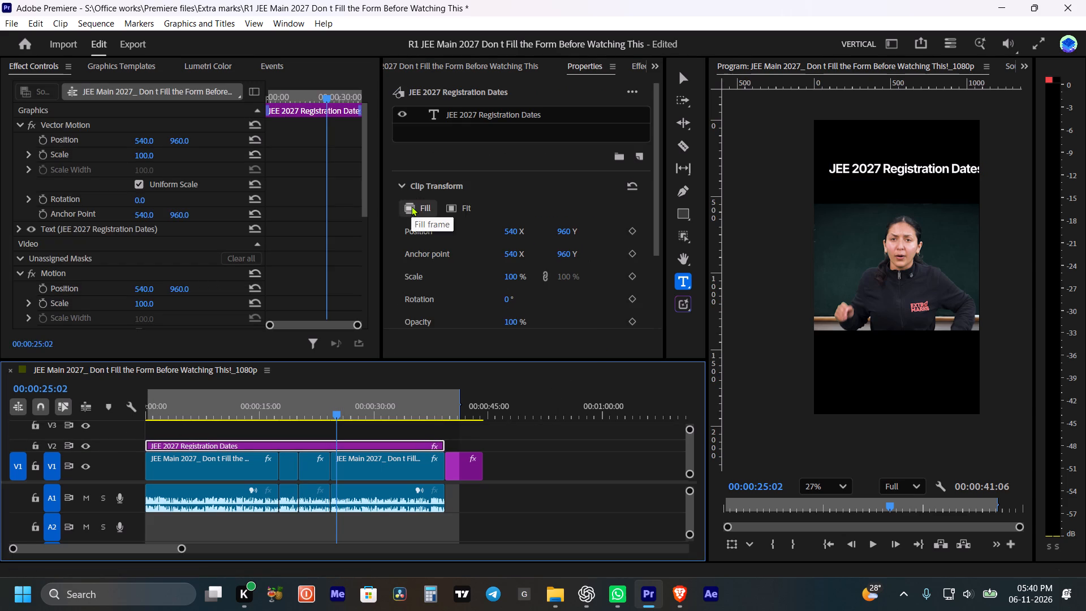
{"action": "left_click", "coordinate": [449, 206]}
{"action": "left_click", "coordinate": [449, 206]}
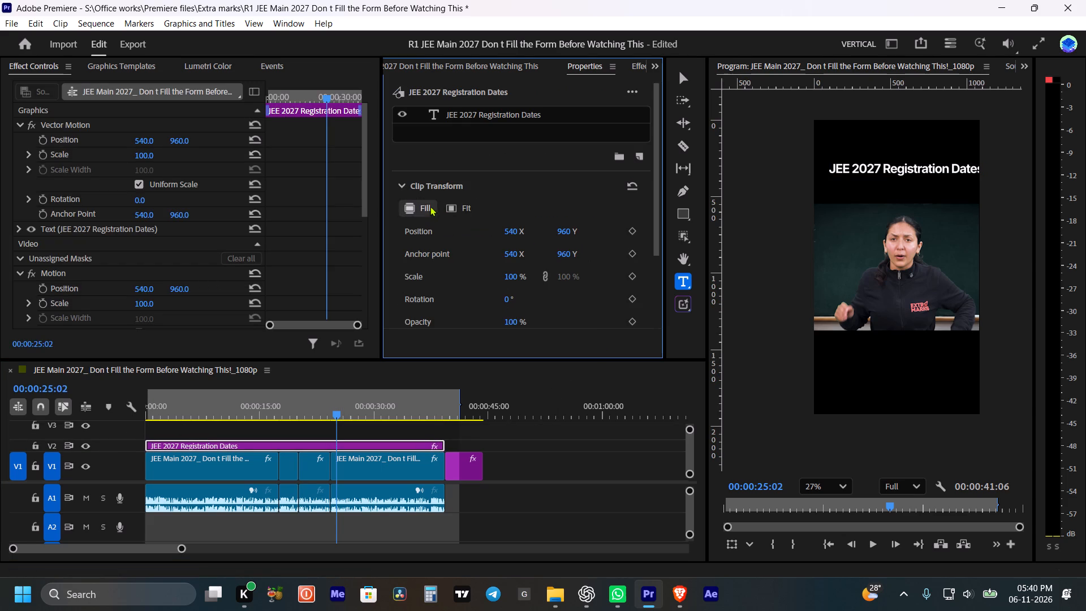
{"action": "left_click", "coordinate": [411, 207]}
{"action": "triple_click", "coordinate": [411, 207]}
Centre the title text horizontally in the frame.
{"action": "left_click", "coordinate": [471, 117]}
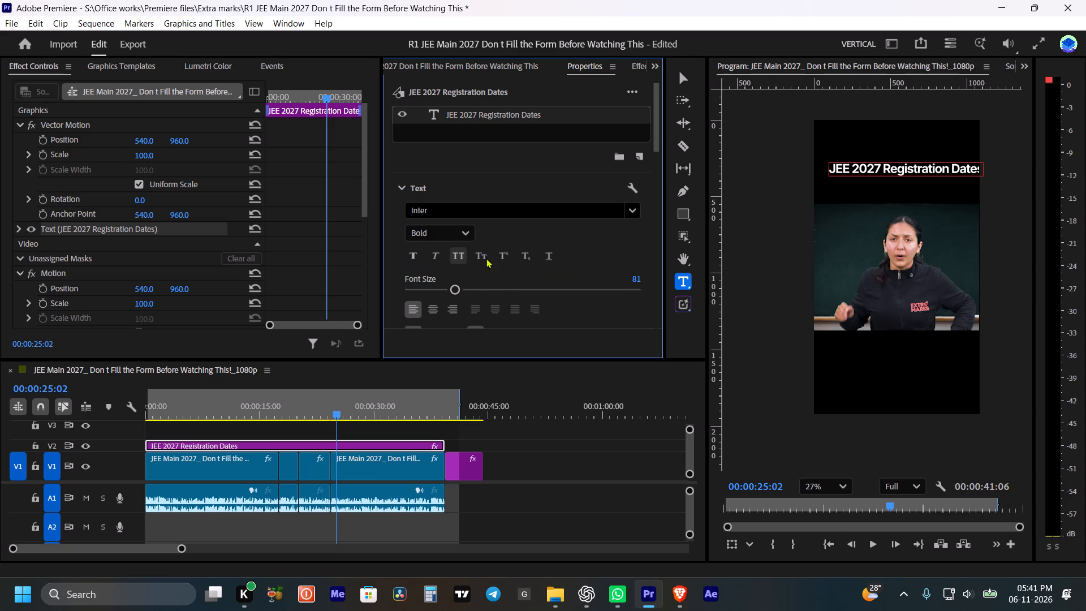
{"action": "scroll", "coordinate": [579, 239], "scroll_direction": "down", "scroll_amount": 5}
{"action": "scroll", "coordinate": [572, 266], "scroll_direction": "down", "scroll_amount": 20}
{"action": "scroll", "coordinate": [572, 266], "scroll_direction": "down", "scroll_amount": 3}
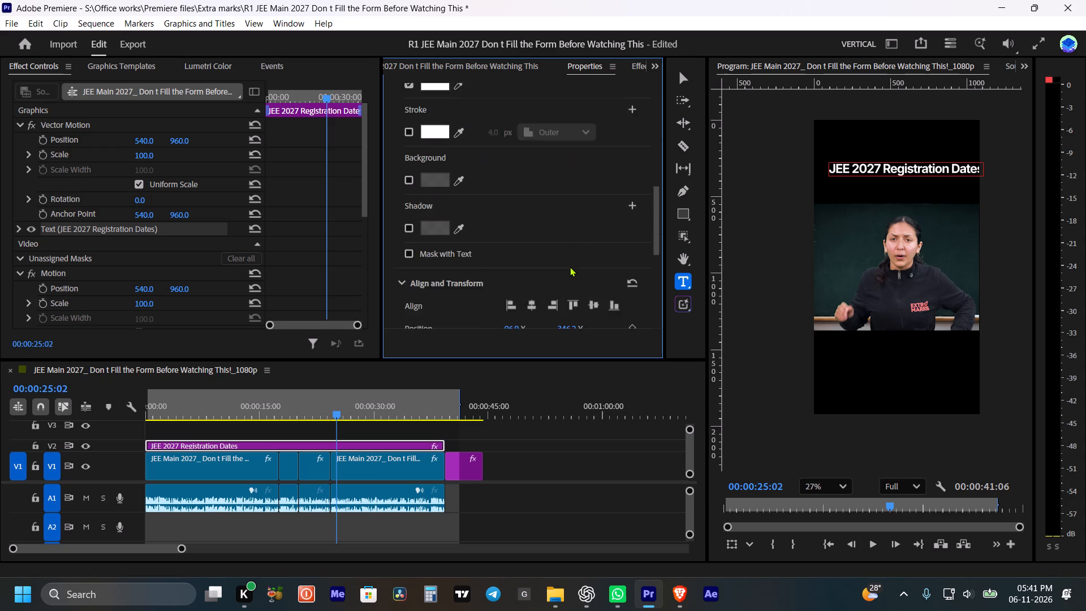
{"action": "scroll", "coordinate": [570, 266], "scroll_direction": "down", "scroll_amount": 2}
{"action": "left_click", "coordinate": [528, 249]}
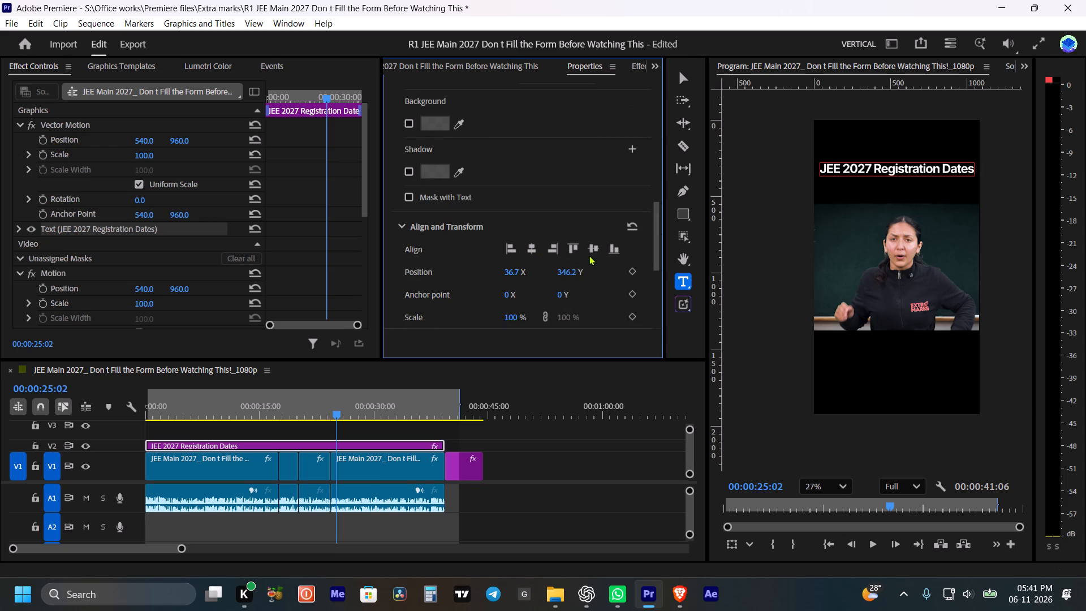
Lower the title closer to the footage by setting its Vector Motion vertical position to 1047.
{"action": "left_click_drag", "start_coordinate": [177, 139], "coordinate": [231, 144]}
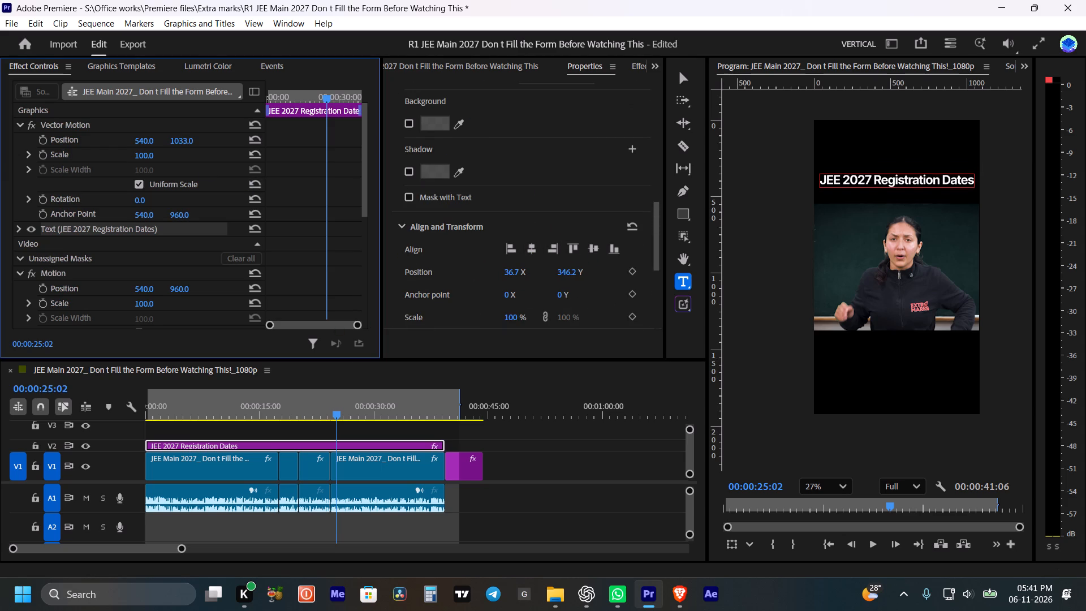
{"action": "left_click_drag", "start_coordinate": [231, 144], "coordinate": [240, 144]}
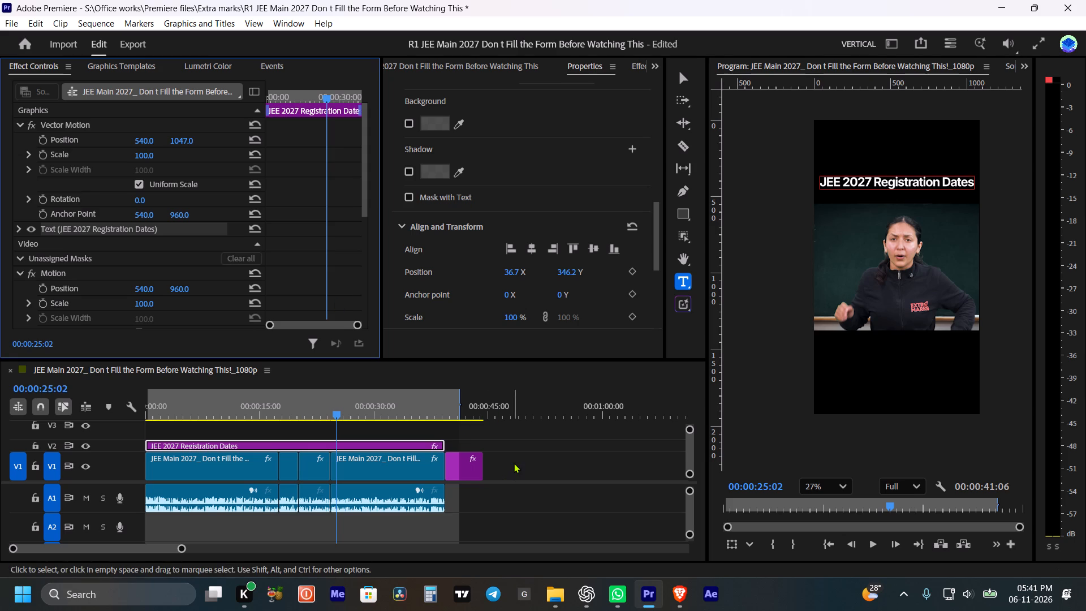
{"action": "left_click", "coordinate": [514, 463]}
{"action": "left_click", "coordinate": [269, 444]}
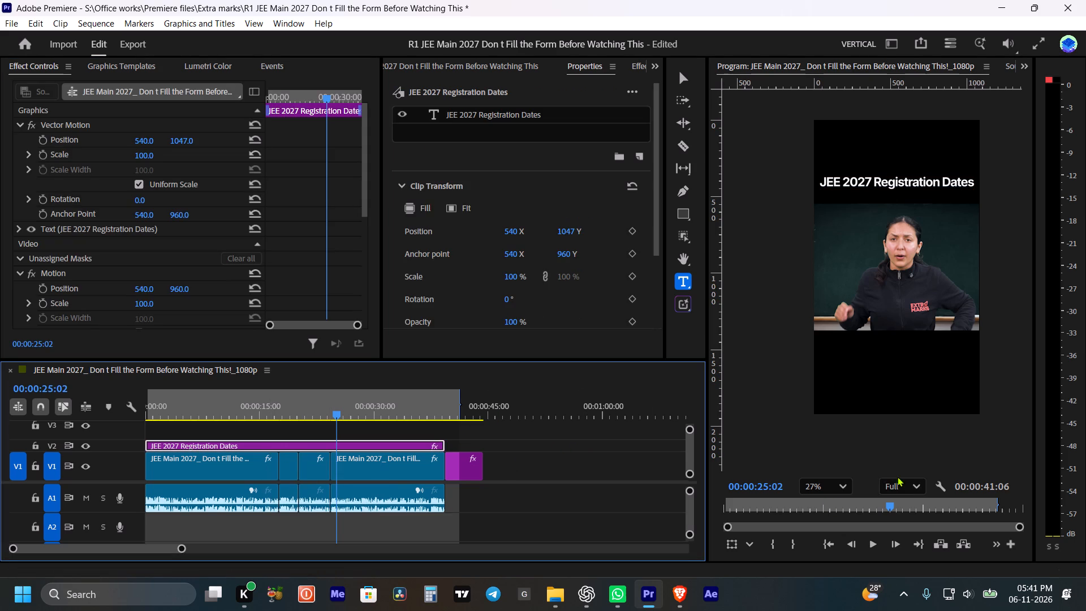
Show the safe margins over the program preview.
{"action": "key", "text": "v"}
{"action": "right_click", "coordinate": [918, 344]}
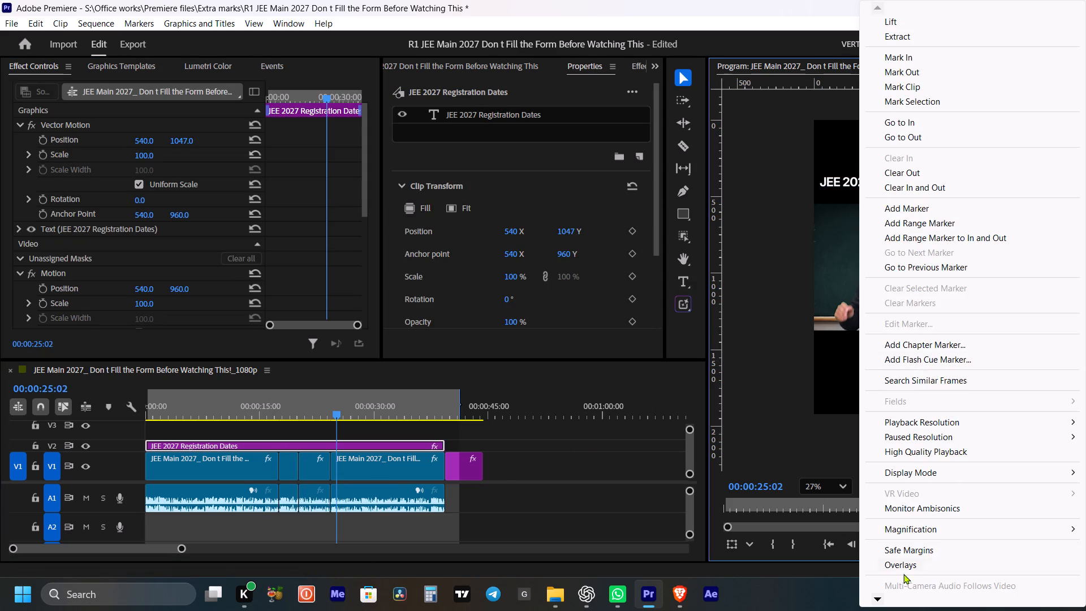
{"action": "left_click", "coordinate": [903, 553]}
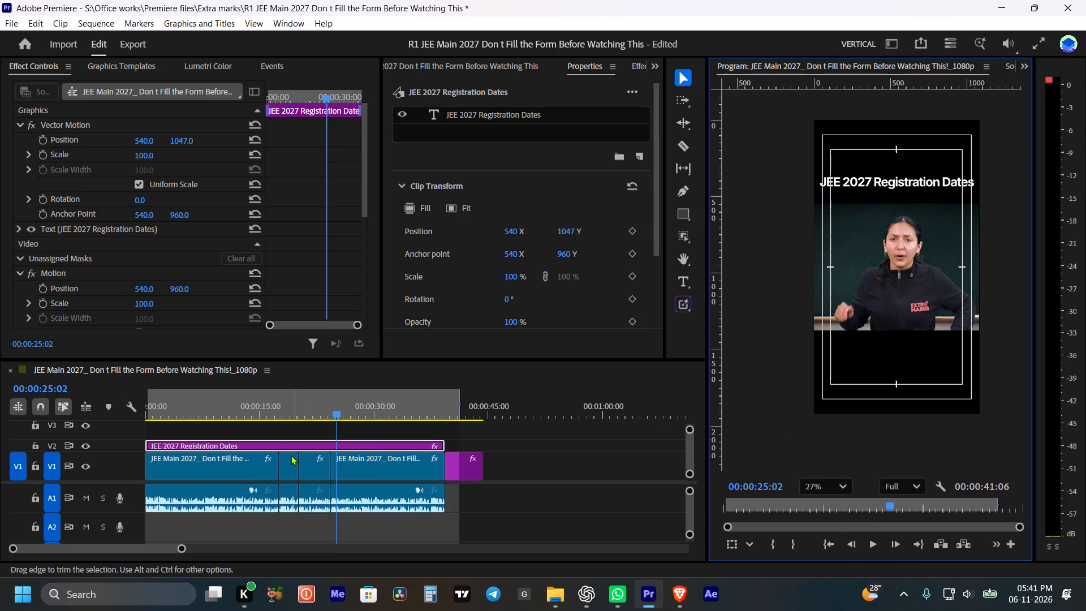
Reduce the title's font size to 78 and recentre it horizontally so it fits the outer safe margin.
{"action": "left_click", "coordinate": [469, 121]}
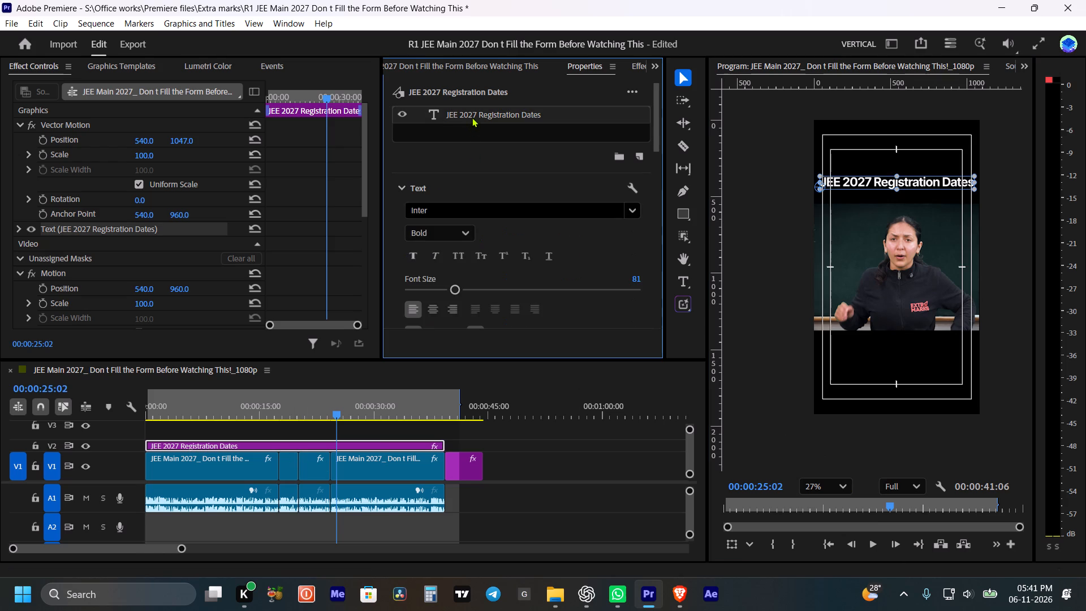
{"action": "left_click", "coordinate": [454, 290]}
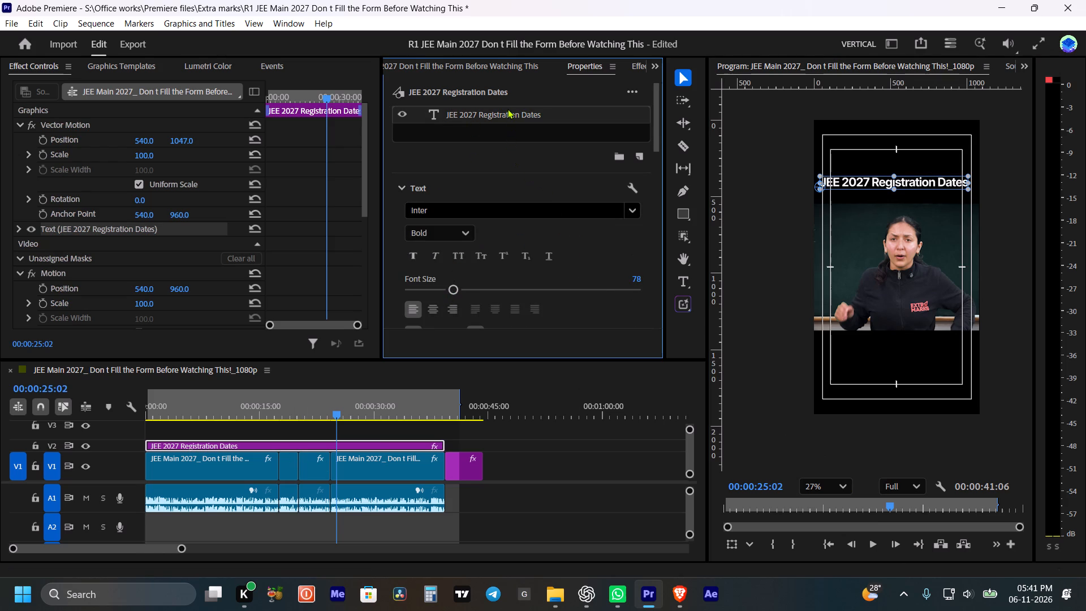
{"action": "scroll", "coordinate": [603, 282], "scroll_direction": "down", "scroll_amount": 20}
{"action": "scroll", "coordinate": [603, 282], "scroll_direction": "down", "scroll_amount": 9}
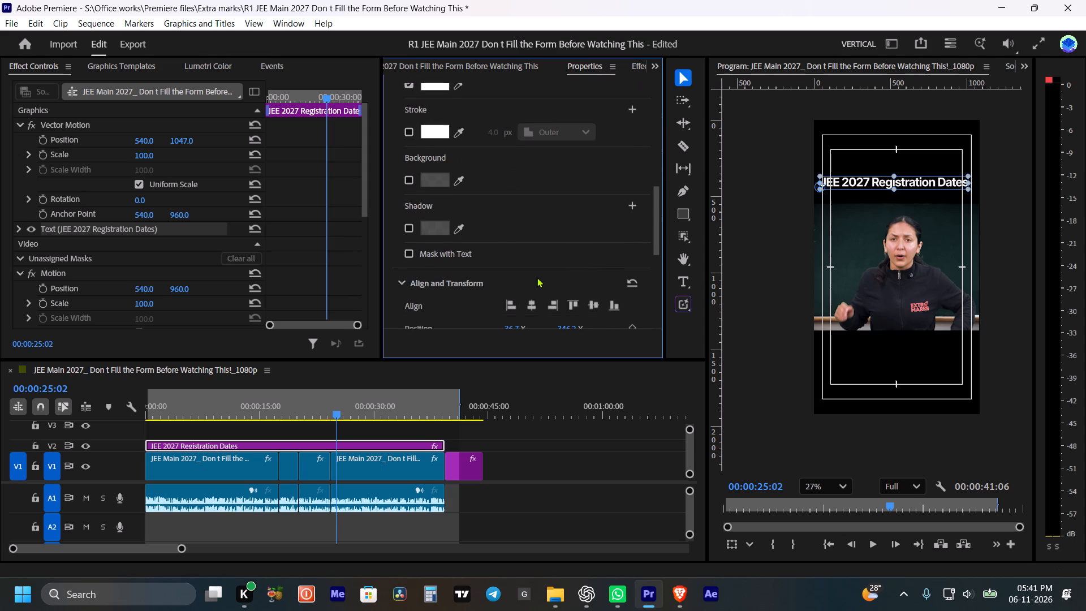
{"action": "left_click", "coordinate": [531, 263]}
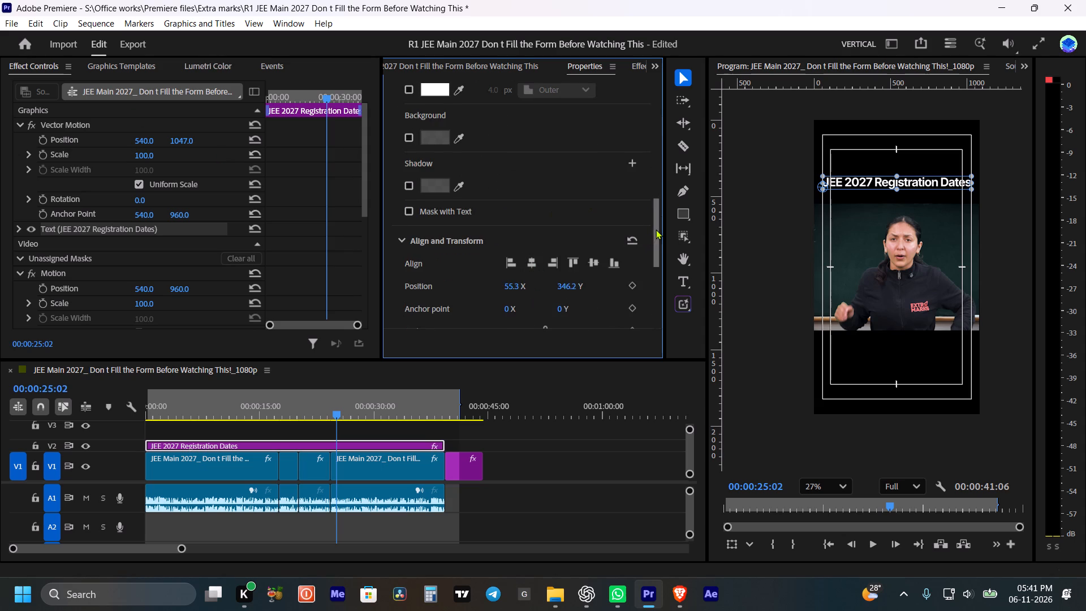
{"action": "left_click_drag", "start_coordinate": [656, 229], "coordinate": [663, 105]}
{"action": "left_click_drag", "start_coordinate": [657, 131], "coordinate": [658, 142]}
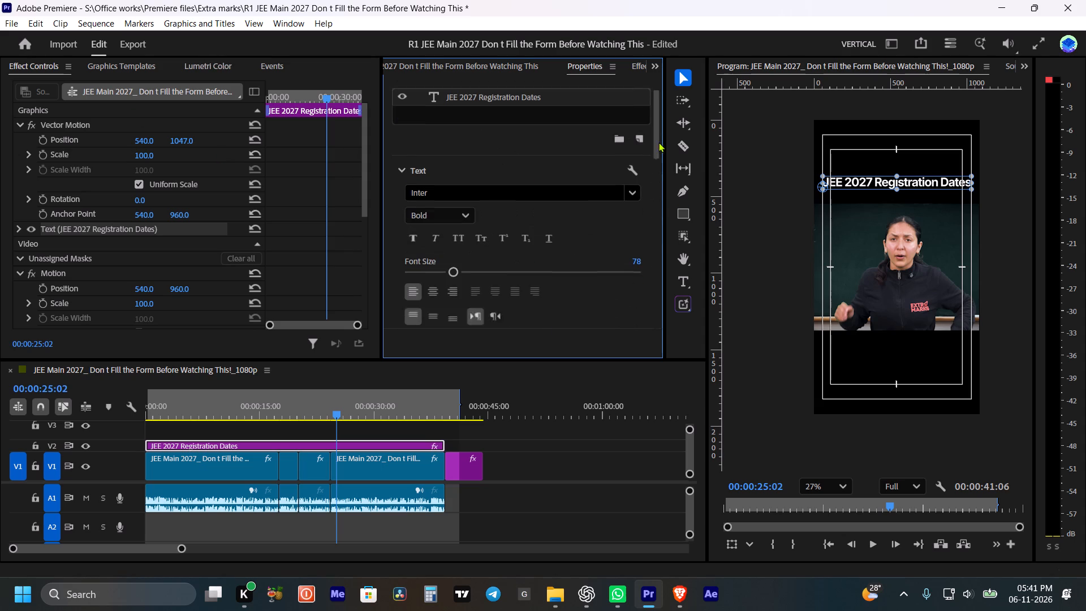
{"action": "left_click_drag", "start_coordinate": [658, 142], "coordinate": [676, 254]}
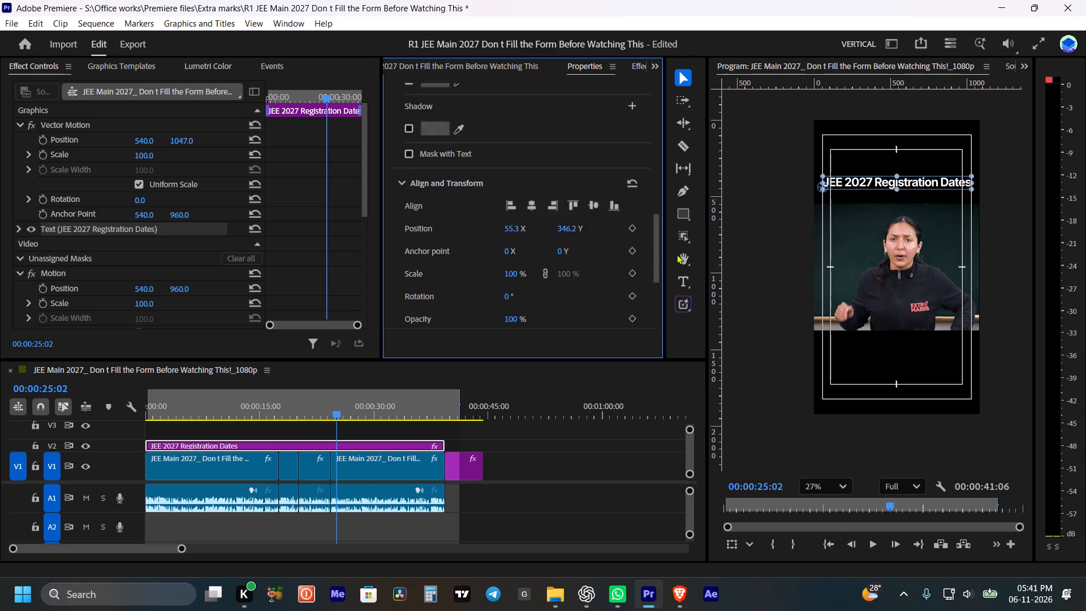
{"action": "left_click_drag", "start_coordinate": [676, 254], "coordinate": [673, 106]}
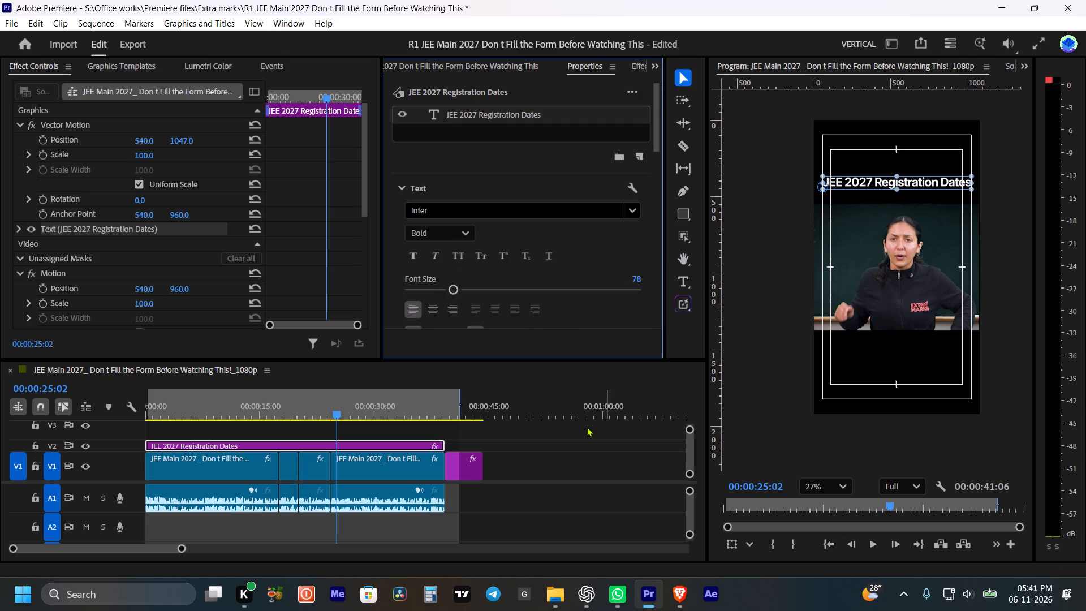
Deselect the title clip and save the project.
{"action": "left_click", "coordinate": [553, 464]}
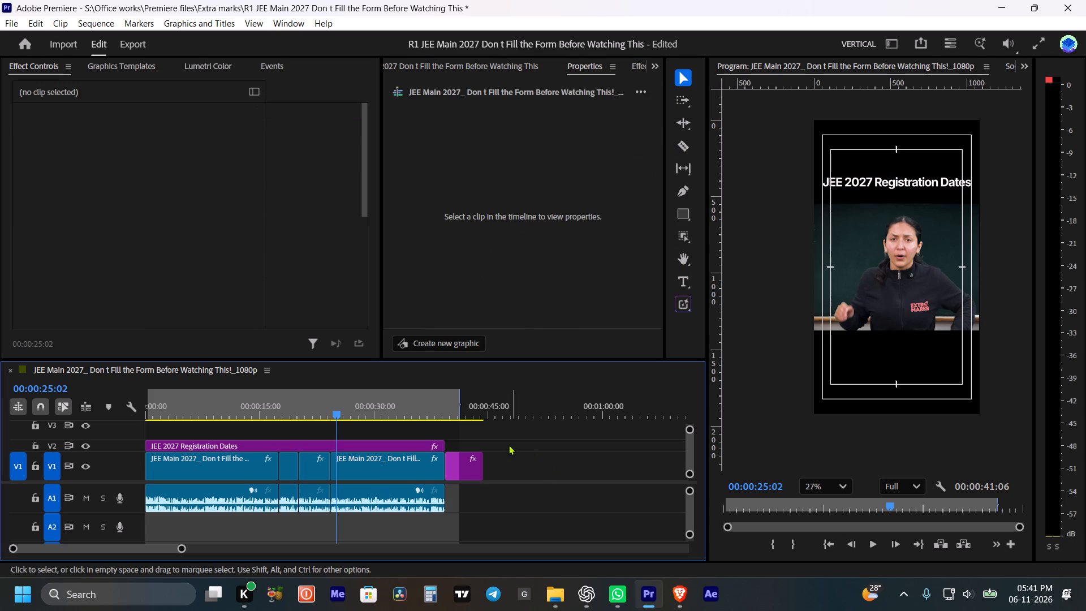
{"action": "key", "text": "ctrl+s"}
Play the opening moments of the sequence from the start to check the title over the footage.
{"action": "left_click_drag", "start_coordinate": [299, 405], "coordinate": [84, 440]}
{"action": "key", "text": "space"}
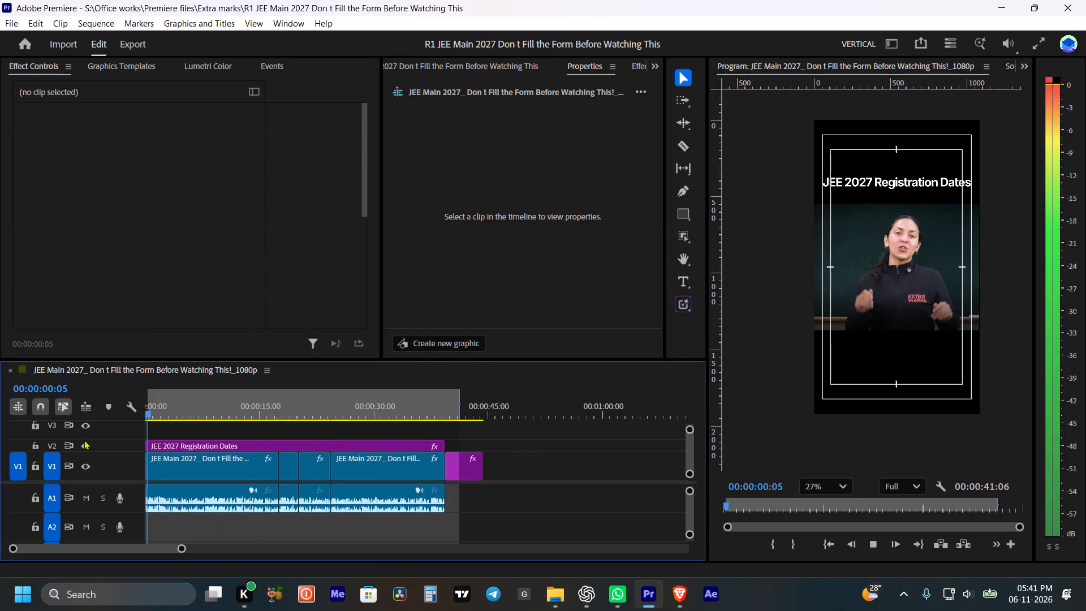
{"action": "key", "text": "space"}
{"action": "left_click_drag", "start_coordinate": [617, 481], "coordinate": [607, 480]}
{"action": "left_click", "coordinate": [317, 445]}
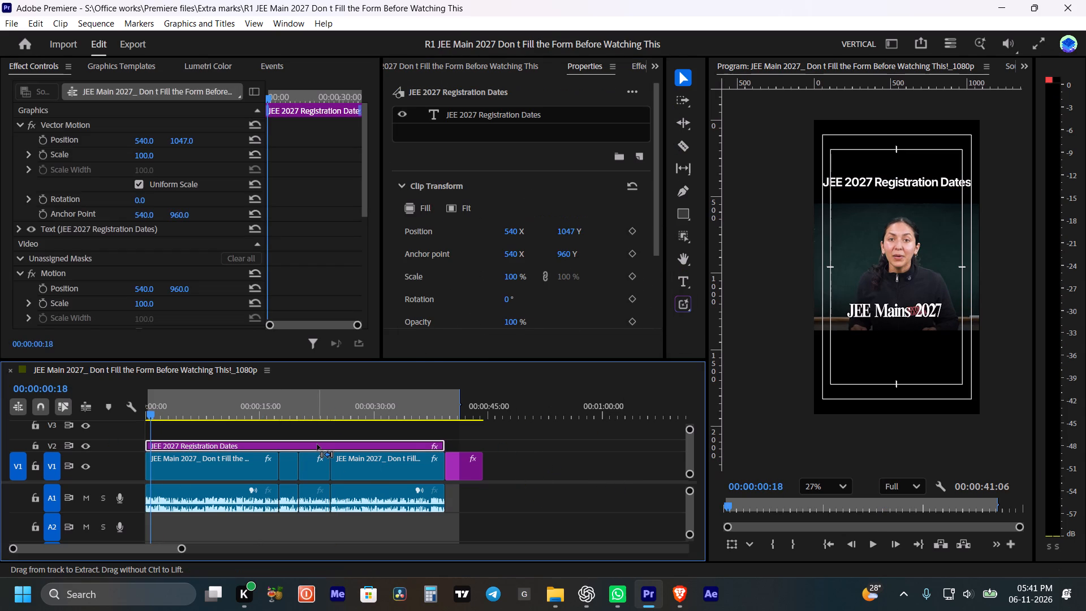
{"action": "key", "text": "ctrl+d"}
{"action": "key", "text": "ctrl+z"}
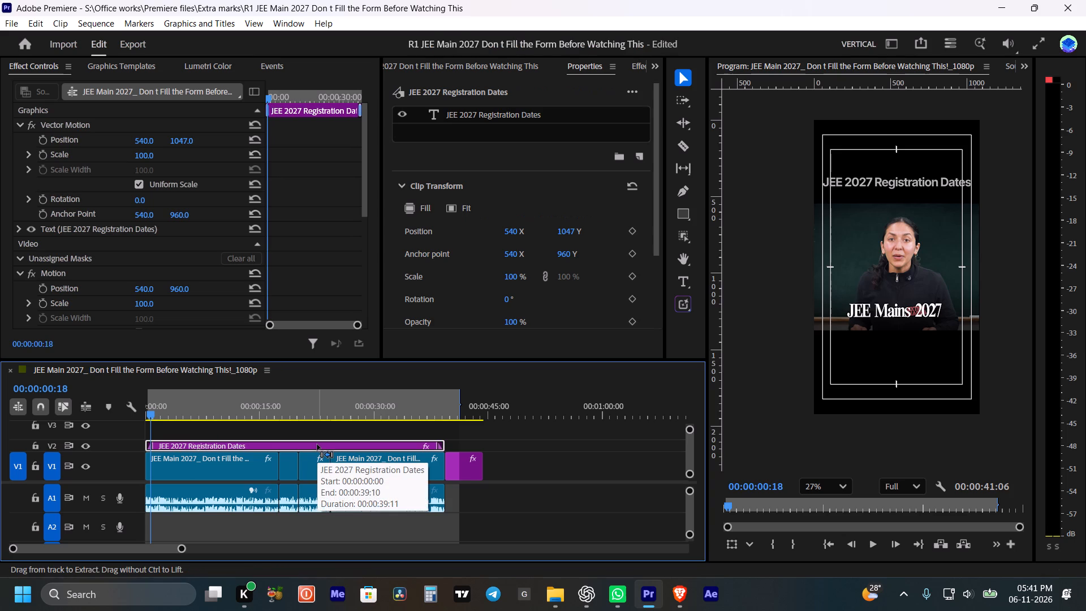
Duplicate the V2 title clip onto V3, align the copy with the original at the sequence start, and save the project.
{"action": "left_click_drag", "start_coordinate": [318, 444], "coordinate": [322, 438], "text": "alt"}
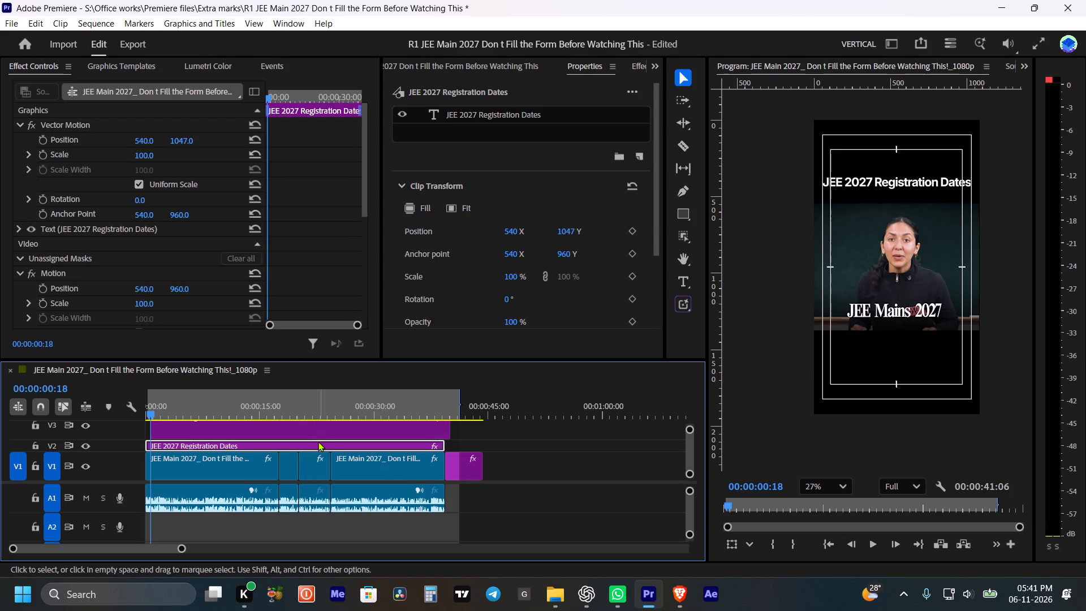
{"action": "left_click", "coordinate": [312, 439]}
{"action": "left_click_drag", "start_coordinate": [316, 429], "coordinate": [296, 428]}
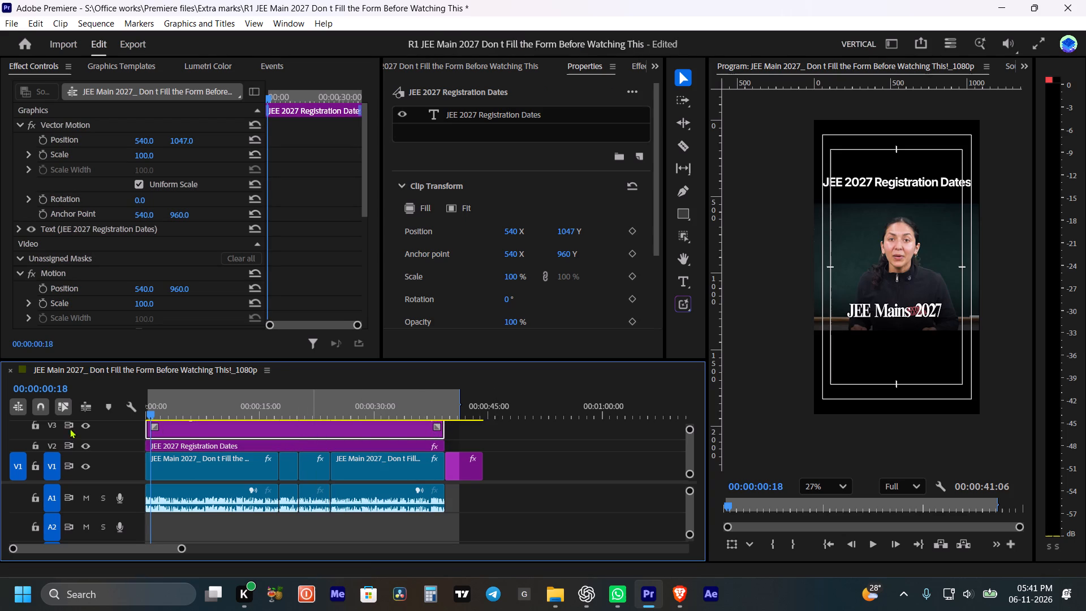
{"action": "scroll", "coordinate": [125, 434], "scroll_direction": "down", "scroll_amount": 2, "text": "alt"}
{"action": "key", "text": "ctrl+s"}
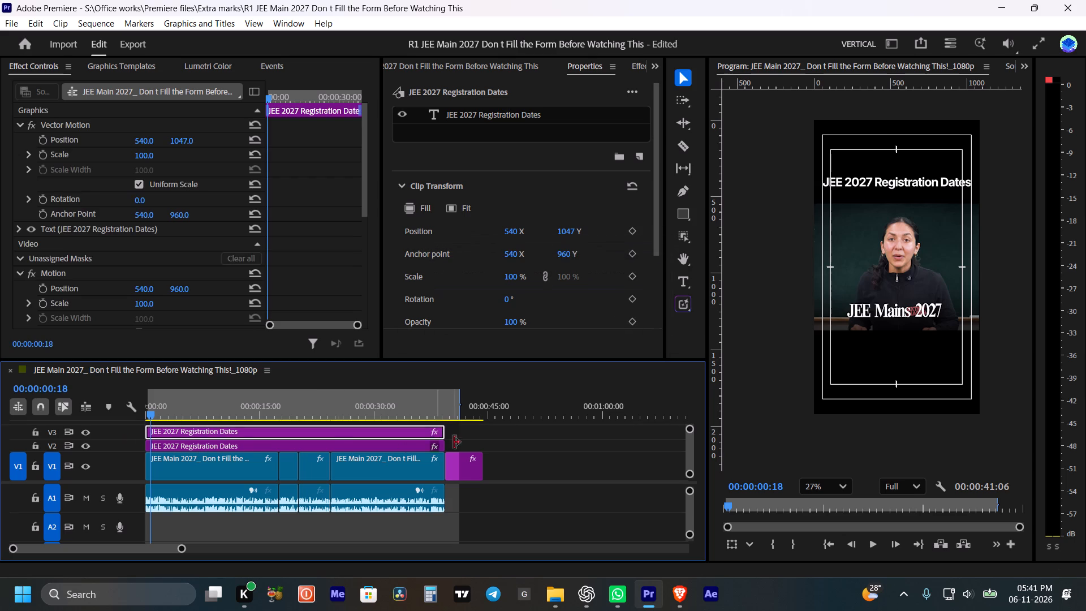
Move the V3 title copy's text layer down to vertical position 426 so it sits as a second line.
{"action": "left_click", "coordinate": [486, 433]}
{"action": "left_click", "coordinate": [388, 427]}
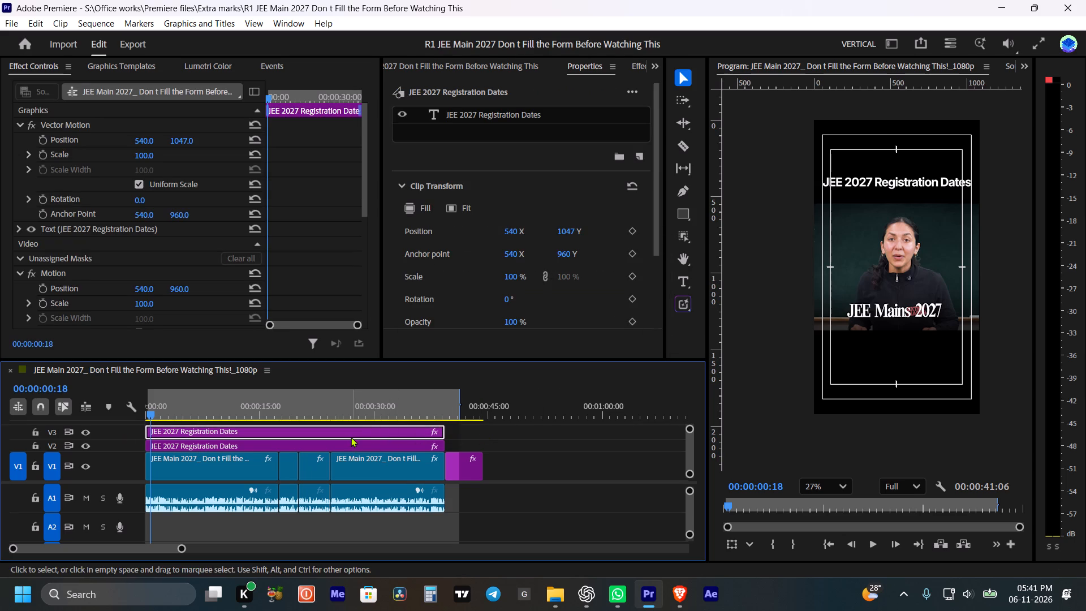
{"action": "left_click", "coordinate": [494, 113]}
{"action": "scroll", "coordinate": [580, 247], "scroll_direction": "down", "scroll_amount": 5}
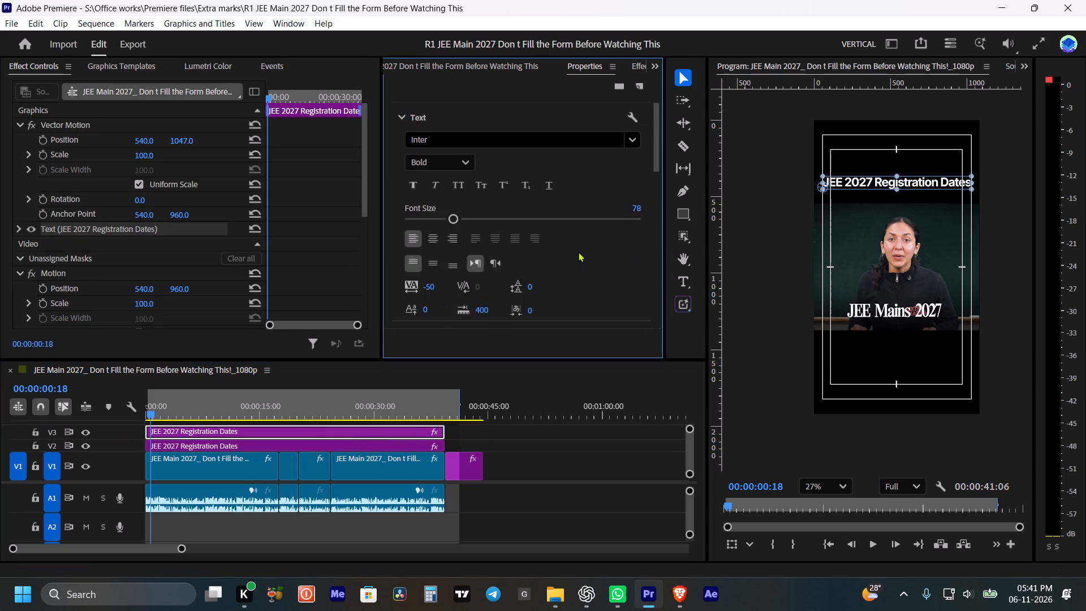
{"action": "scroll", "coordinate": [578, 252], "scroll_direction": "down", "scroll_amount": 20}
{"action": "scroll", "coordinate": [578, 252], "scroll_direction": "down", "scroll_amount": 5}
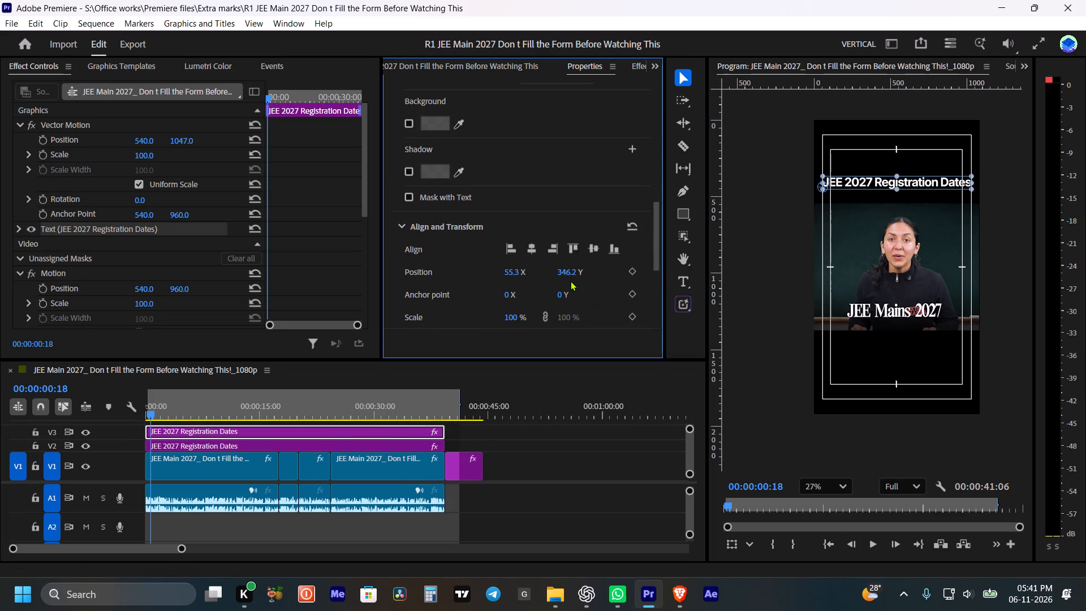
{"action": "left_click_drag", "start_coordinate": [567, 273], "coordinate": [632, 282]}
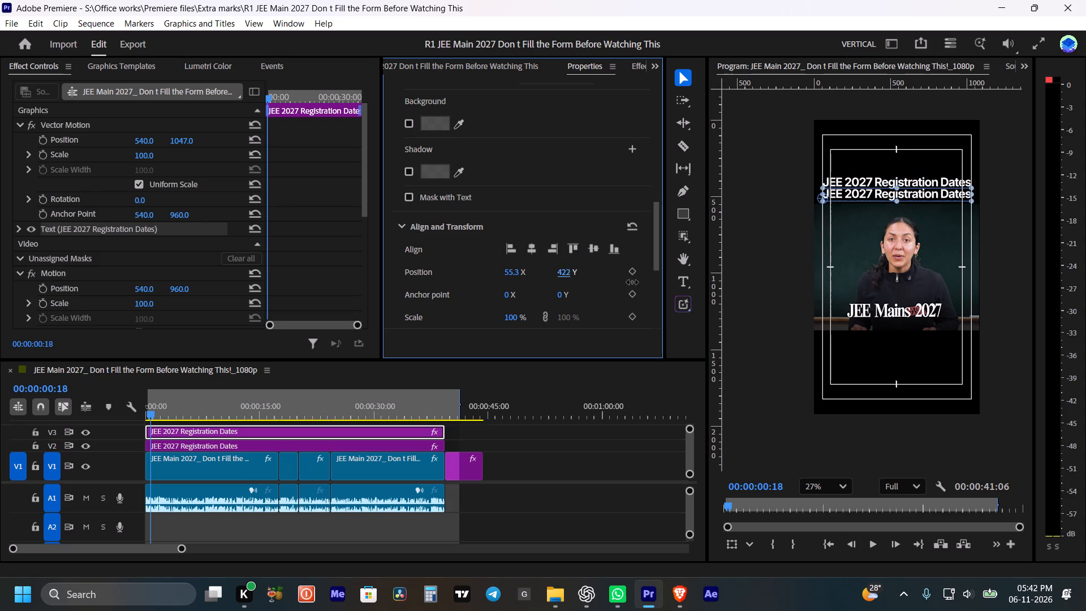
{"action": "left_click_drag", "start_coordinate": [632, 282], "coordinate": [637, 288]}
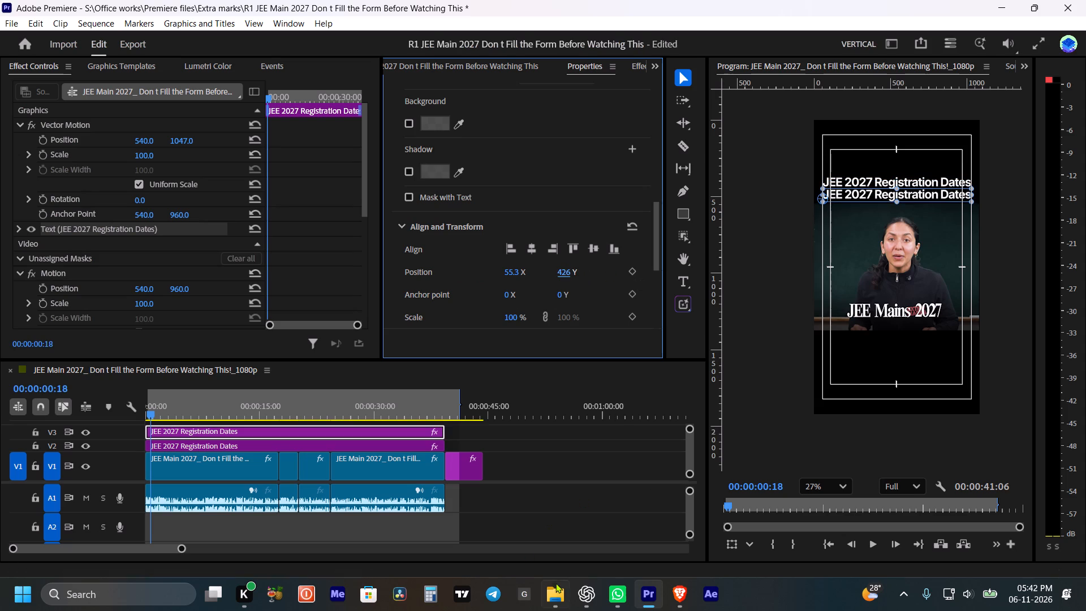
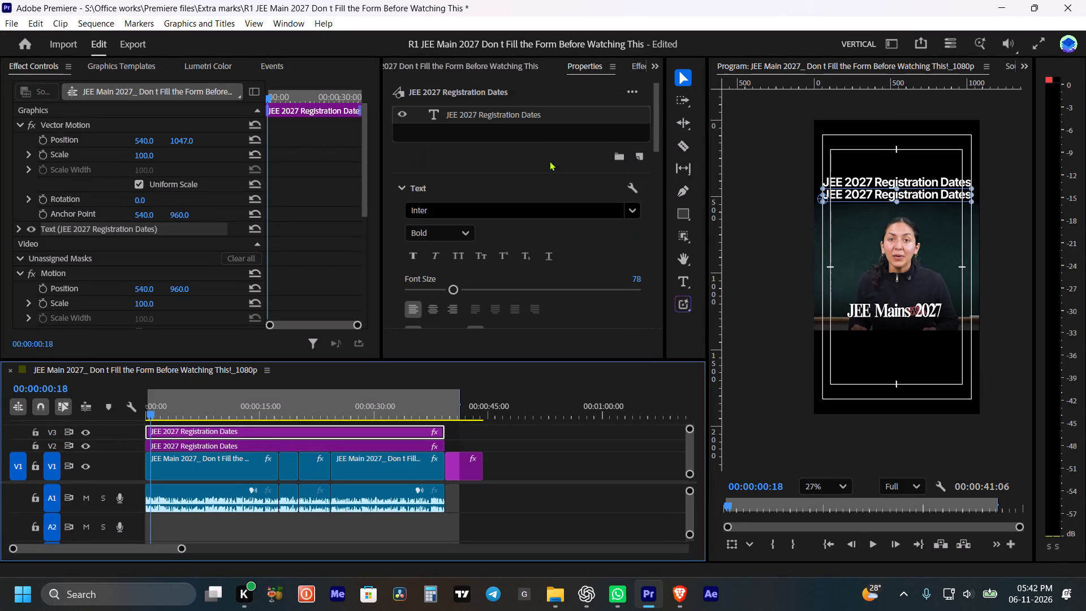
Replace the V3 title copy's text with "Don't Miss This Update!".
{"action": "left_click", "coordinate": [502, 113]}
{"action": "left_click", "coordinate": [502, 124]}
{"action": "left_click", "coordinate": [498, 118]}
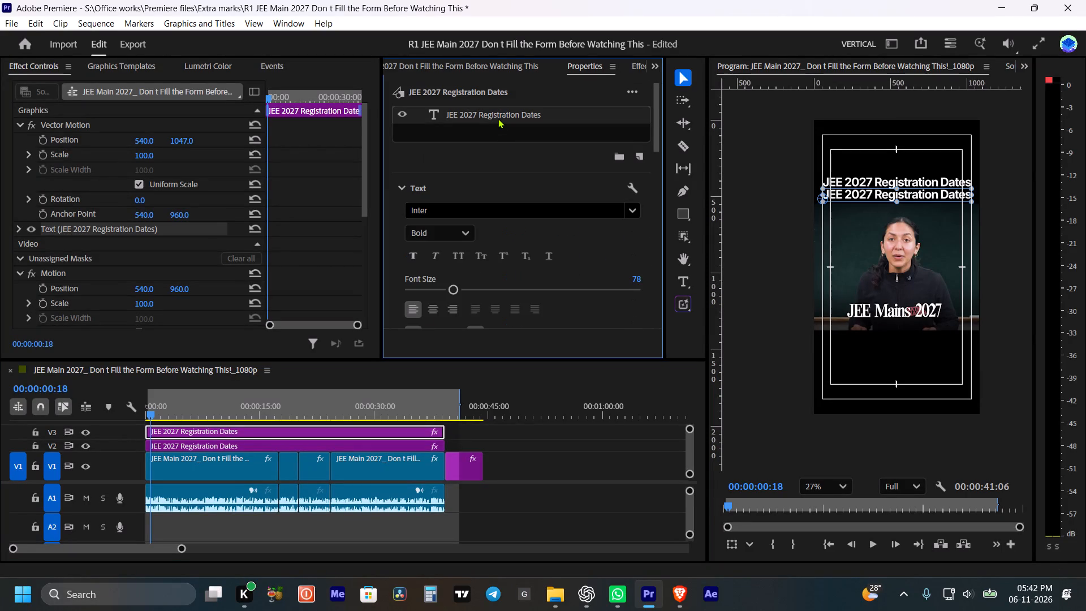
{"action": "left_click", "coordinate": [498, 118]}
{"action": "triple_click", "coordinate": [496, 111]}
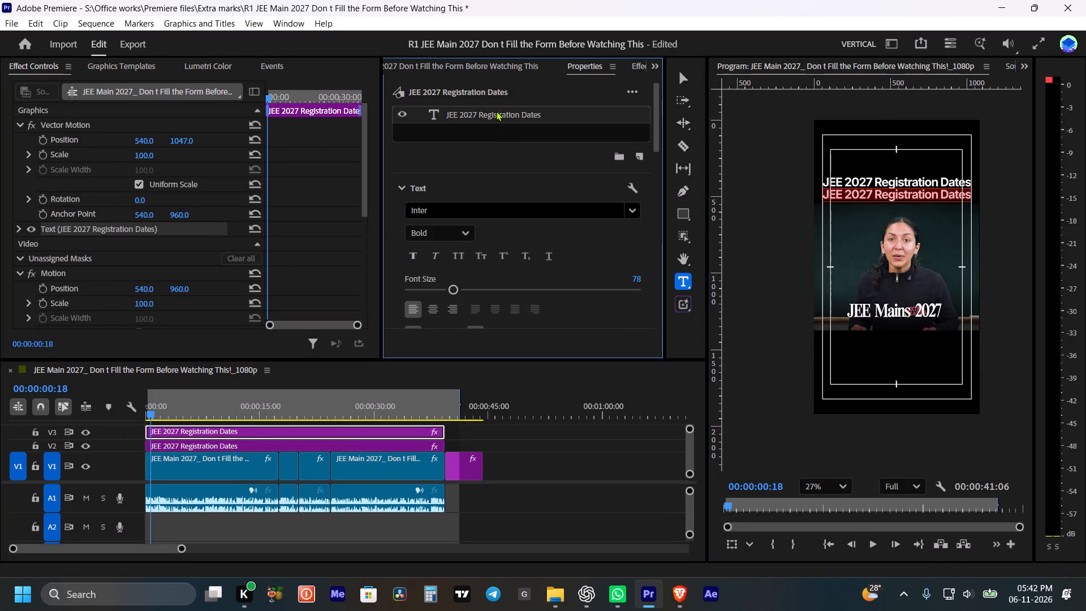
{"action": "key", "text": "ctrl+v"}
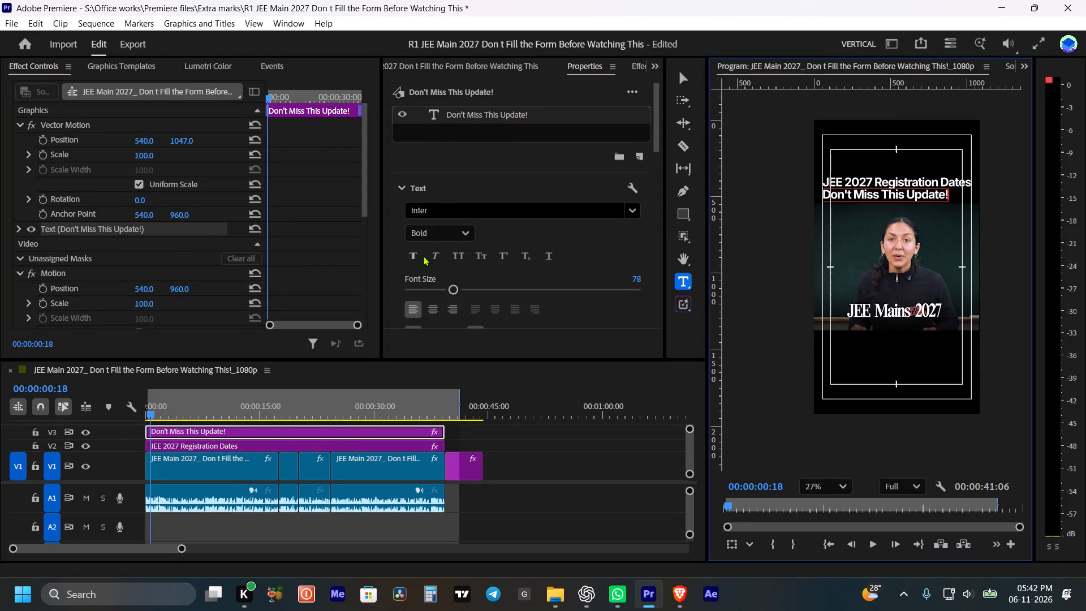
Centre the "Don't Miss This Update!" text layer horizontally in the frame and deselect the clip.
{"action": "left_click", "coordinate": [584, 129]}
{"action": "left_click", "coordinate": [516, 112]}
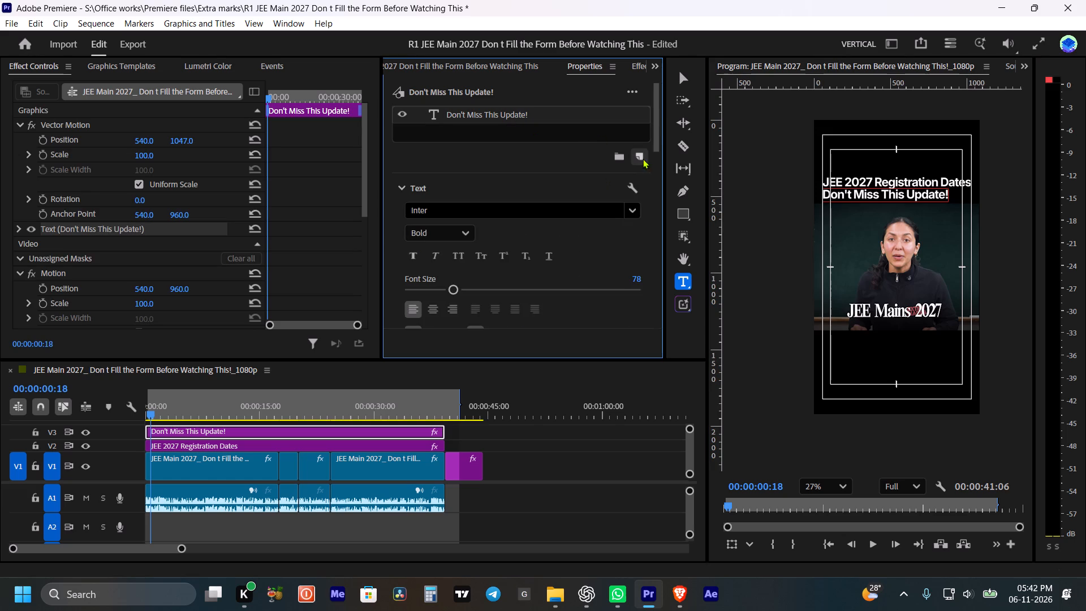
{"action": "left_click_drag", "start_coordinate": [657, 127], "coordinate": [692, 266]}
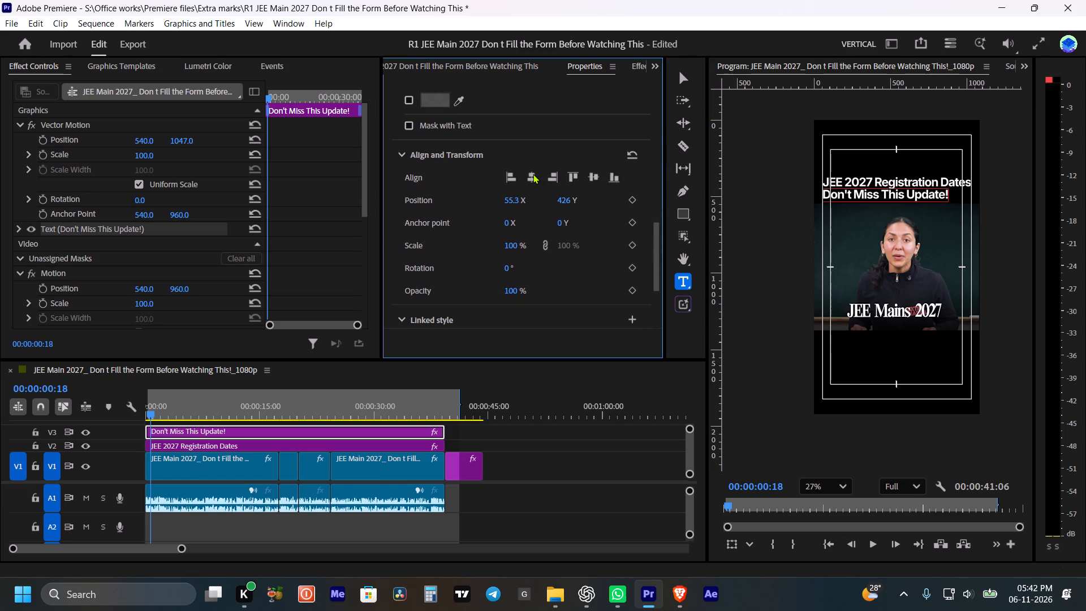
{"action": "left_click", "coordinate": [531, 173]}
{"action": "left_click", "coordinate": [546, 484]}
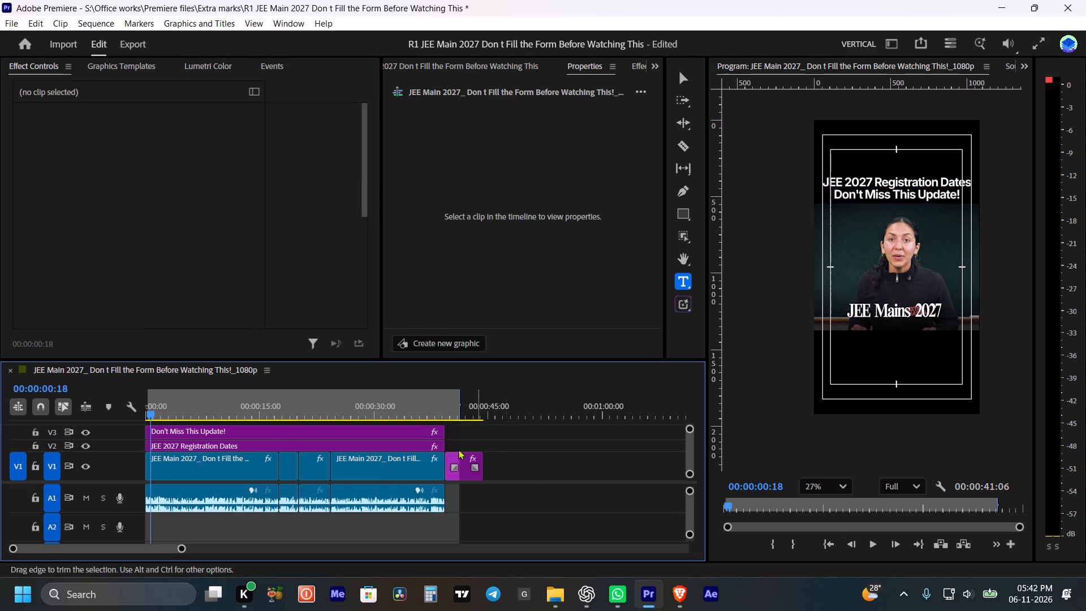
Raise the V2 "JEE 2027 Registration Dates" title clip to vertical position 1043 and save the project.
{"action": "left_click", "coordinate": [265, 444]}
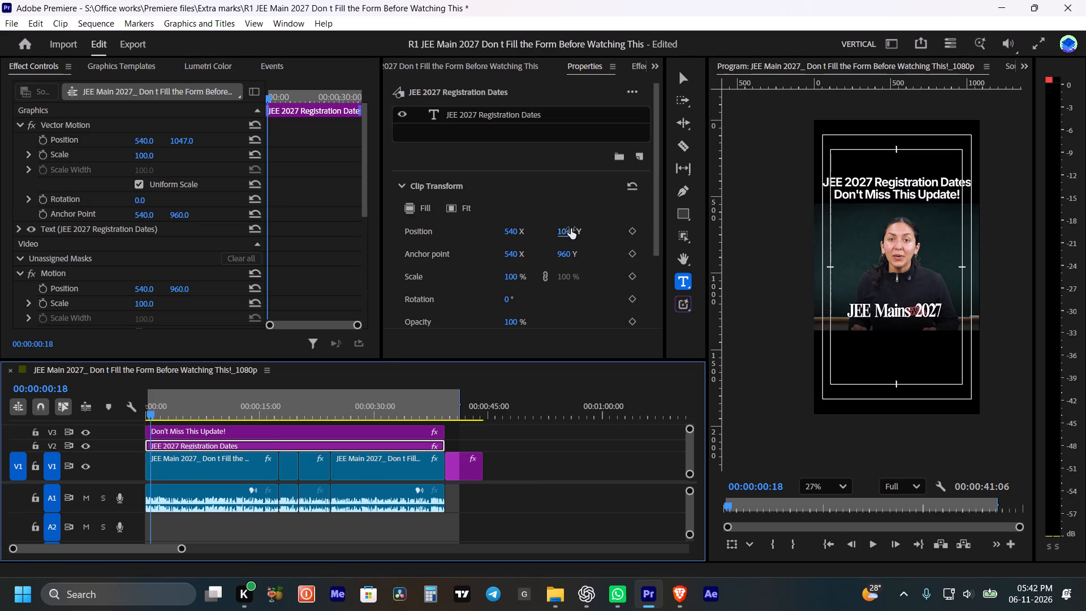
{"action": "left_click", "coordinate": [571, 230]}
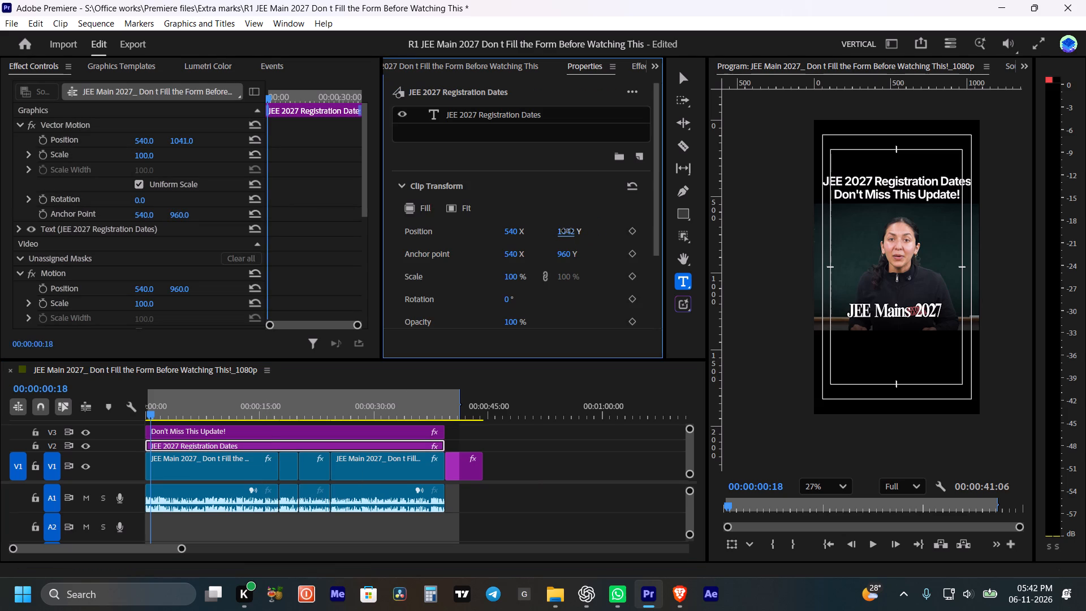
{"action": "key", "text": "ctrl+s"}
{"action": "key", "text": "ctrl+s"}
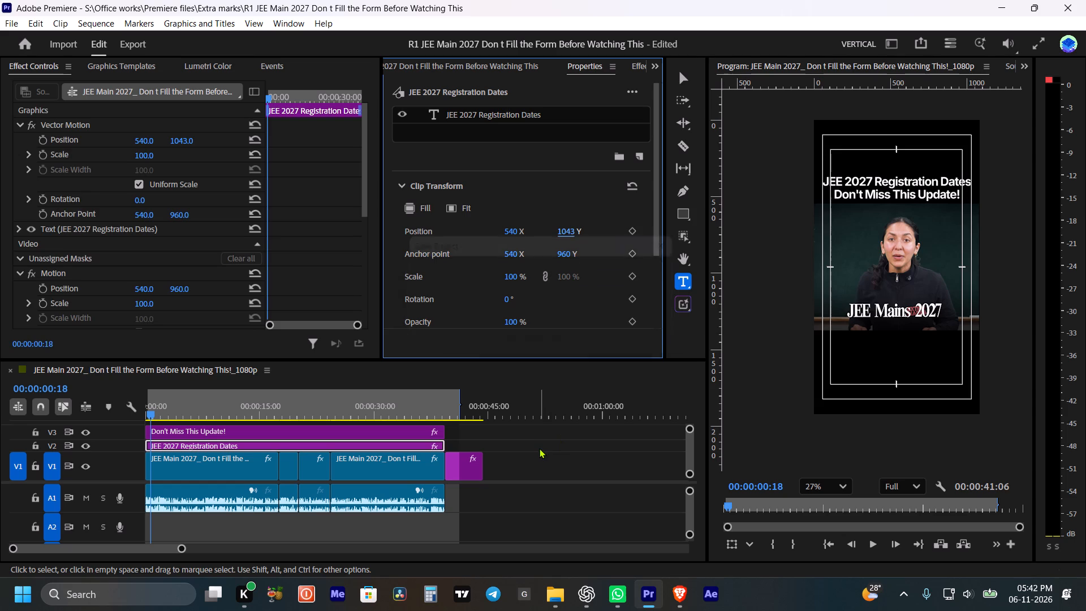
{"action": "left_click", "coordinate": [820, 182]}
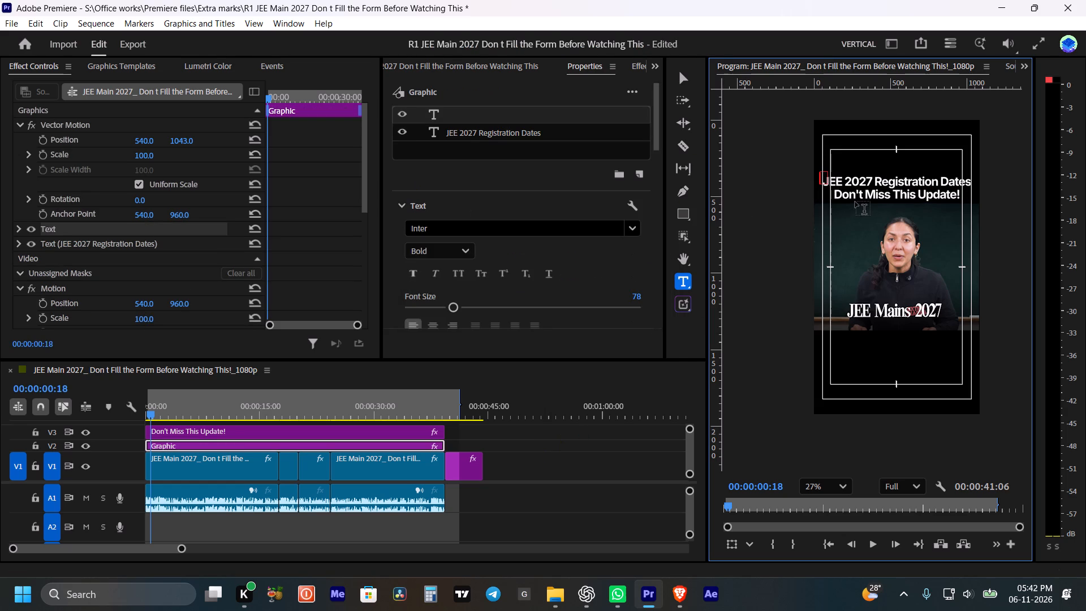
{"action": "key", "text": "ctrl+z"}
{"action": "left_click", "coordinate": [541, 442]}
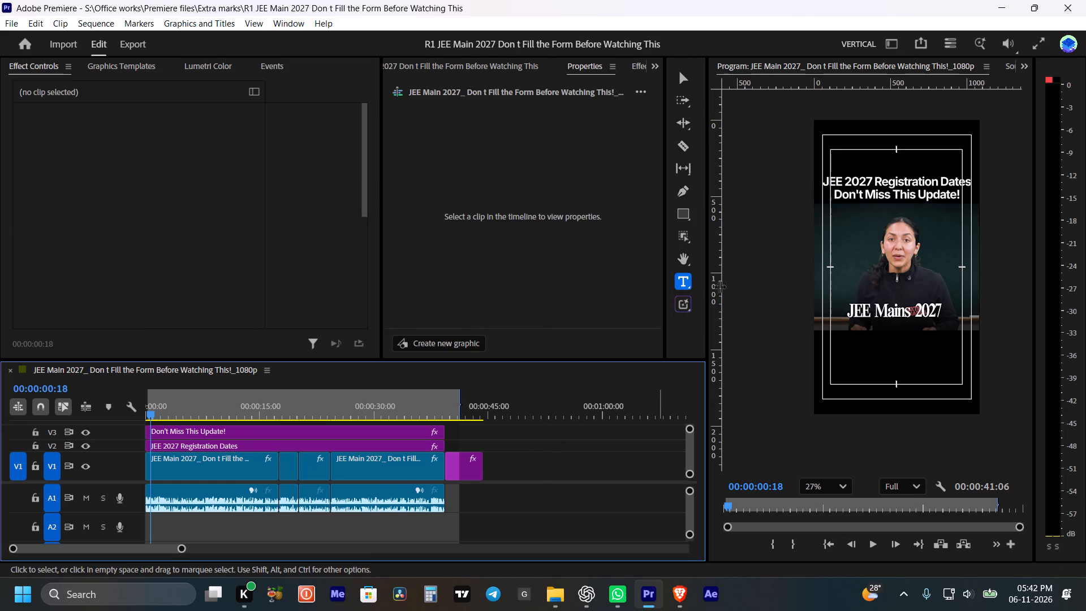
Draw a straight horizontal Pen tool path across the full width of the "JEE 2027 Registration Dates" title line.
{"action": "left_click", "coordinate": [691, 184]}
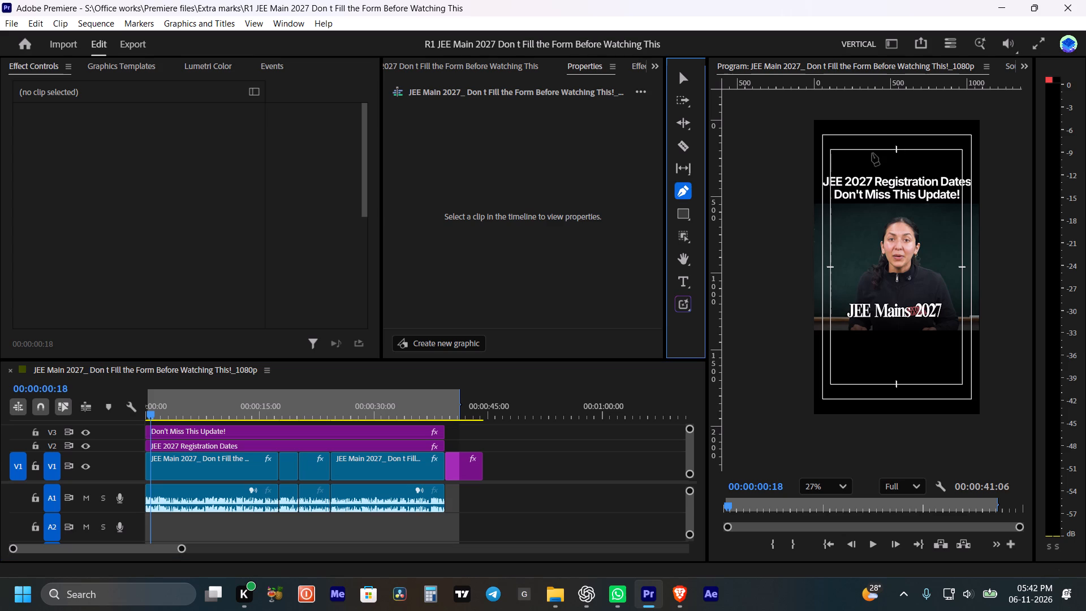
{"action": "left_click", "coordinate": [820, 182]}
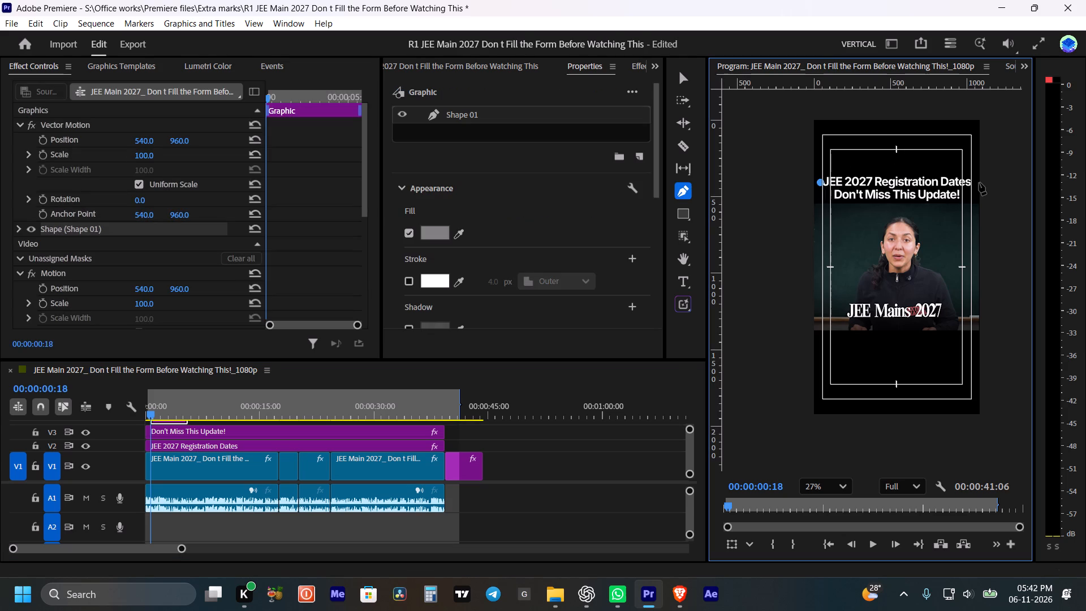
{"action": "left_click", "coordinate": [973, 182], "text": "shift"}
Set the new line shape's fill colour to pure red.
{"action": "left_click", "coordinate": [441, 233]}
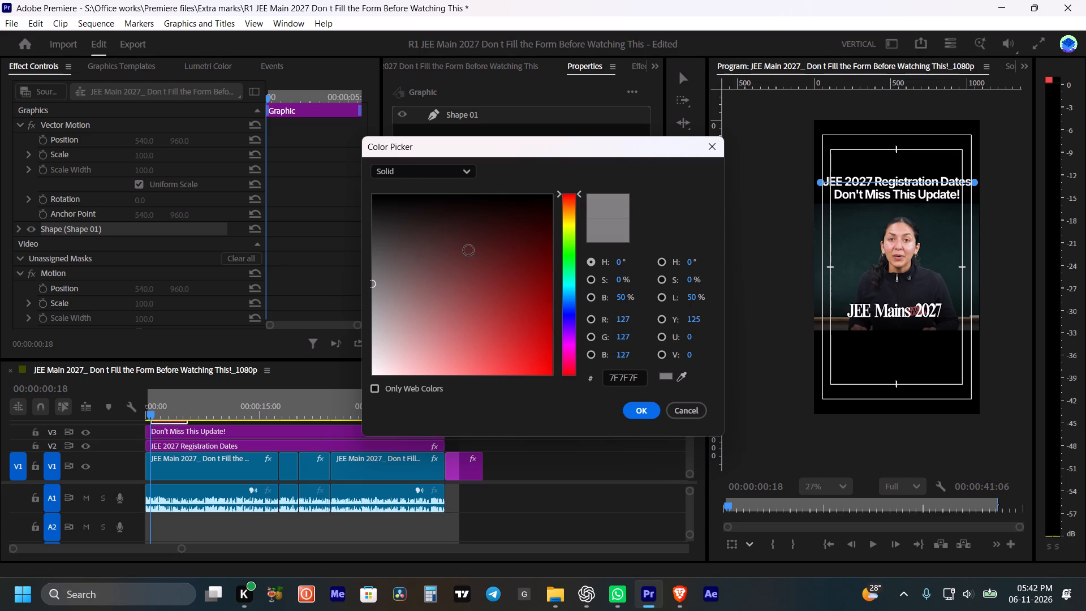
{"action": "left_click_drag", "start_coordinate": [514, 305], "coordinate": [566, 384]}
{"action": "left_click", "coordinate": [645, 411]}
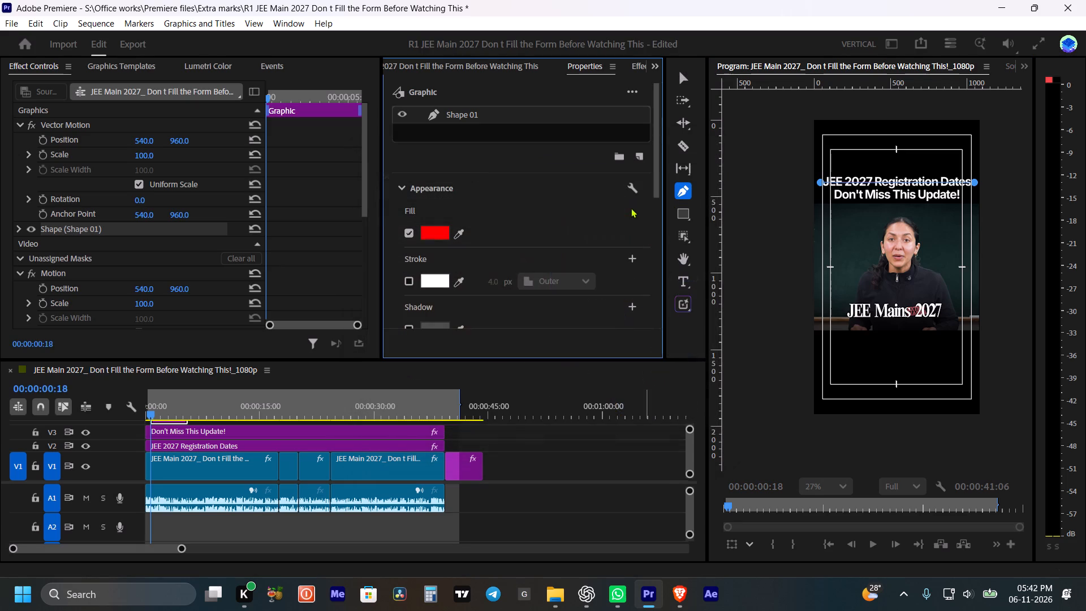
Examine the line shape's appearance, alignment and transform properties.
{"action": "scroll", "coordinate": [529, 232], "scroll_direction": "up", "scroll_amount": 3}
{"action": "left_click", "coordinate": [461, 118]}
{"action": "left_click", "coordinate": [467, 138]}
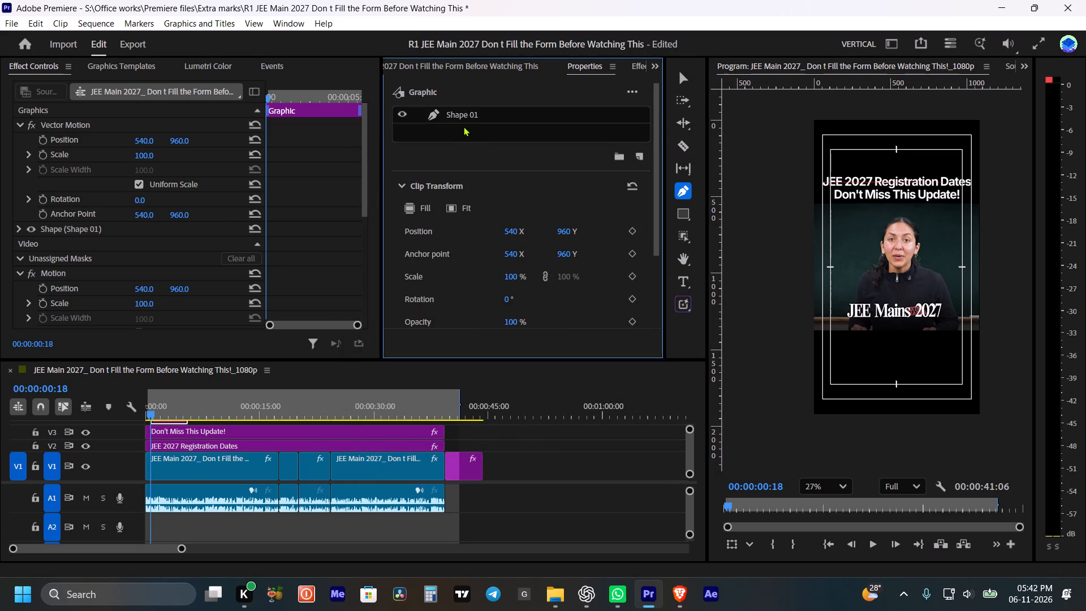
{"action": "left_click", "coordinate": [461, 118]}
{"action": "scroll", "coordinate": [495, 209], "scroll_direction": "down", "scroll_amount": 5}
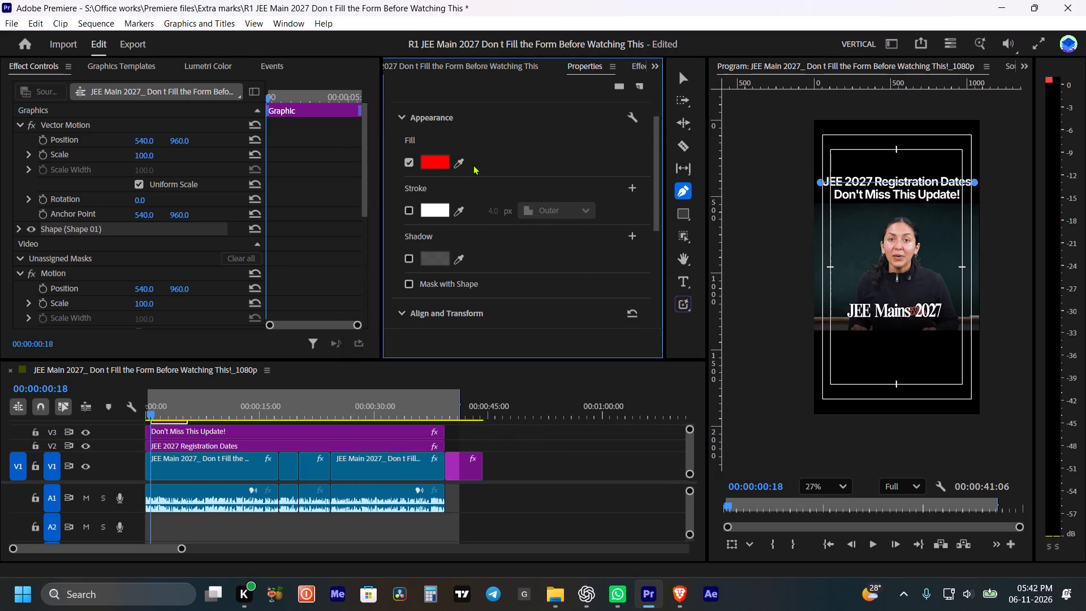
{"action": "scroll", "coordinate": [476, 166], "scroll_direction": "down", "scroll_amount": 5}
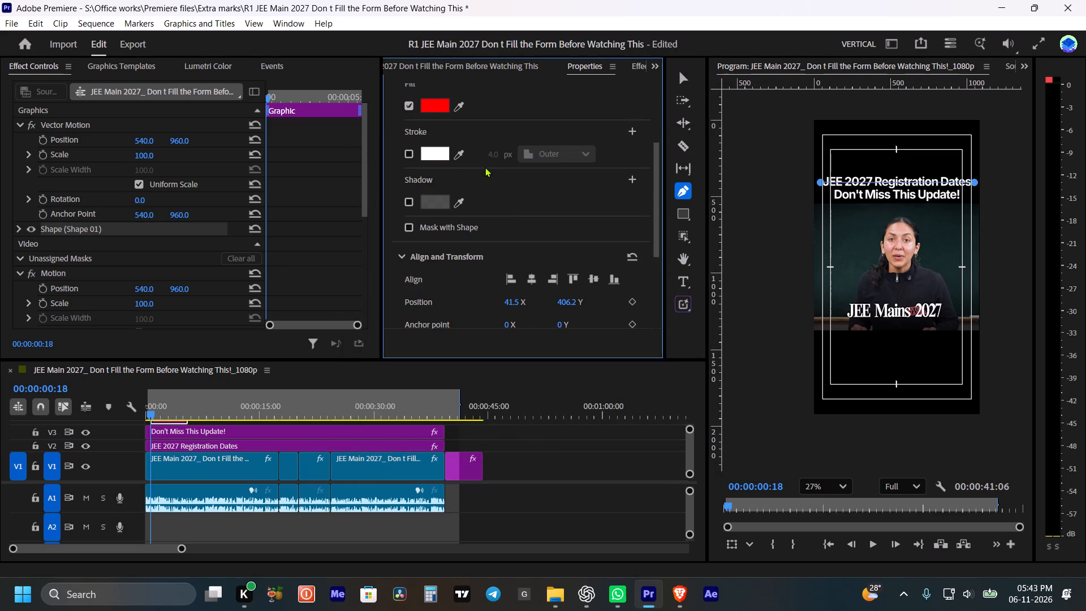
{"action": "scroll", "coordinate": [485, 167], "scroll_direction": "down", "scroll_amount": 5}
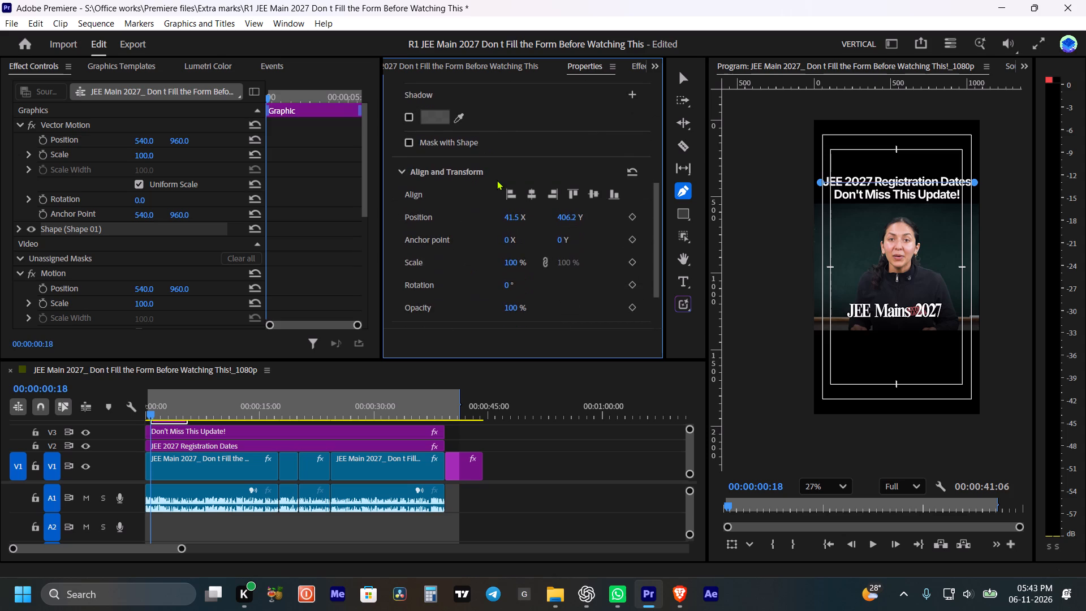
{"action": "scroll", "coordinate": [497, 180], "scroll_direction": "down", "scroll_amount": 4}
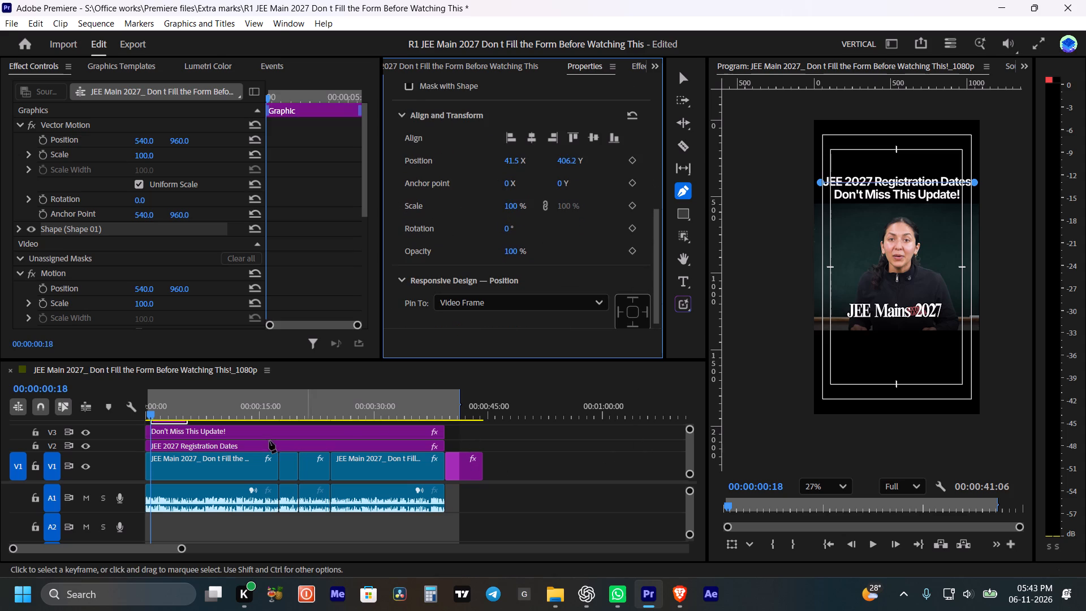
Enlarge the V4 track and extend the line graphic's start back to the beginning of the sequence.
{"action": "scroll", "coordinate": [115, 431], "scroll_direction": "down", "scroll_amount": 3, "text": "alt"}
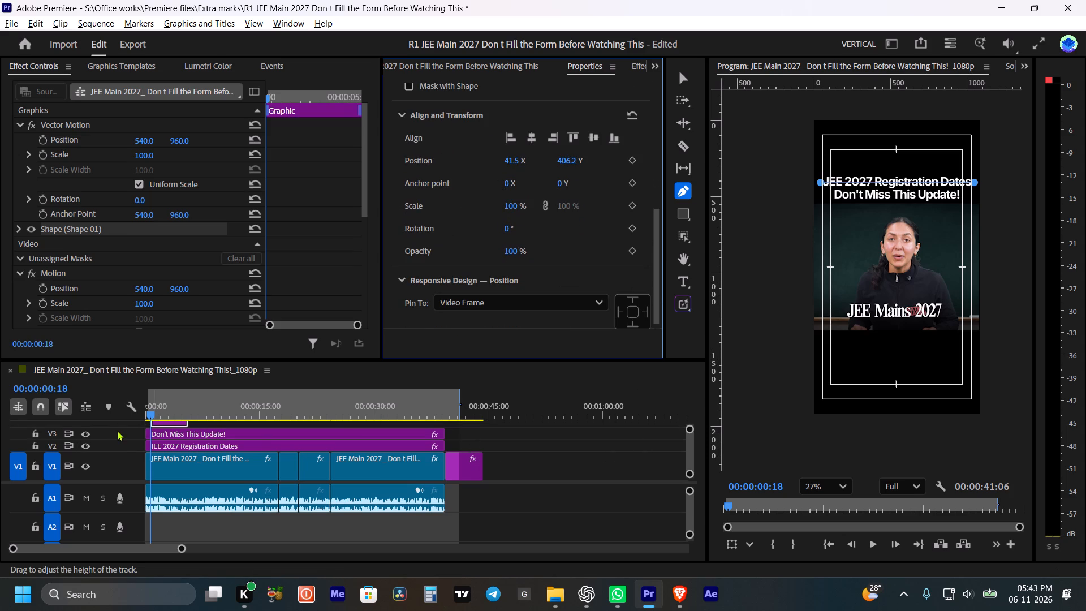
{"action": "scroll", "coordinate": [126, 475], "scroll_direction": "down", "scroll_amount": 2, "text": "alt"}
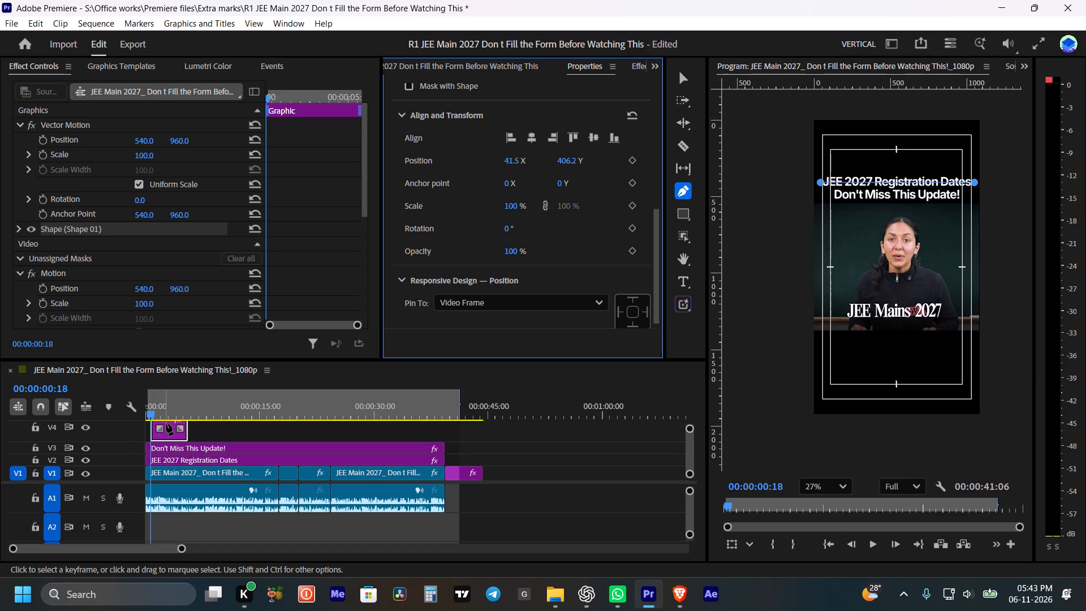
{"action": "scroll", "coordinate": [139, 430], "scroll_direction": "down", "scroll_amount": 2, "text": "alt"}
{"action": "left_click_drag", "start_coordinate": [151, 432], "coordinate": [134, 432]}
{"action": "key", "text": "v"}
{"action": "left_click_drag", "start_coordinate": [152, 437], "coordinate": [136, 434]}
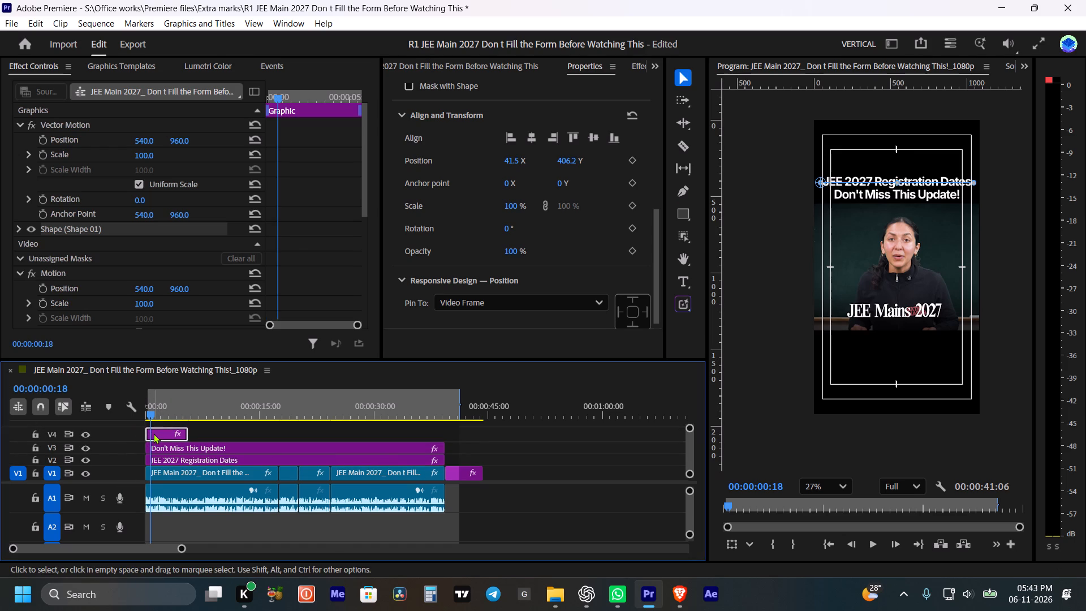
{"action": "left_click", "coordinate": [153, 433]}
Turn off the line shape's fill and enable an outer stroke 39 px wide.
{"action": "scroll", "coordinate": [455, 154], "scroll_direction": "down", "scroll_amount": 1}
{"action": "scroll", "coordinate": [455, 154], "scroll_direction": "up", "scroll_amount": 4}
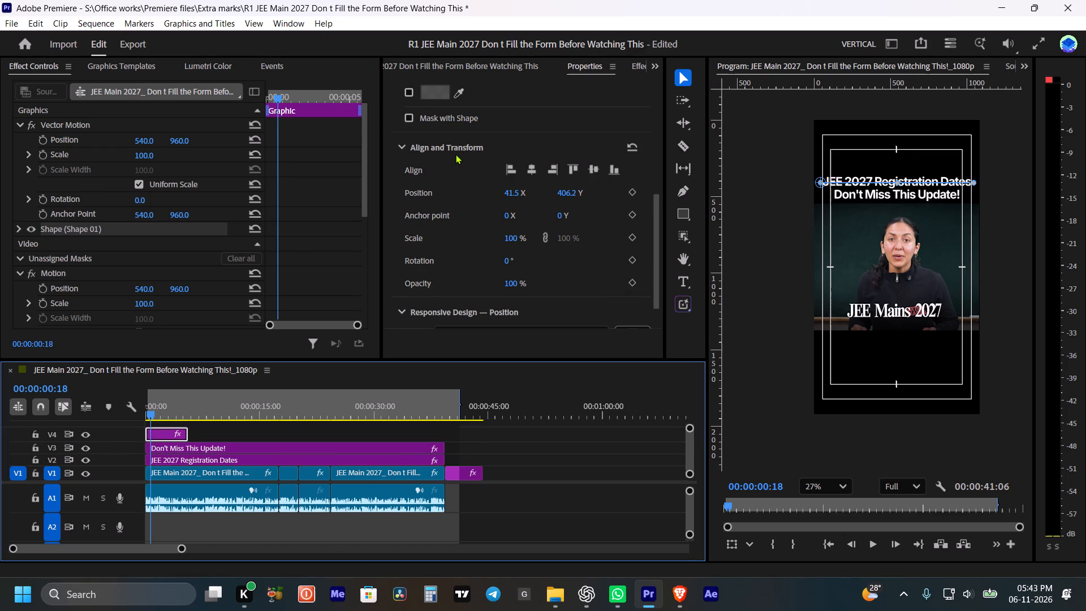
{"action": "scroll", "coordinate": [455, 153], "scroll_direction": "down", "scroll_amount": 11}
{"action": "scroll", "coordinate": [476, 197], "scroll_direction": "up", "scroll_amount": 16}
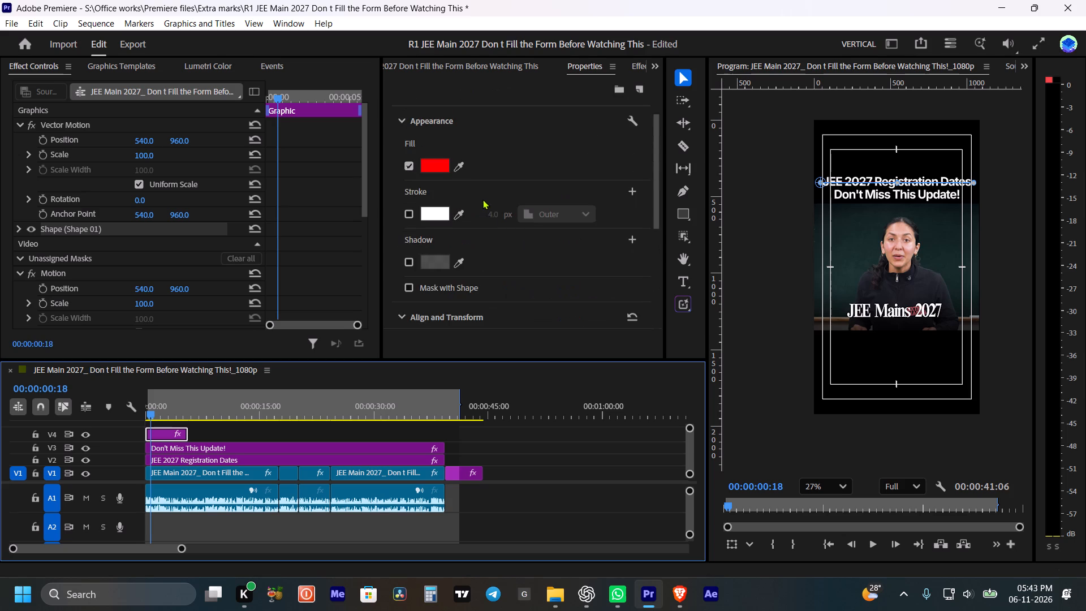
{"action": "left_click", "coordinate": [495, 191]}
{"action": "scroll", "coordinate": [495, 191], "scroll_direction": "up", "scroll_amount": 5}
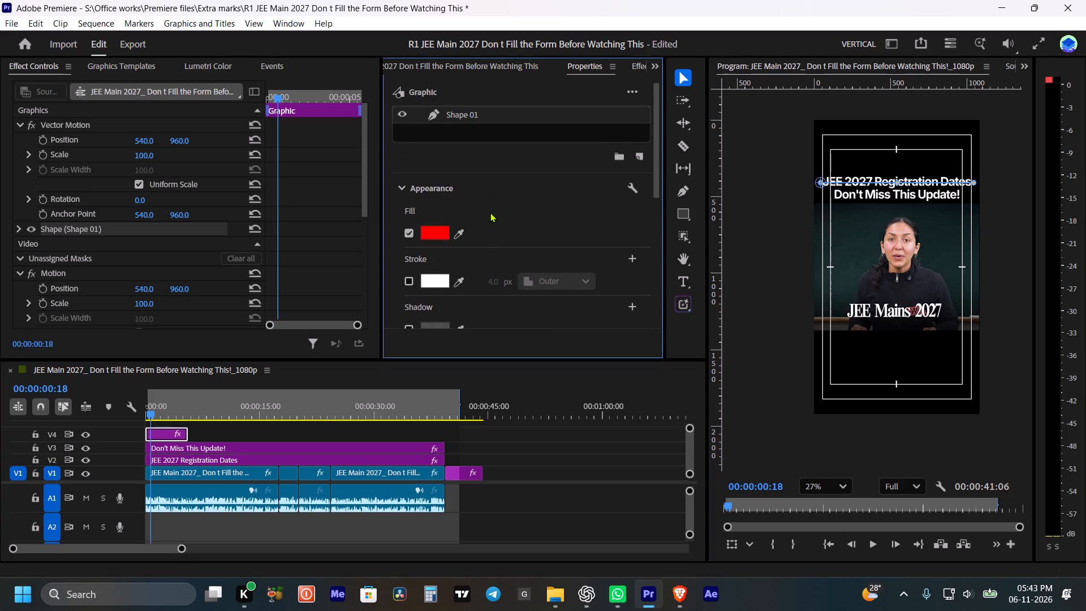
{"action": "left_click", "coordinate": [410, 282]}
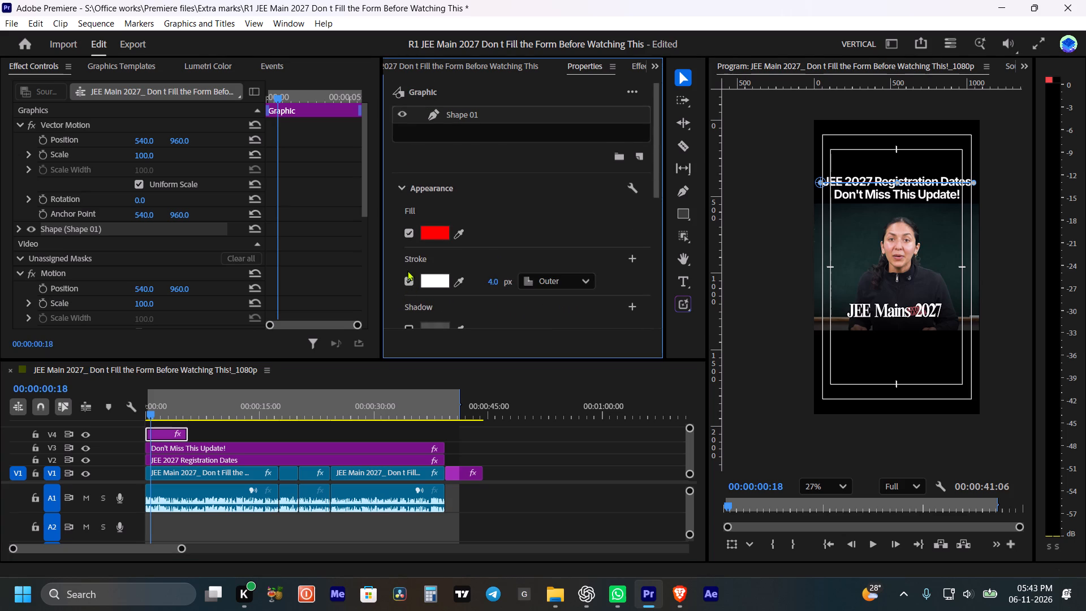
{"action": "left_click", "coordinate": [412, 233]}
{"action": "left_click_drag", "start_coordinate": [502, 279], "coordinate": [516, 279]}
{"action": "left_click_drag", "start_coordinate": [522, 279], "coordinate": [540, 277]}
{"action": "left_click_drag", "start_coordinate": [490, 282], "coordinate": [536, 283]}
{"action": "left_click", "coordinate": [500, 275]}
{"action": "left_click_drag", "start_coordinate": [501, 274], "coordinate": [458, 281]}
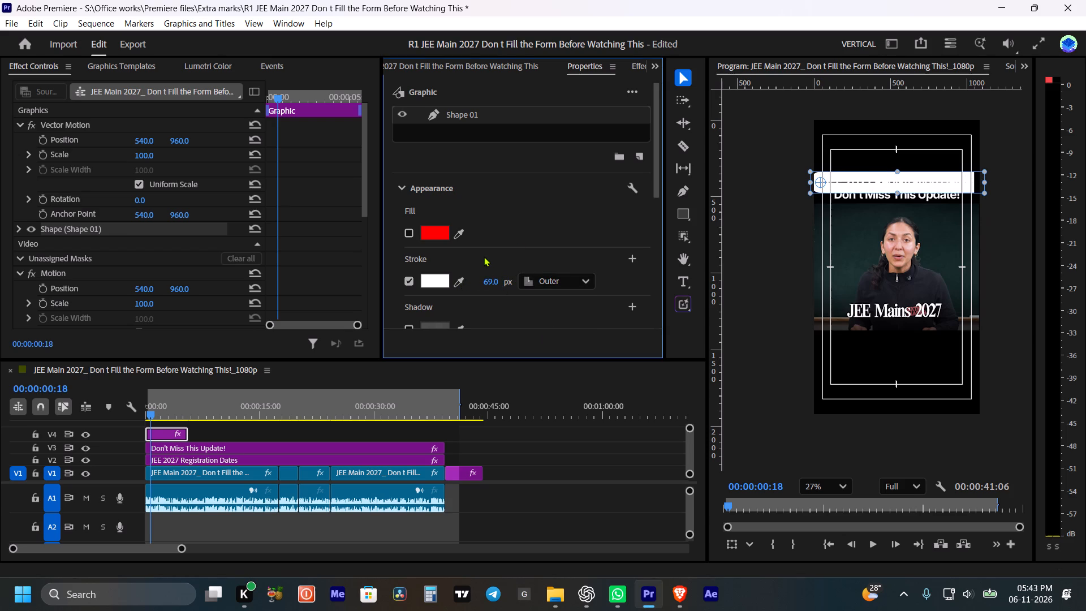
{"action": "left_click_drag", "start_coordinate": [484, 282], "coordinate": [460, 292]}
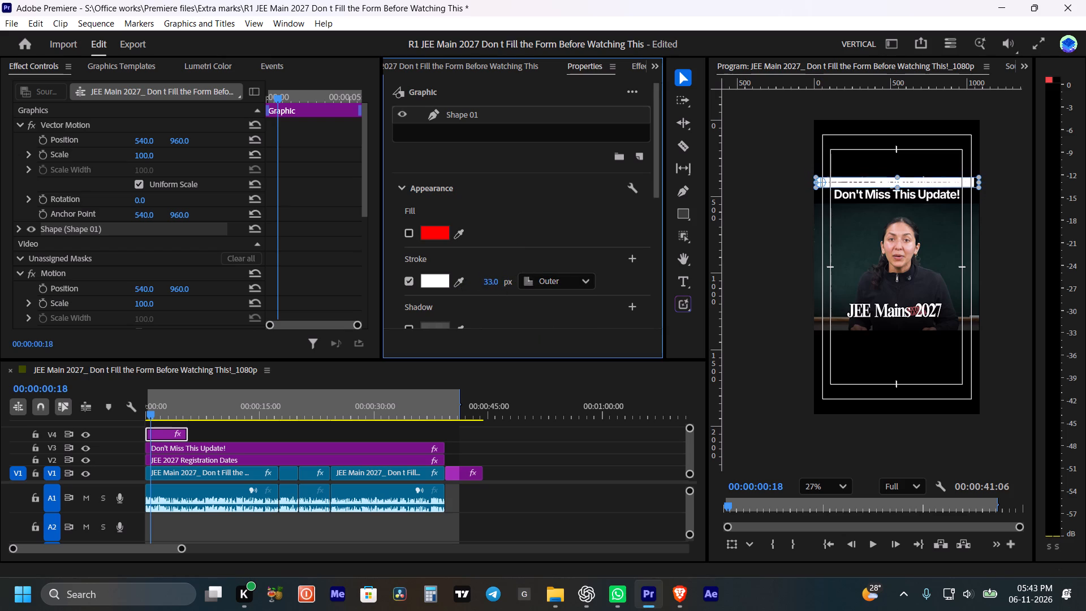
{"action": "left_click_drag", "start_coordinate": [460, 292], "coordinate": [463, 292]}
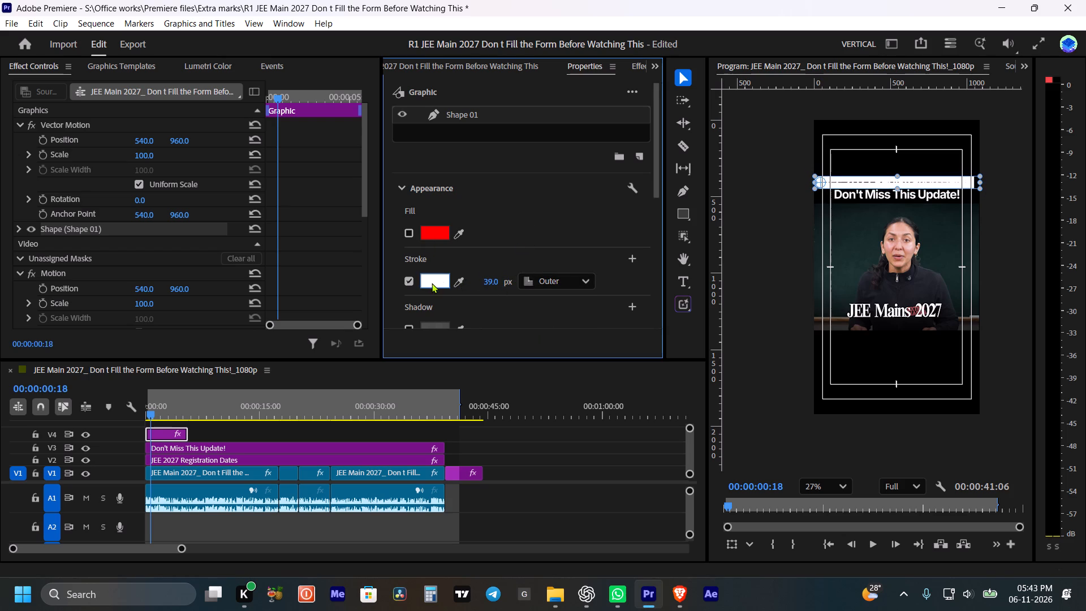
Set the line shape's stroke colour to red FF0000 and return the playhead to 00:00:03:04 over the line clip.
{"action": "left_click", "coordinate": [446, 301]}
{"action": "left_click", "coordinate": [438, 283]}
{"action": "left_click_drag", "start_coordinate": [433, 226], "coordinate": [561, 412]}
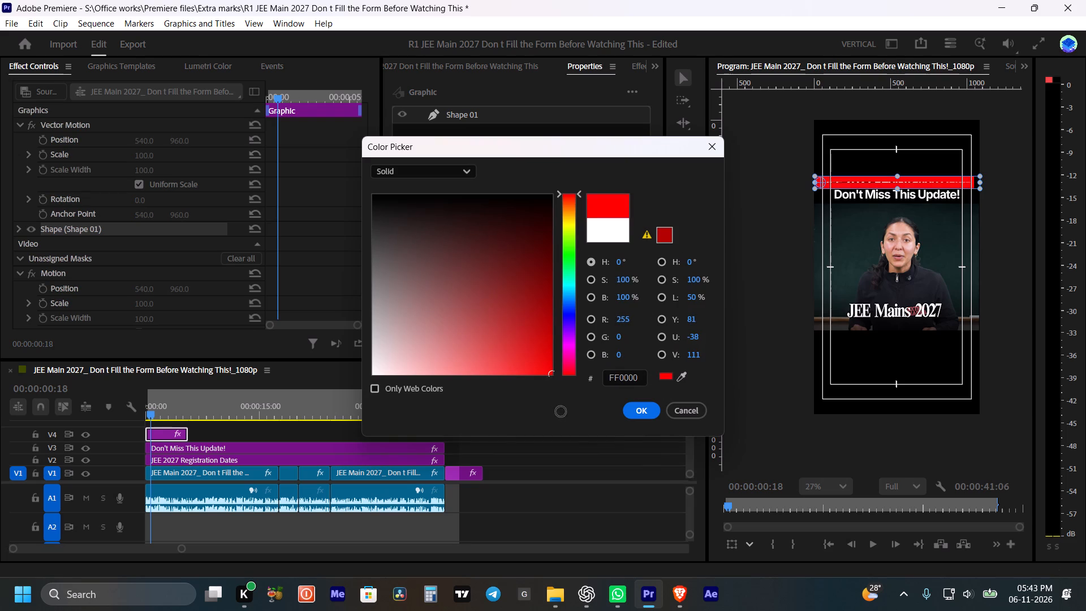
{"action": "left_click_drag", "start_coordinate": [561, 412], "coordinate": [568, 395]}
{"action": "double_click", "coordinate": [641, 411]}
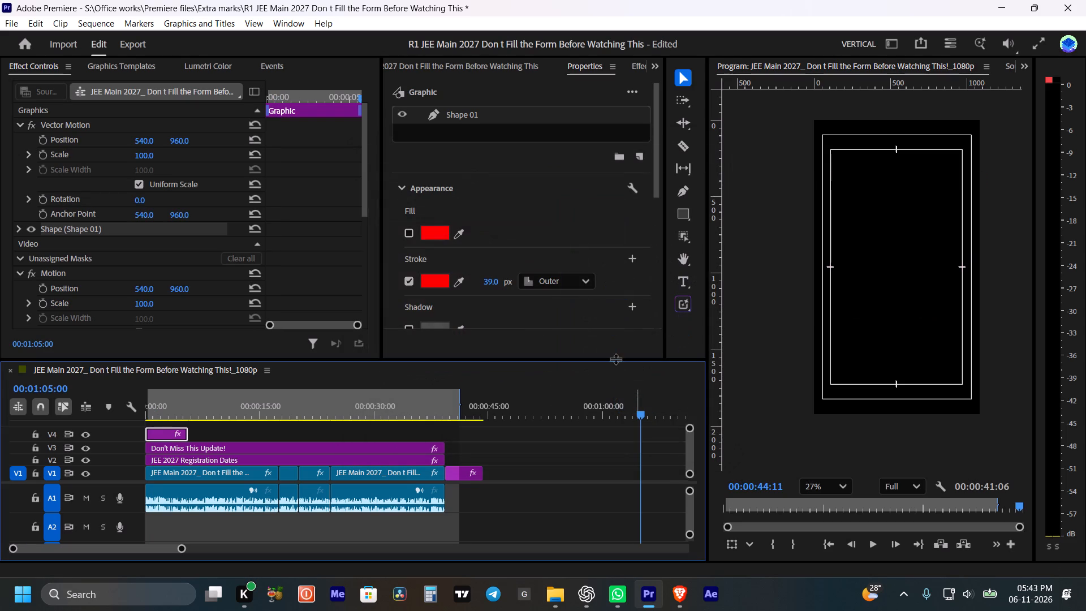
{"action": "left_click_drag", "start_coordinate": [182, 408], "coordinate": [171, 411]}
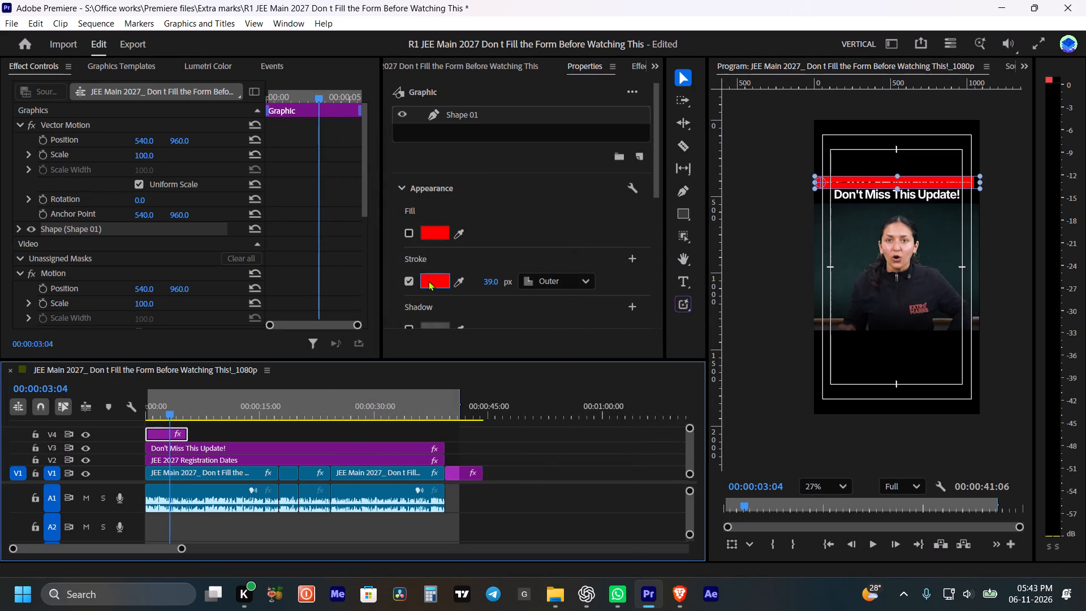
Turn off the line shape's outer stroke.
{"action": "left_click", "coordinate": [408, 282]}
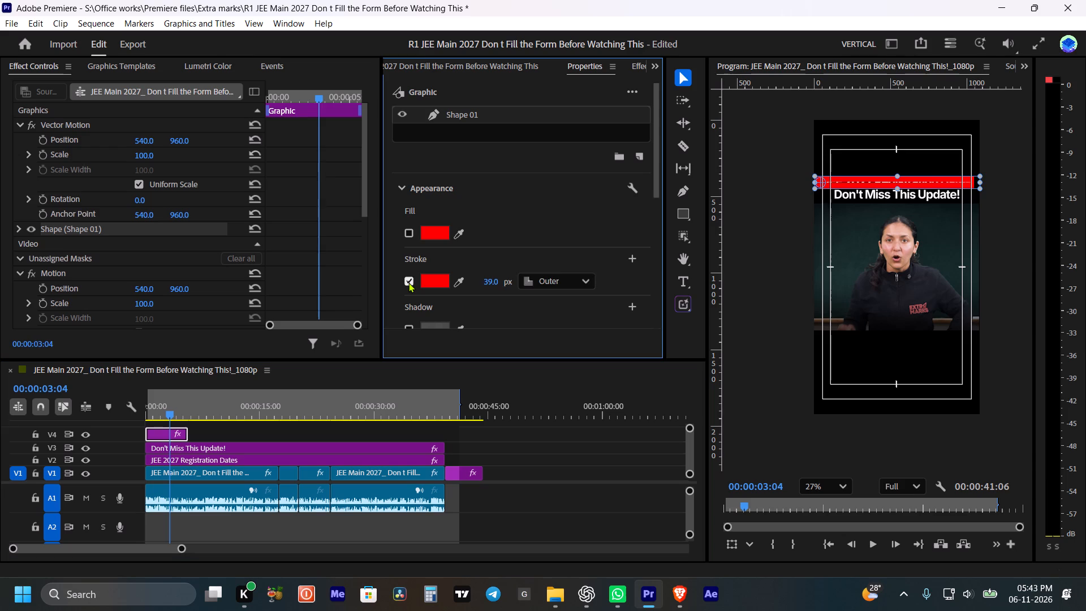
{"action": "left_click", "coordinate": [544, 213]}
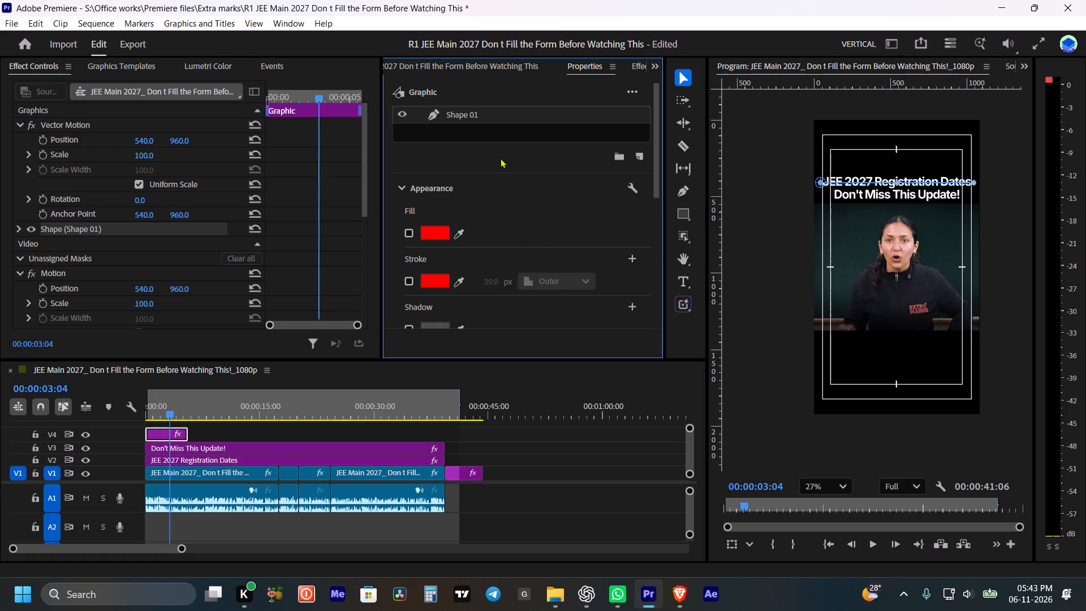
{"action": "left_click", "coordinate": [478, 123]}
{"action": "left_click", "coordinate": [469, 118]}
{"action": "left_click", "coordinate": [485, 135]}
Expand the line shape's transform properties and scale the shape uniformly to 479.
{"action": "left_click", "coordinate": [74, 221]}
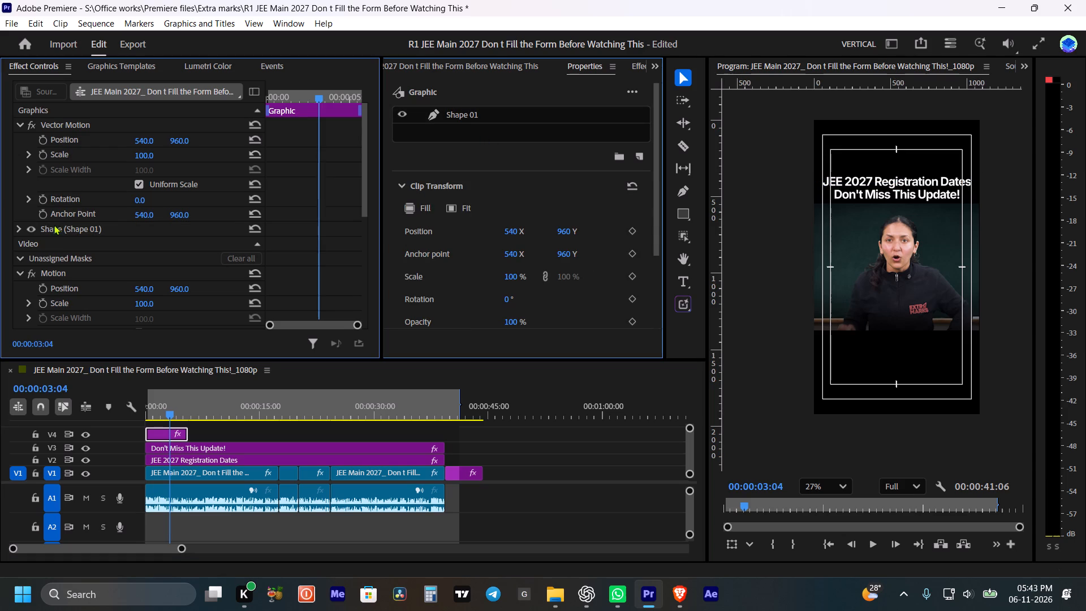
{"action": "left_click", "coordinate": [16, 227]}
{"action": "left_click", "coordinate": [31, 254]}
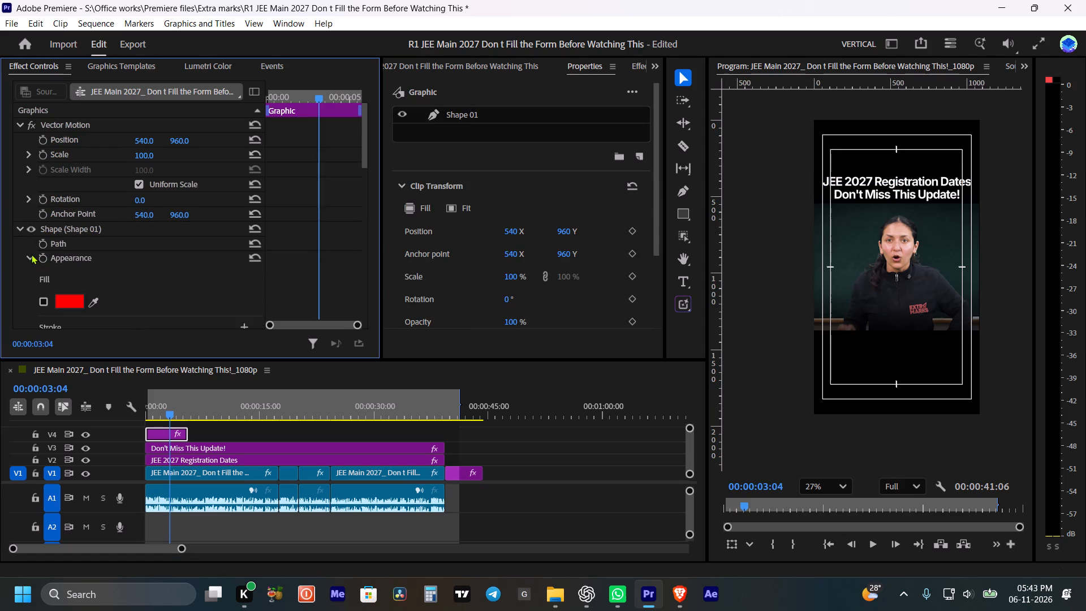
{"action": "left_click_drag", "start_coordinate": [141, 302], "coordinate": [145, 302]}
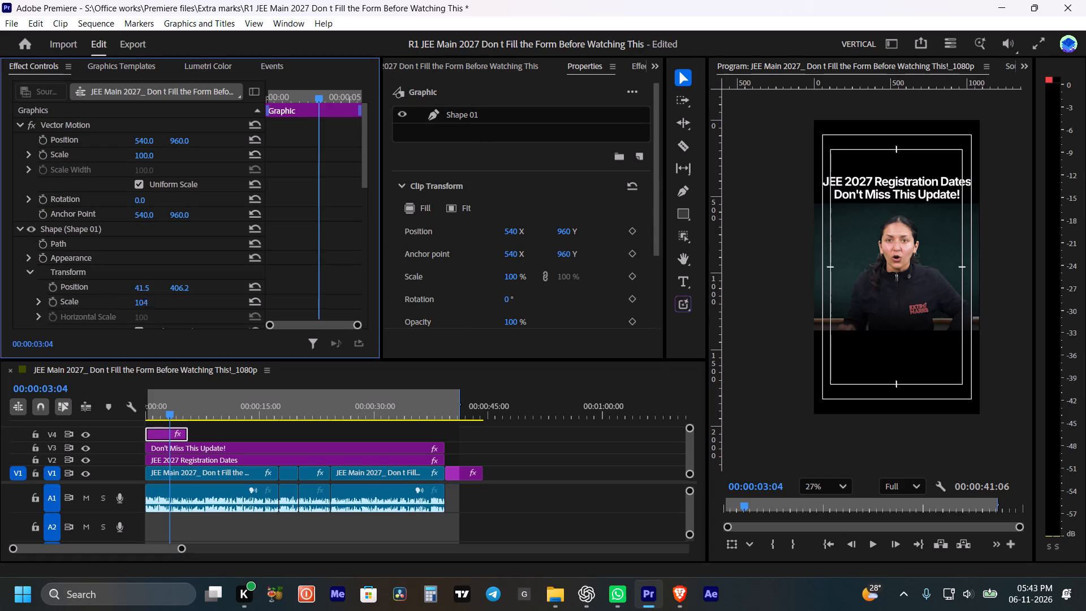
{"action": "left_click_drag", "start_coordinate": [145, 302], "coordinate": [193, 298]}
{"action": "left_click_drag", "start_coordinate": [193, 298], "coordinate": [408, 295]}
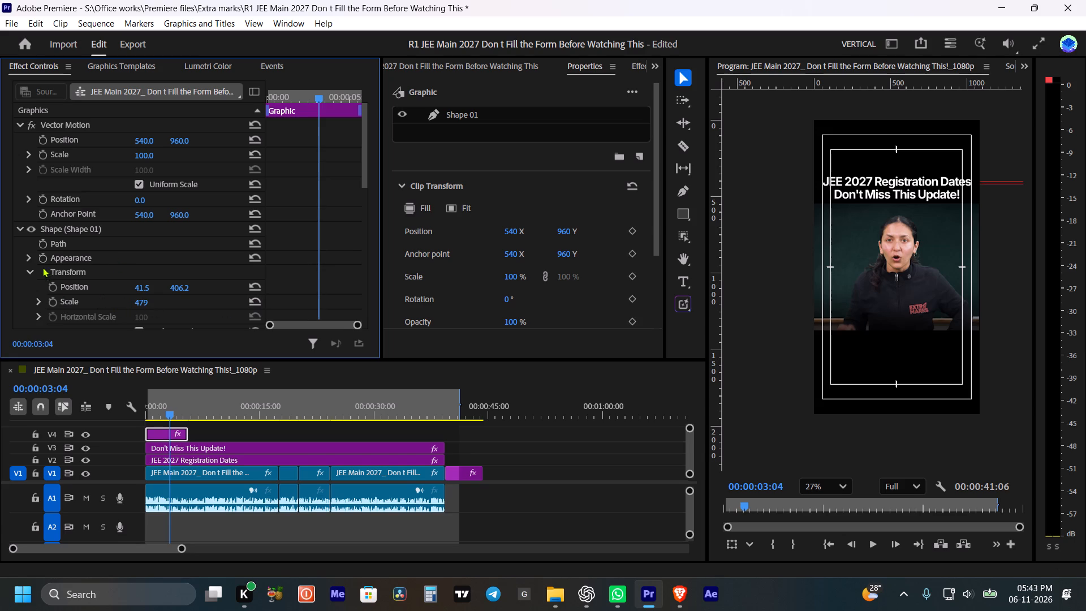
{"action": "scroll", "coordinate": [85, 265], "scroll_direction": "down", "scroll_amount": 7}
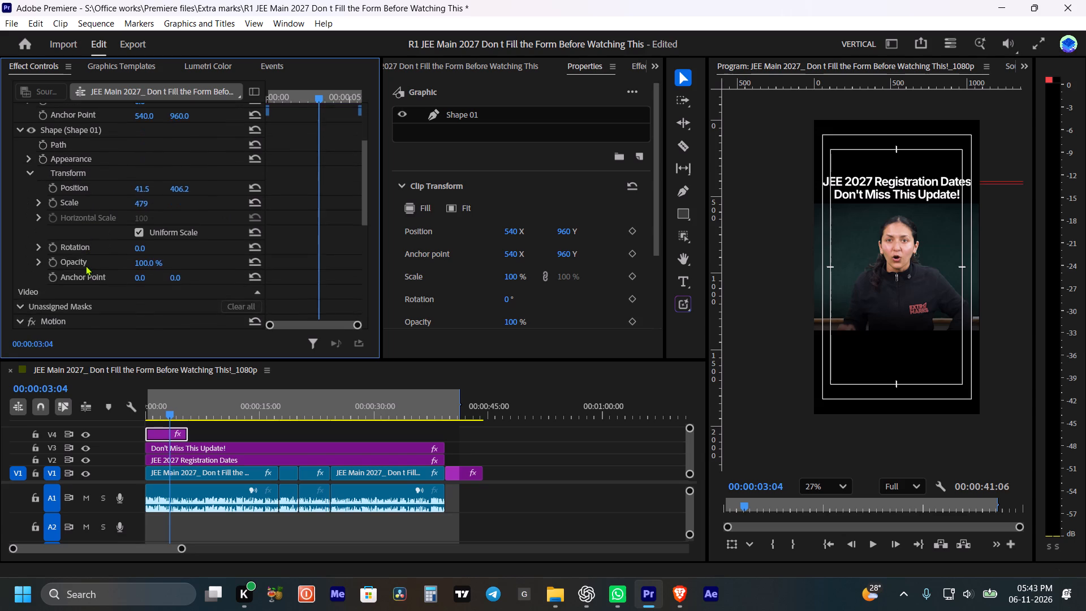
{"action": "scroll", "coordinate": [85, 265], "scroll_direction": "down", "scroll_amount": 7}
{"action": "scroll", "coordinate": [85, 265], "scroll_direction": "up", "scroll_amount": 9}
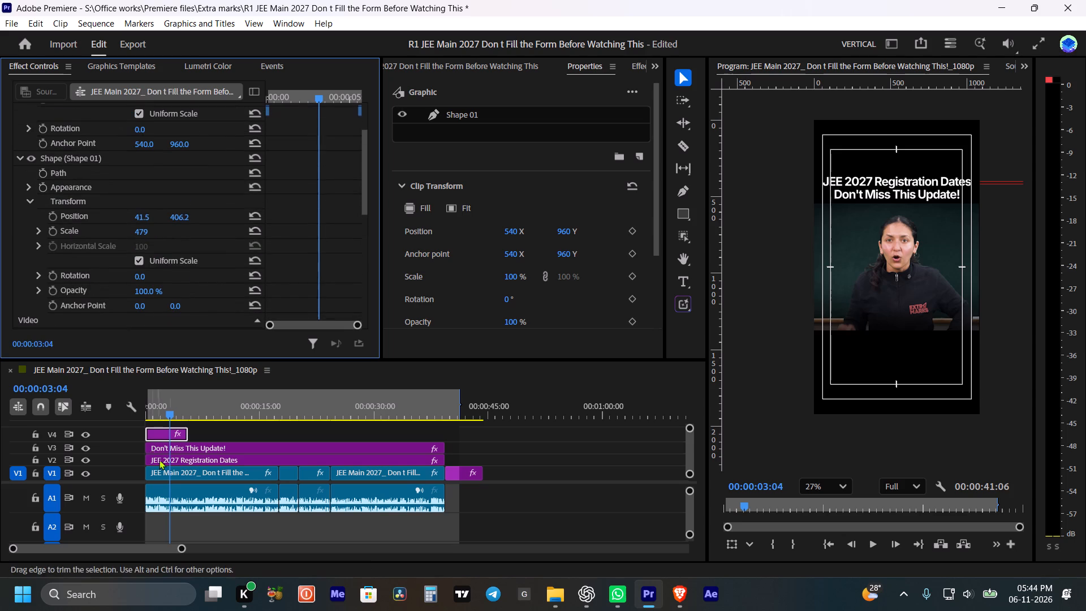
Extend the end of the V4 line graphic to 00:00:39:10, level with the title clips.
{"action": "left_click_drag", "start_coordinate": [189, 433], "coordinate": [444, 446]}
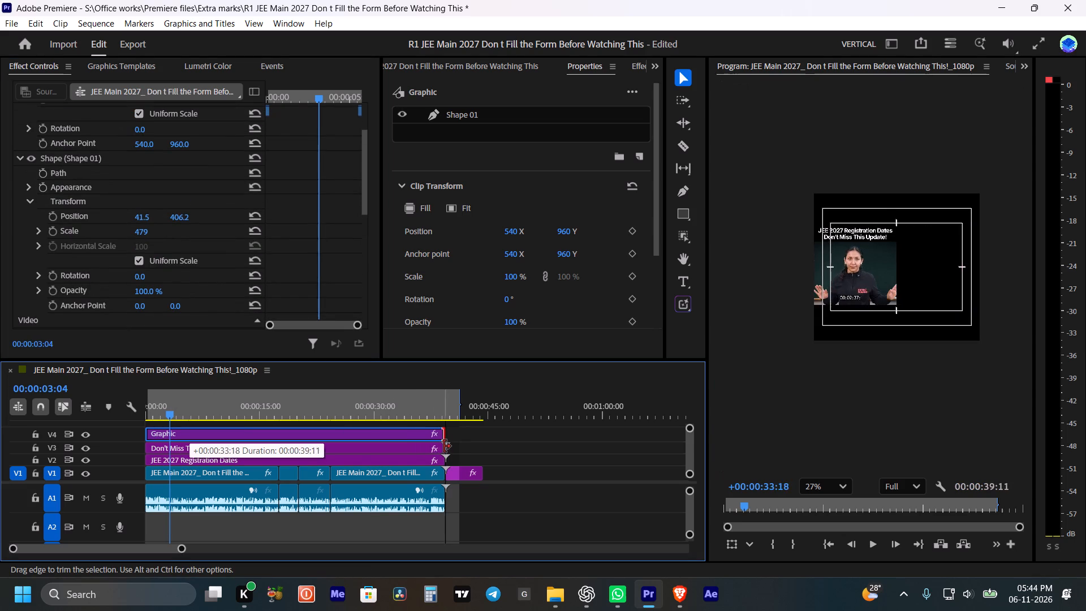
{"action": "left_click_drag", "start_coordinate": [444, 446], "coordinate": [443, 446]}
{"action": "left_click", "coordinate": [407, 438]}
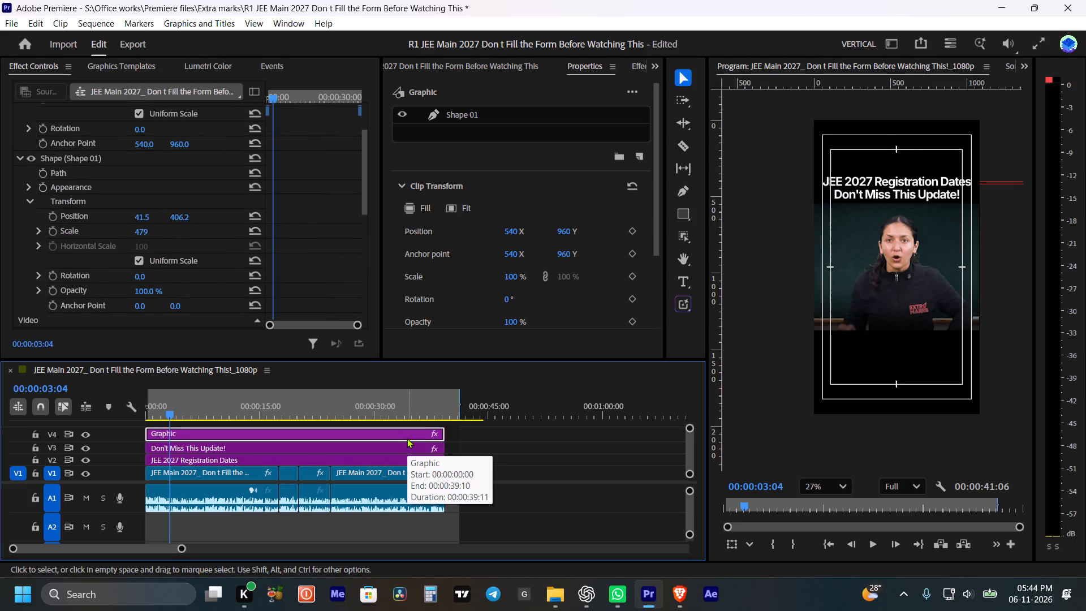
Examine the line shape's fill, stroke, shadow, alignment and transform properties.
{"action": "left_click", "coordinate": [475, 128]}
{"action": "left_click", "coordinate": [469, 116]}
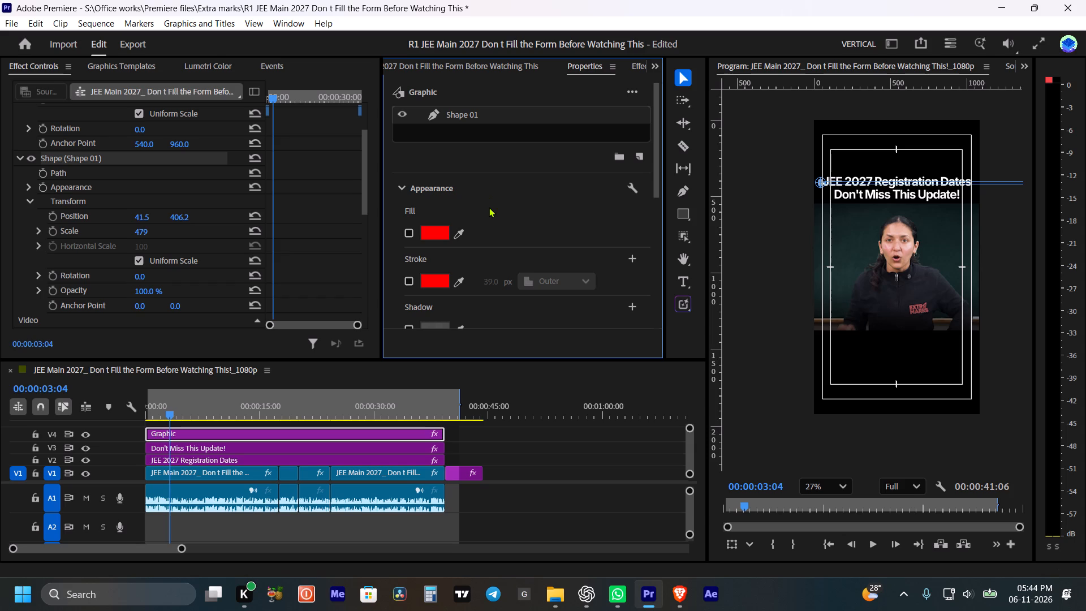
{"action": "scroll", "coordinate": [490, 210], "scroll_direction": "down", "scroll_amount": 2}
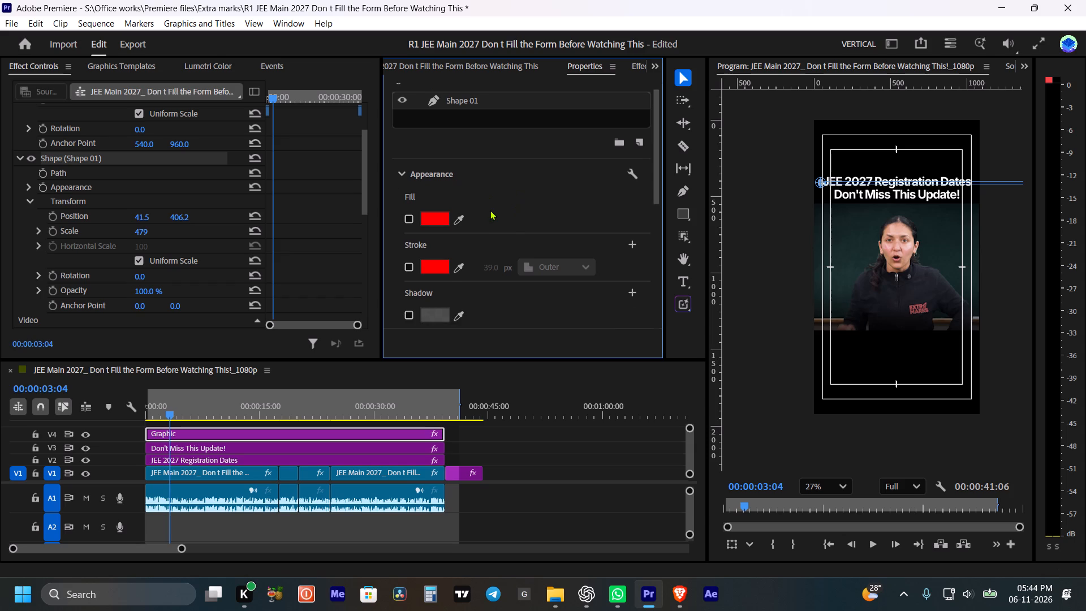
{"action": "scroll", "coordinate": [490, 210], "scroll_direction": "down", "scroll_amount": 12}
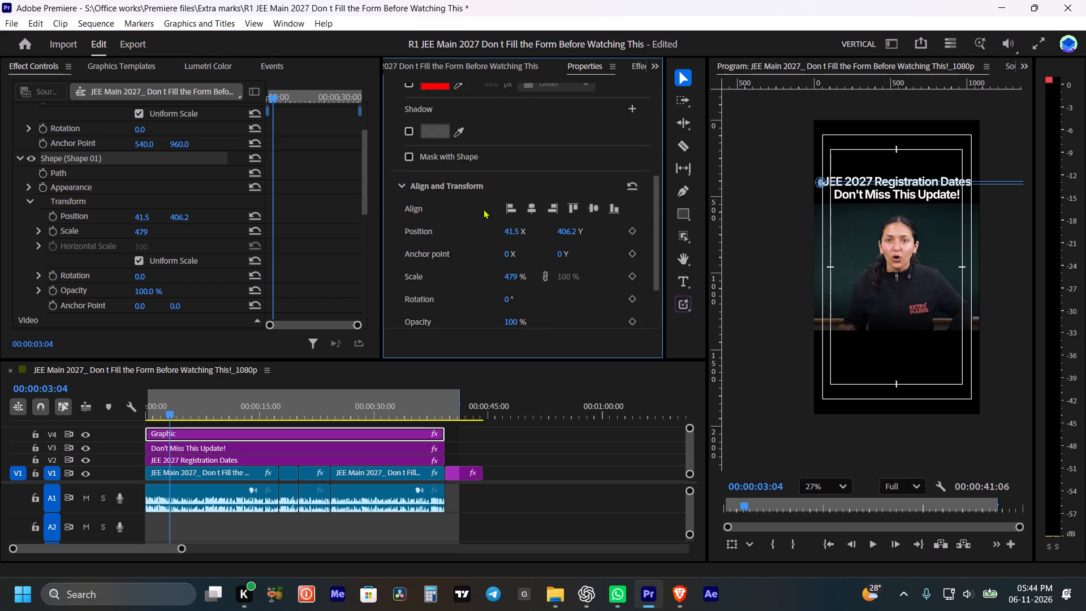
{"action": "scroll", "coordinate": [483, 209], "scroll_direction": "down", "scroll_amount": 9}
{"action": "scroll", "coordinate": [483, 209], "scroll_direction": "up", "scroll_amount": 8}
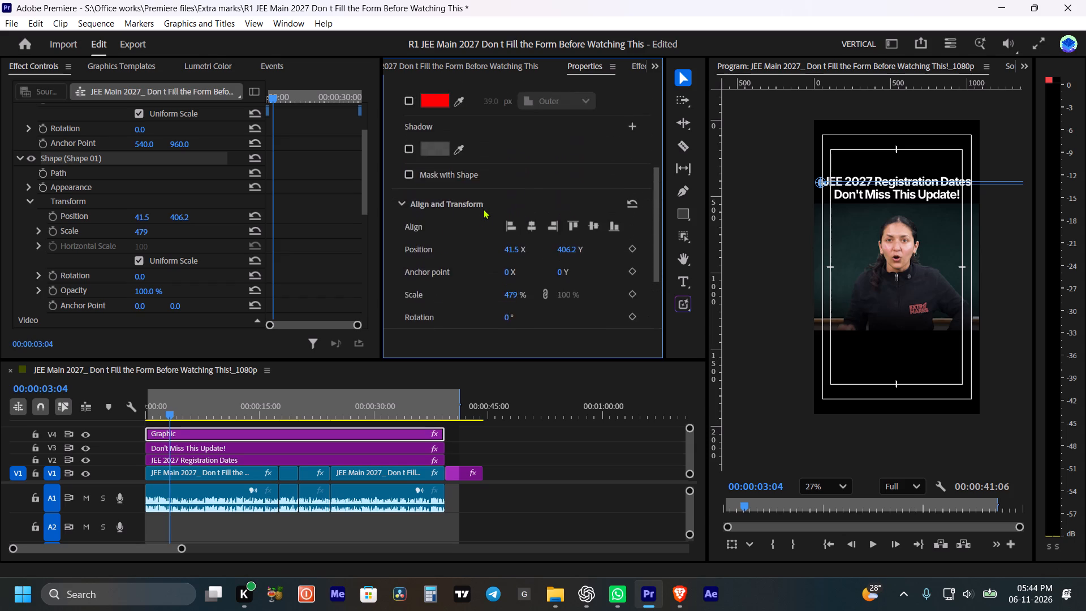
{"action": "scroll", "coordinate": [483, 209], "scroll_direction": "up", "scroll_amount": 7}
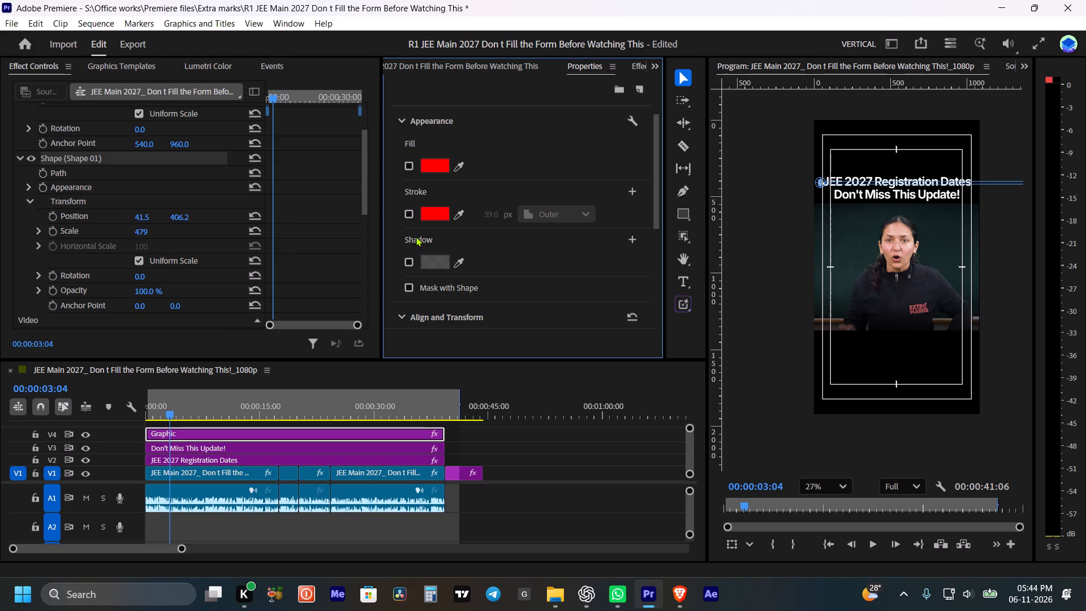
{"action": "left_click", "coordinate": [28, 184]}
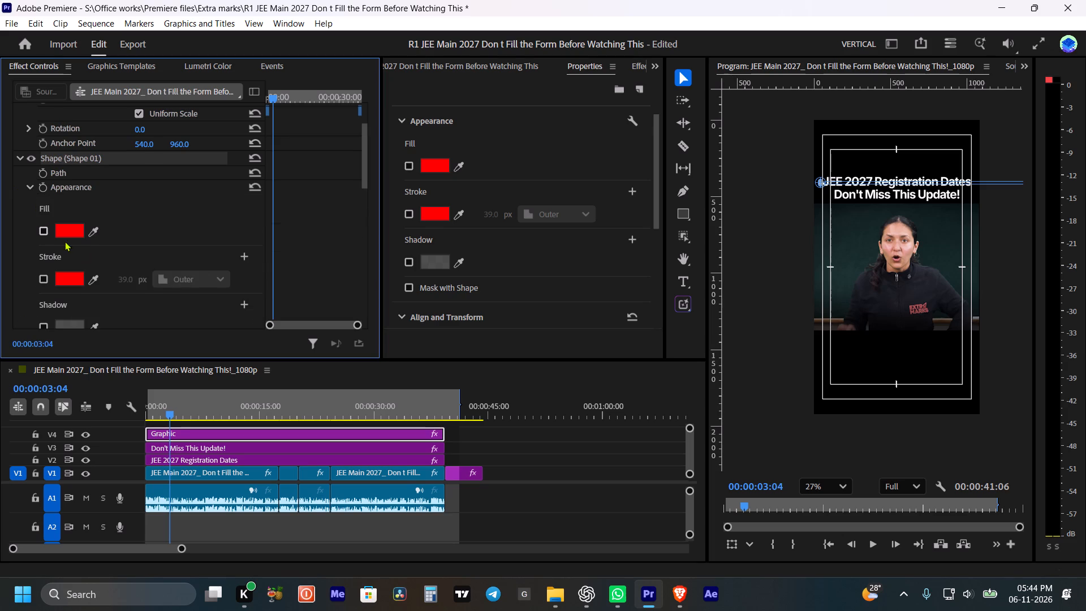
{"action": "scroll", "coordinate": [105, 236], "scroll_direction": "down", "scroll_amount": 5}
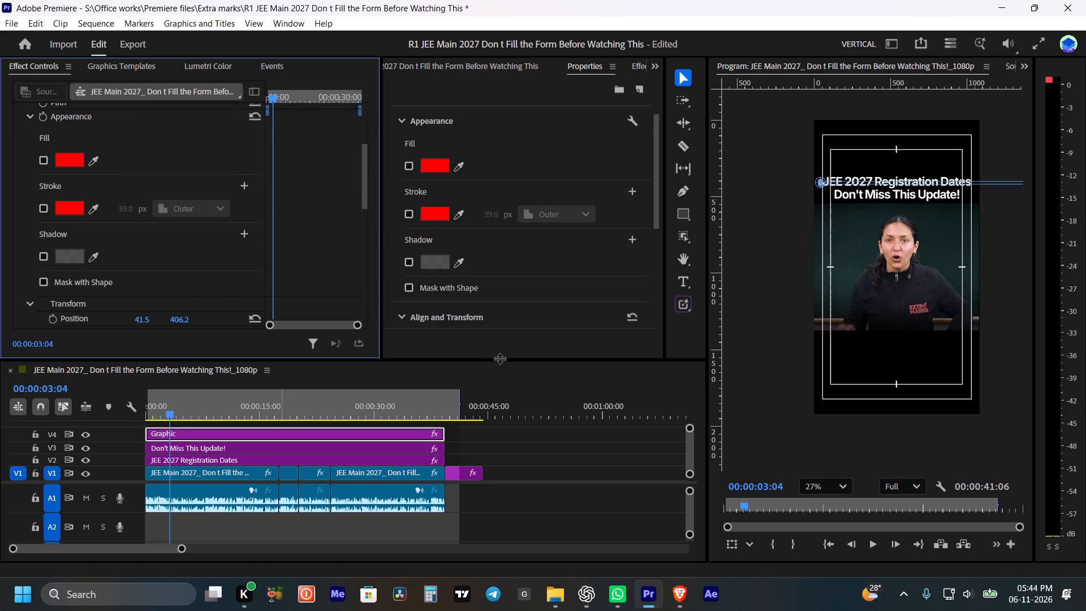
Move the playhead to 00:00:13:21 and delete the line graphic from V4.
{"action": "left_click", "coordinate": [517, 436]}
{"action": "left_click", "coordinate": [359, 432]}
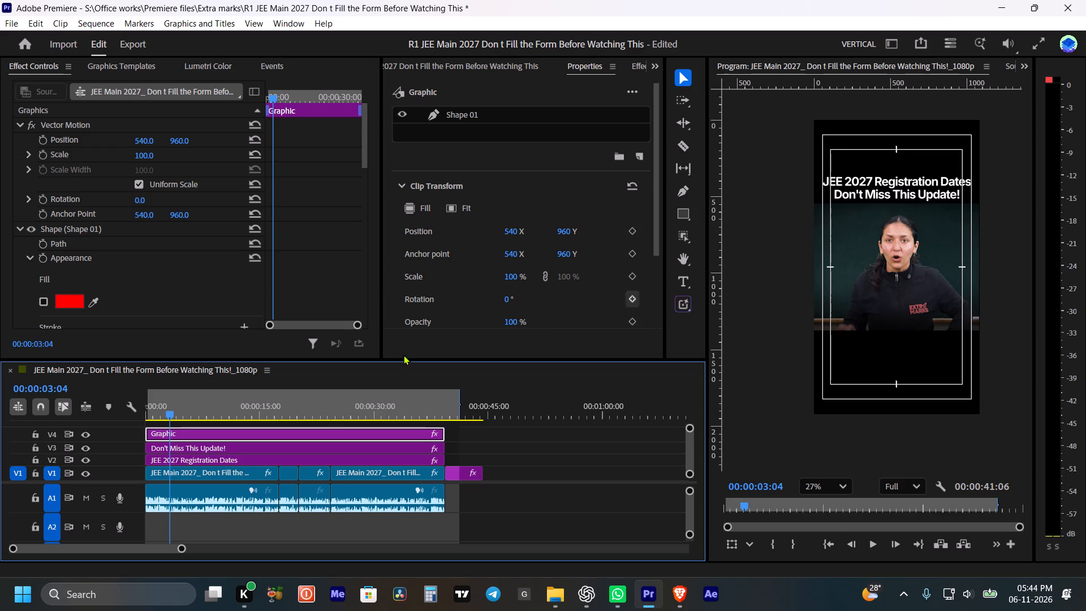
{"action": "left_click_drag", "start_coordinate": [273, 402], "coordinate": [252, 408]}
{"action": "left_click", "coordinate": [248, 437]}
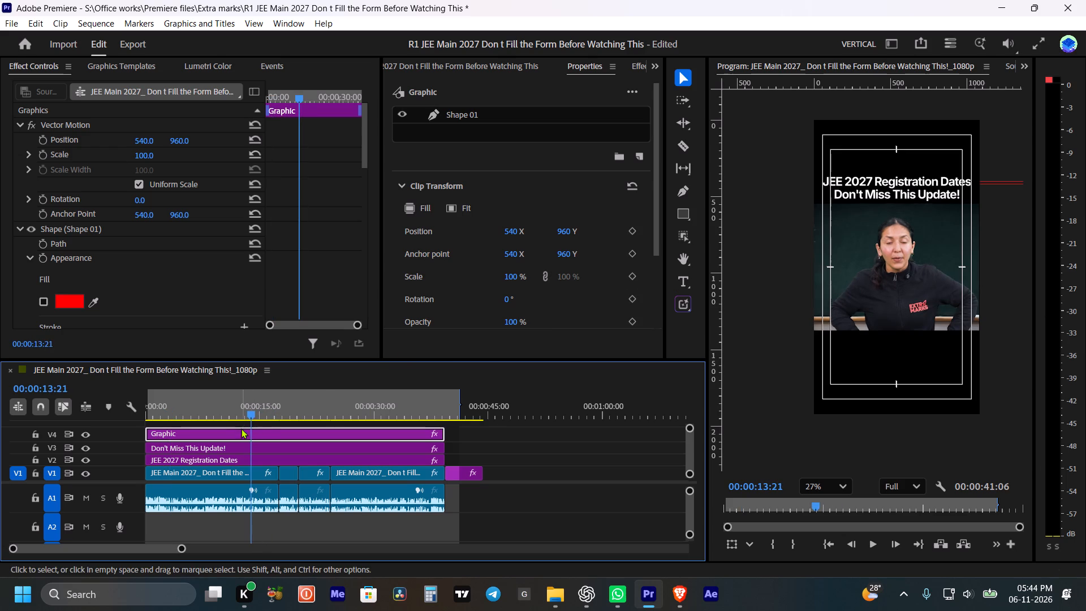
{"action": "left_click", "coordinate": [275, 438]}
{"action": "key", "text": "Delete"}
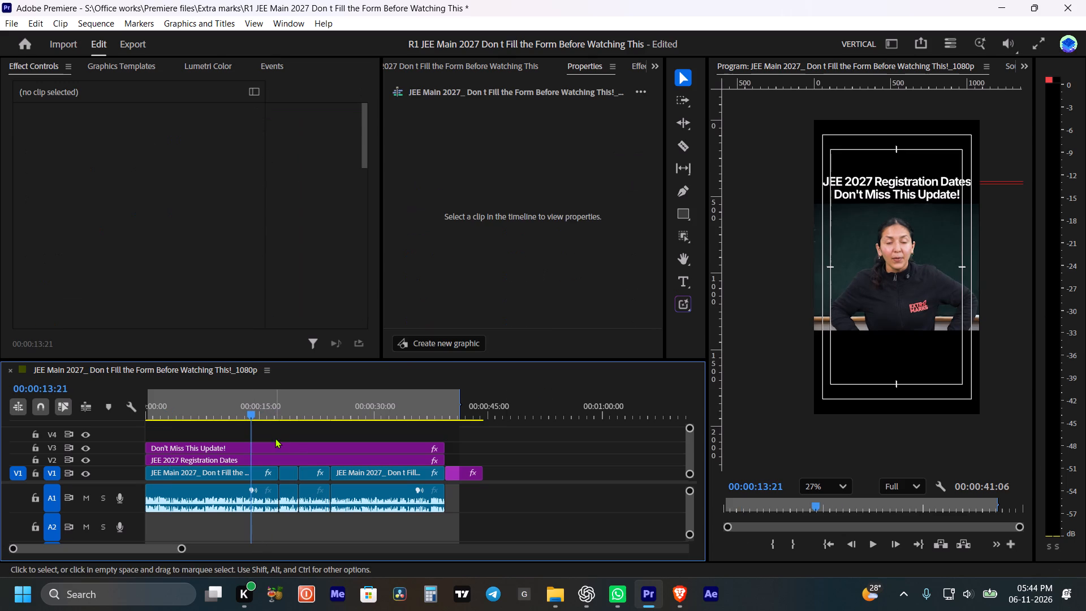
Draw a rectangle with the Rectangle Tool around the full title line "JEE 2027 Registration Dates".
{"action": "left_click", "coordinate": [506, 470]}
{"action": "left_click", "coordinate": [536, 457]}
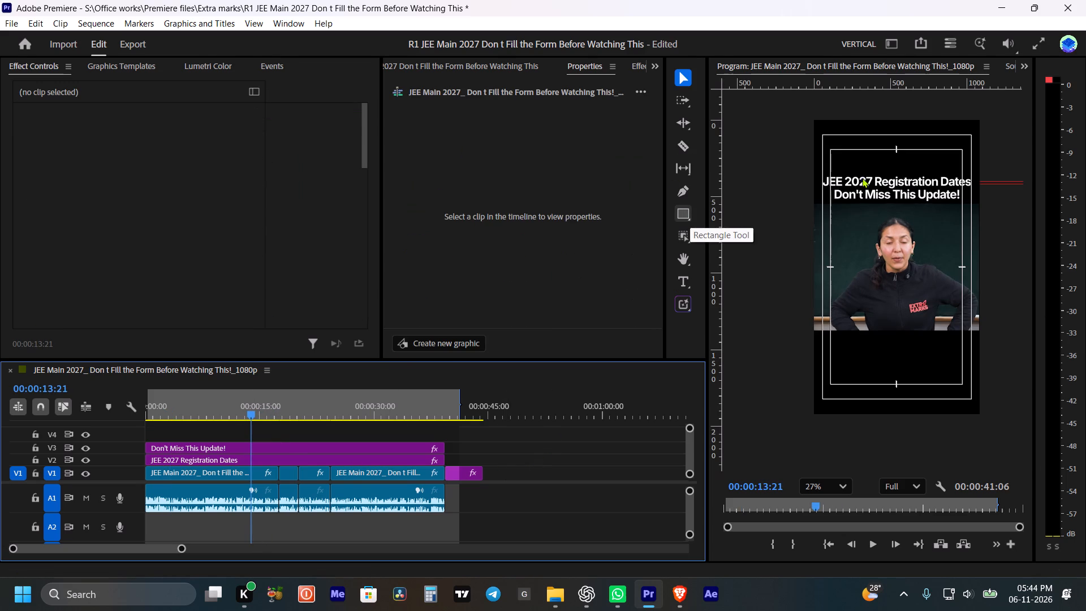
{"action": "left_click", "coordinate": [685, 217]}
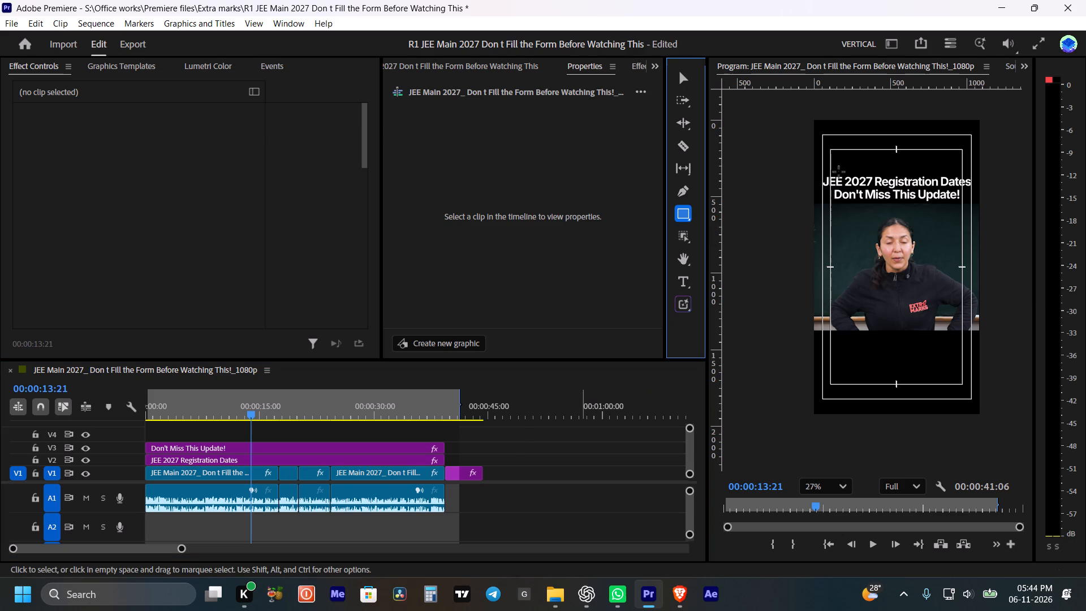
{"action": "left_click_drag", "start_coordinate": [822, 174], "coordinate": [839, 191]}
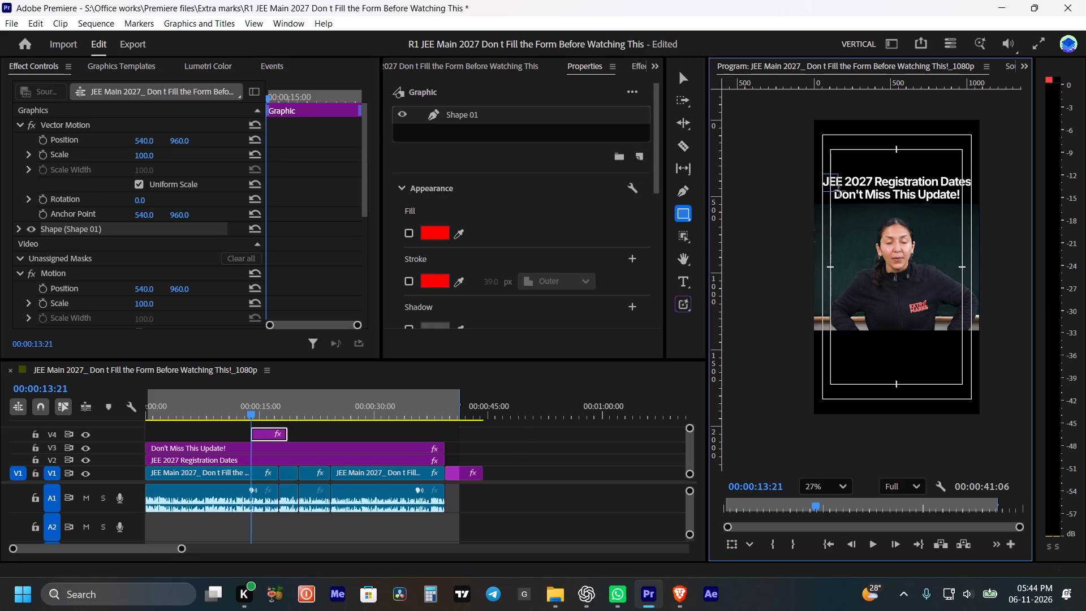
{"action": "left_click_drag", "start_coordinate": [839, 191], "coordinate": [975, 187]}
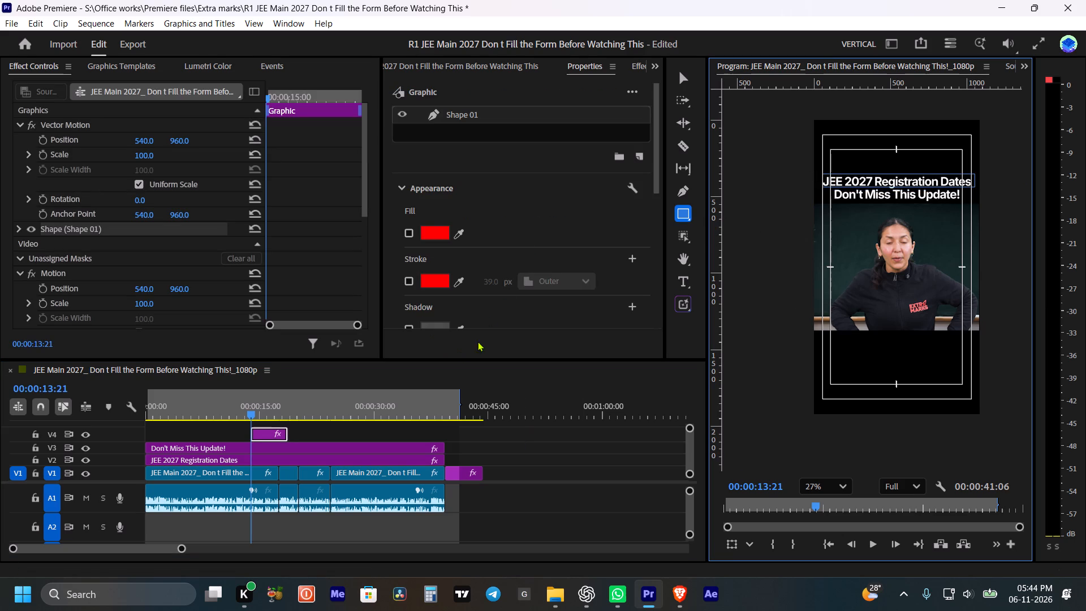
Turn on the red fill for the rectangle shape.
{"action": "scroll", "coordinate": [484, 159], "scroll_direction": "up", "scroll_amount": 2}
{"action": "left_click", "coordinate": [467, 113]}
{"action": "left_click", "coordinate": [482, 154]}
{"action": "left_click", "coordinate": [475, 135]}
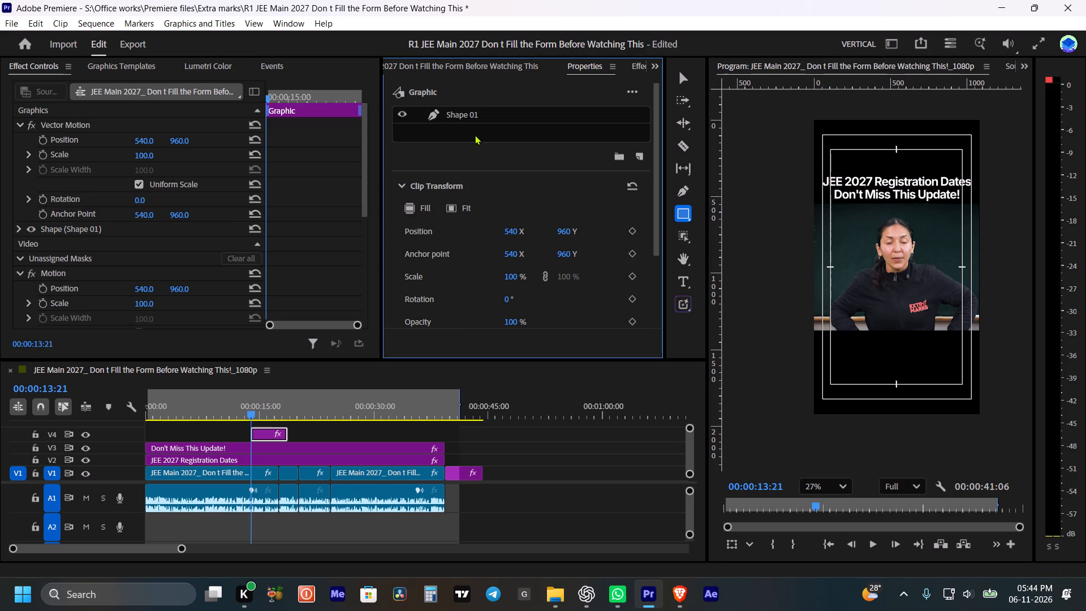
{"action": "left_click", "coordinate": [462, 113]}
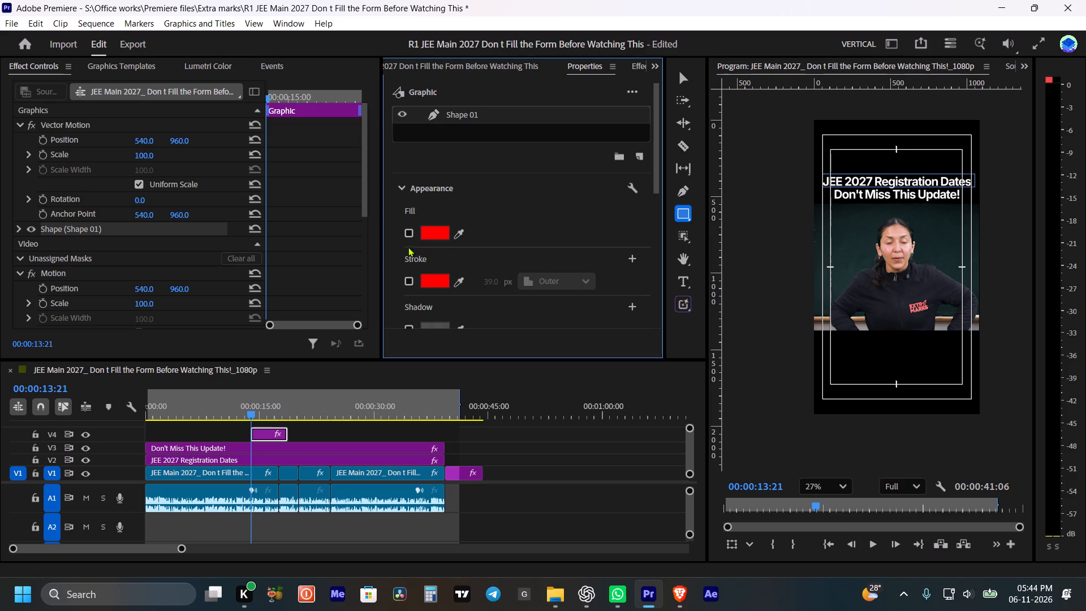
{"action": "left_click", "coordinate": [411, 231]}
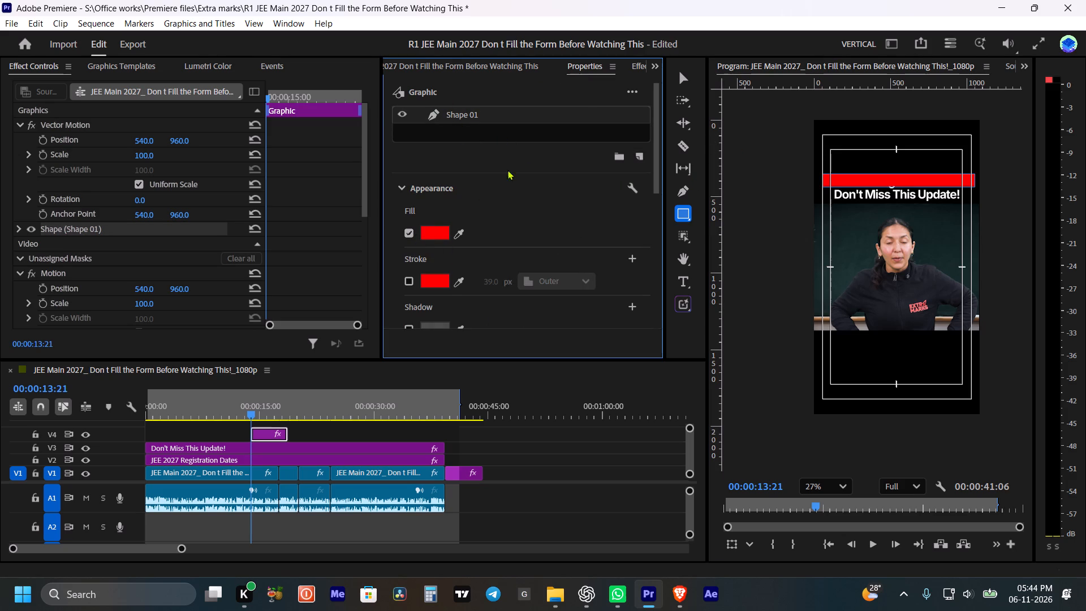
Set the rectangle's vertical position to 401 so it lines up with the first title line.
{"action": "scroll", "coordinate": [507, 186], "scroll_direction": "up", "scroll_amount": 3}
{"action": "scroll", "coordinate": [512, 200], "scroll_direction": "down", "scroll_amount": 15}
{"action": "left_click_drag", "start_coordinate": [567, 214], "coordinate": [570, 216]}
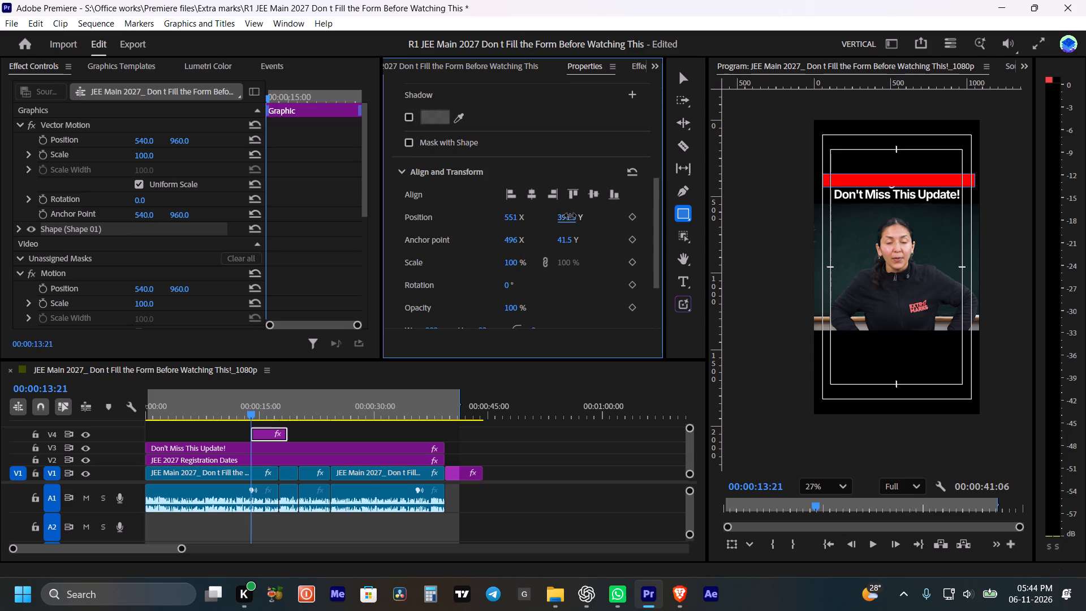
{"action": "left_click_drag", "start_coordinate": [570, 216], "coordinate": [577, 215]}
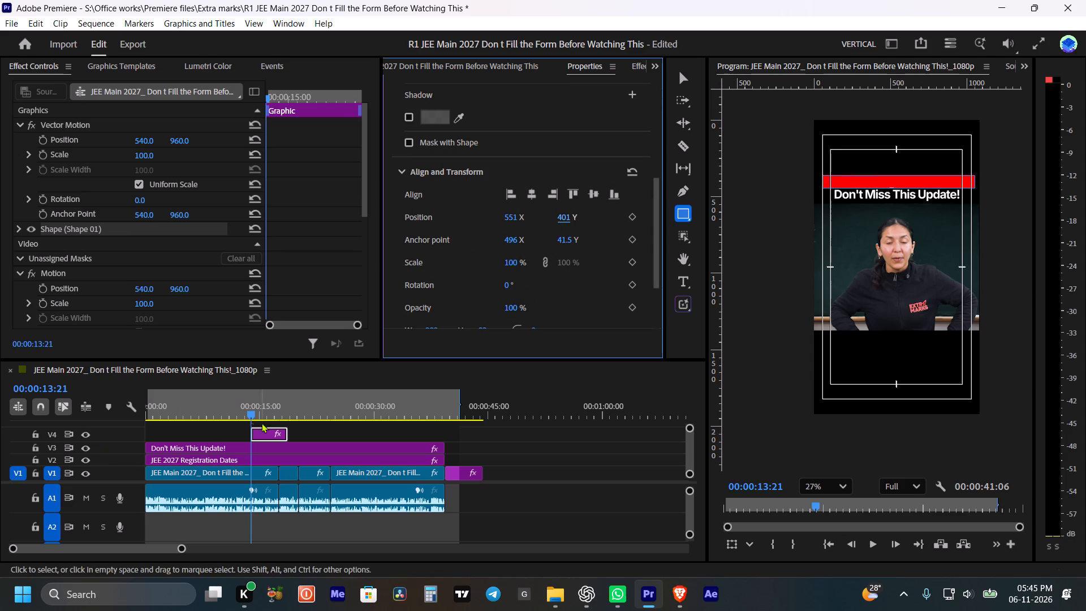
Stretch the V4 rectangle graphic from the sequence start to the end of the title clips.
{"action": "left_click_drag", "start_coordinate": [244, 431], "coordinate": [92, 434]}
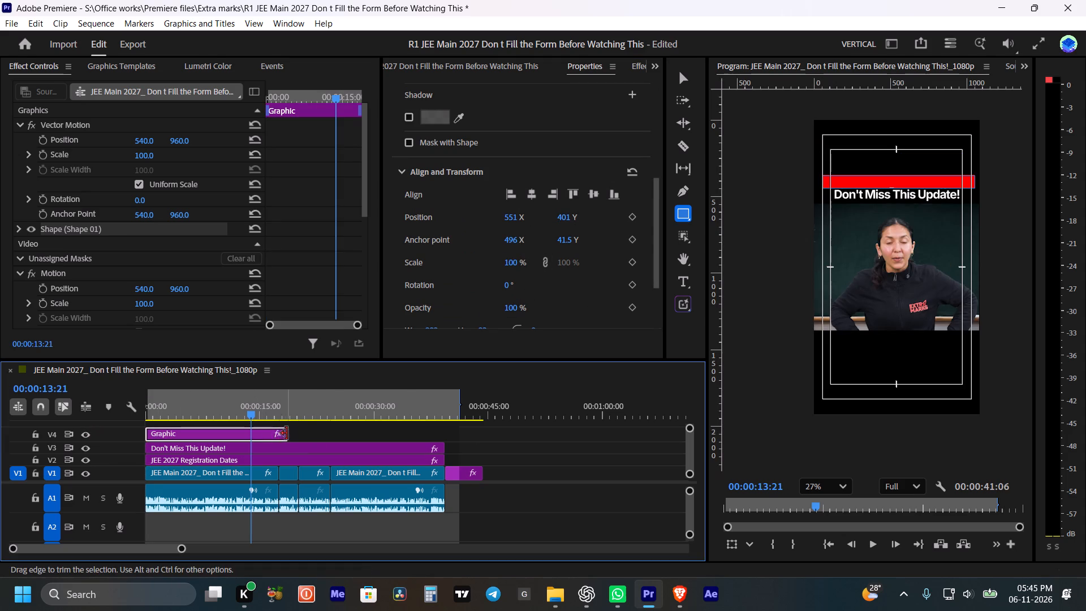
{"action": "left_click_drag", "start_coordinate": [287, 433], "coordinate": [449, 438]}
{"action": "key", "text": "grave"}
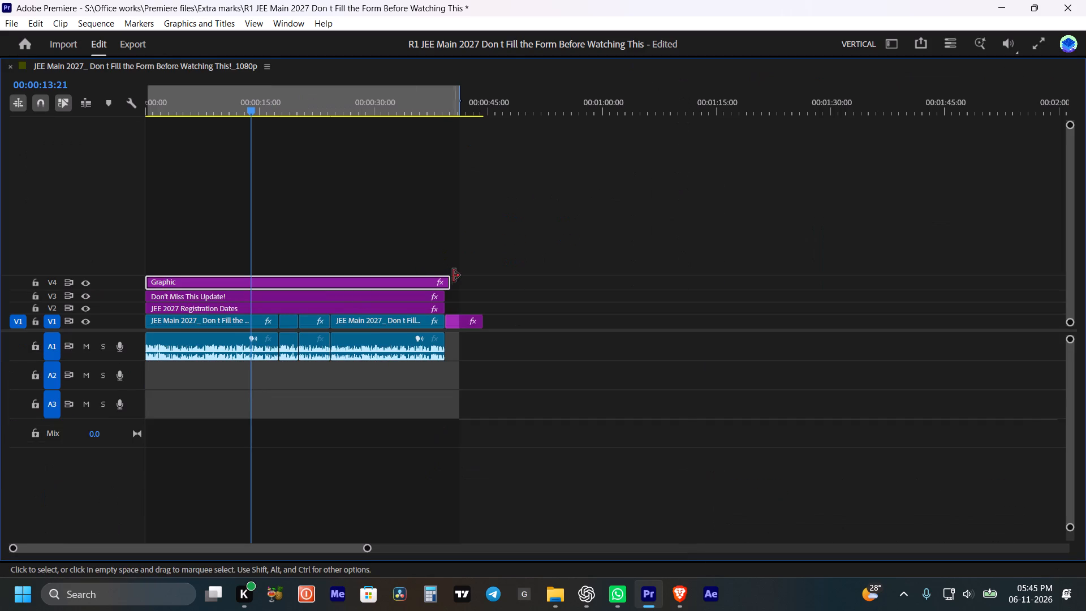
{"action": "left_click", "coordinate": [449, 278]}
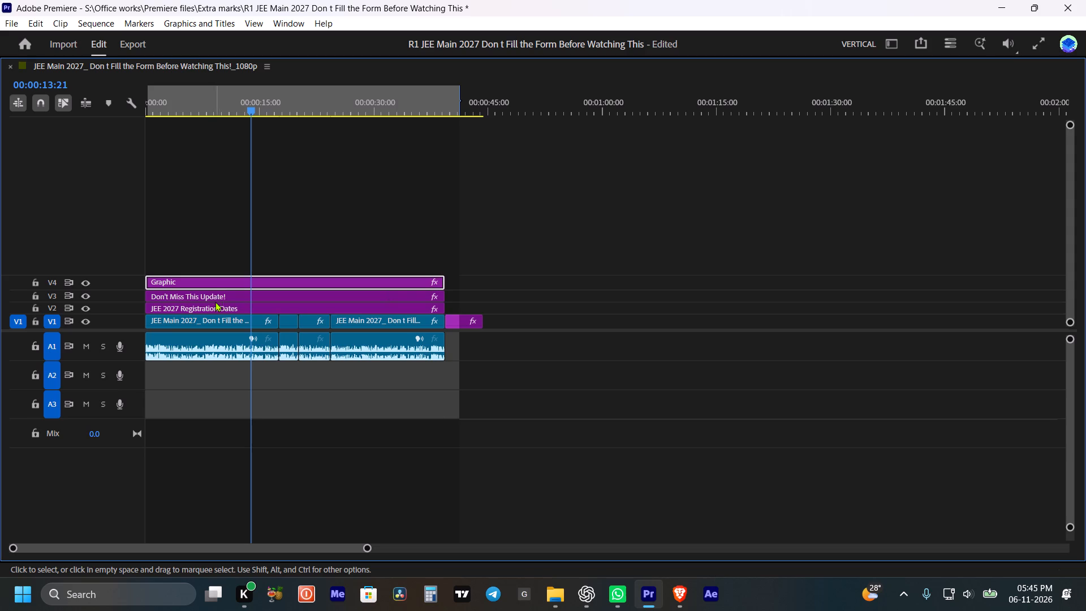
Move both title text clips above the red rectangle graphic, onto V5 and V6, keeping them aligned to the sequence start.
{"action": "left_click", "coordinate": [216, 295]}
{"action": "left_click", "coordinate": [210, 308], "text": "shift"}
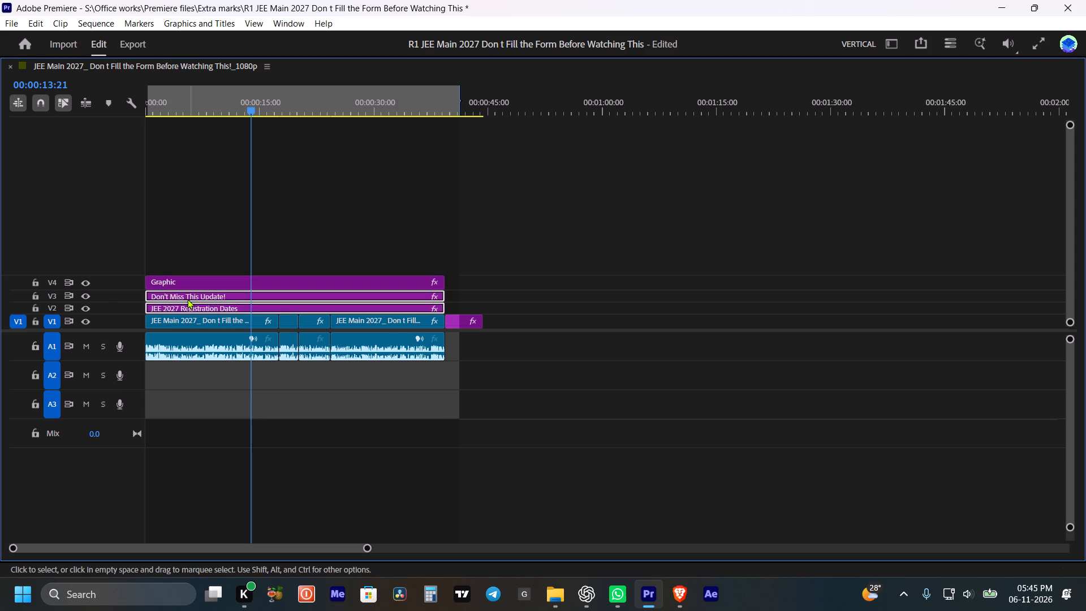
{"action": "left_click_drag", "start_coordinate": [190, 292], "coordinate": [406, 261]}
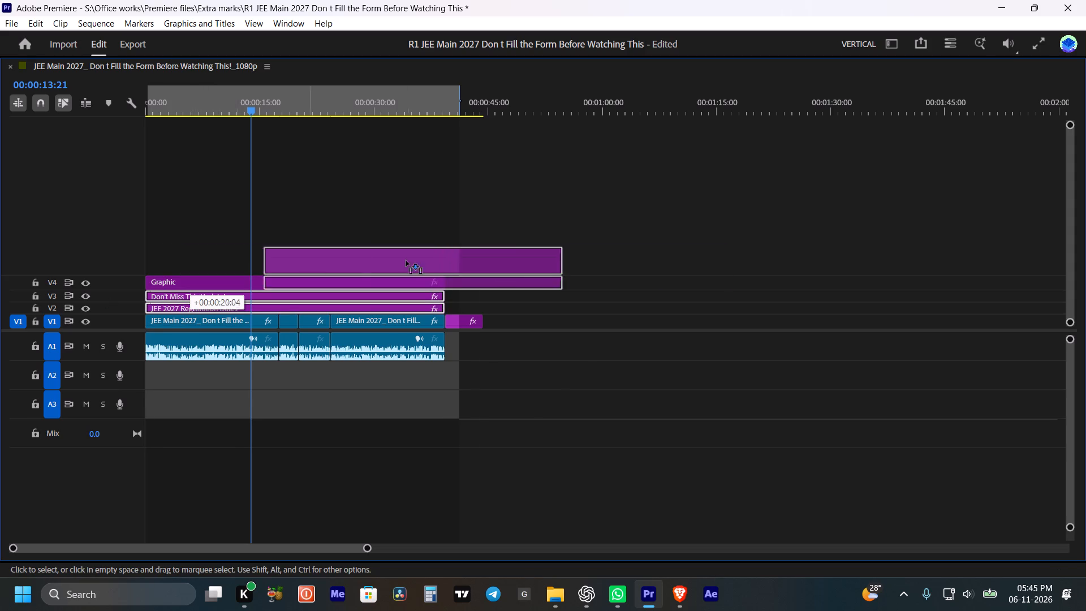
{"action": "left_click_drag", "start_coordinate": [406, 261], "coordinate": [523, 252]}
{"action": "left_click_drag", "start_coordinate": [527, 248], "coordinate": [525, 229]}
{"action": "left_click_drag", "start_coordinate": [507, 268], "coordinate": [136, 263]}
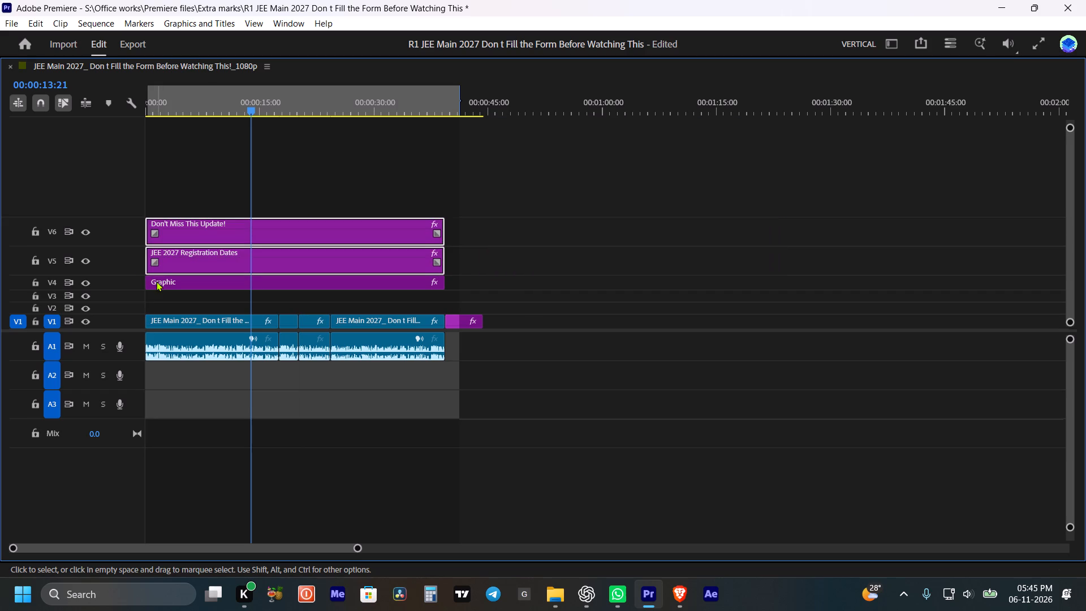
Shift the rectangle graphic and both title clips down together so they occupy V2, V3 and V4.
{"action": "left_click_drag", "start_coordinate": [220, 195], "coordinate": [250, 320]}
{"action": "left_click", "coordinate": [262, 295]}
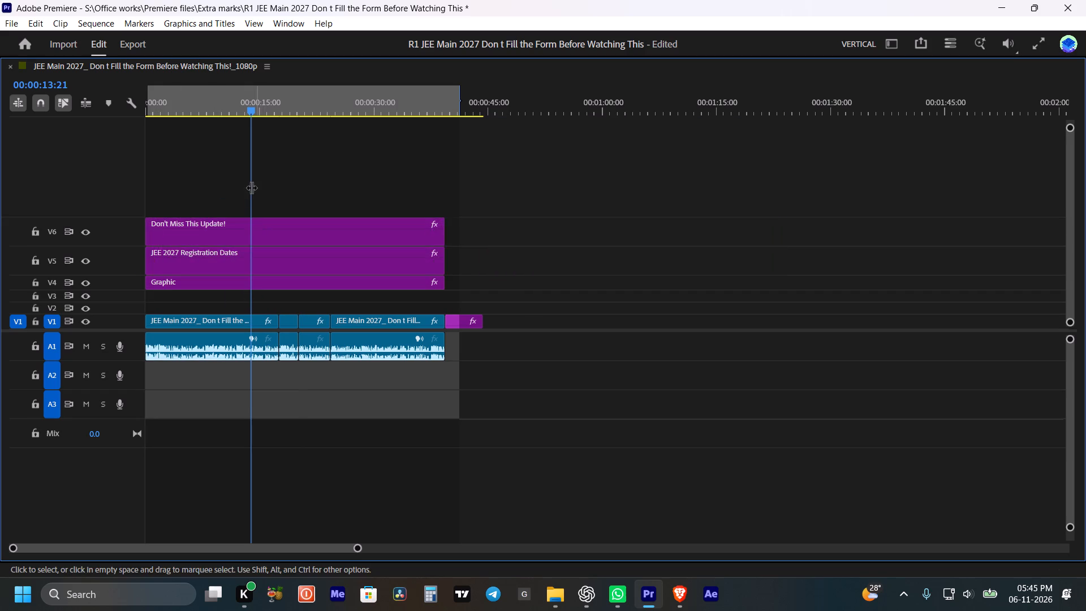
{"action": "left_click_drag", "start_coordinate": [260, 189], "coordinate": [343, 284]}
{"action": "left_click_drag", "start_coordinate": [324, 284], "coordinate": [321, 297]}
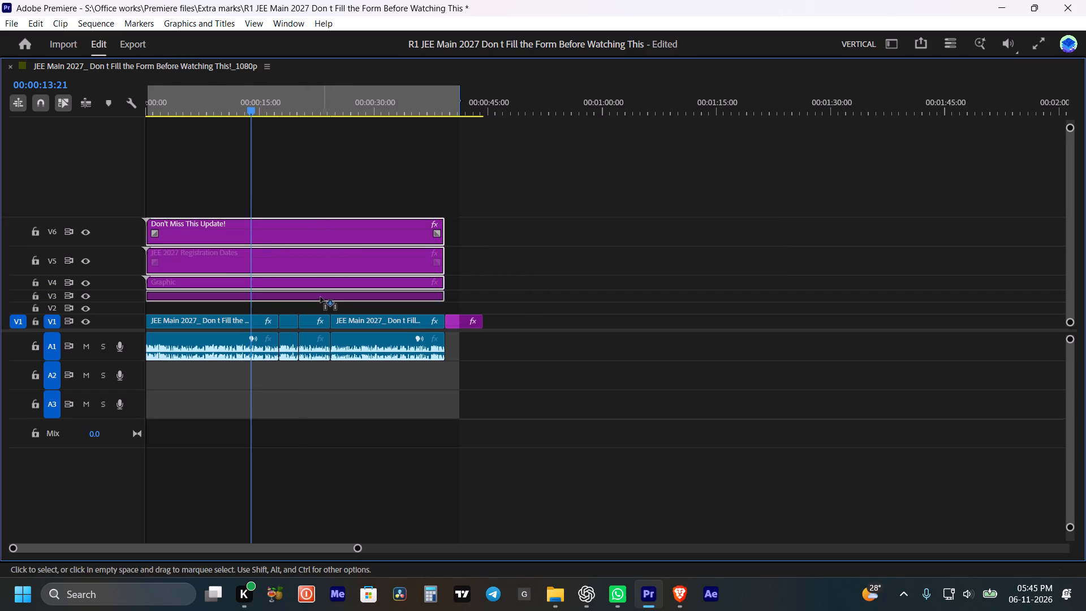
{"action": "left_click_drag", "start_coordinate": [321, 297], "coordinate": [321, 305]}
Play the opening of the sequence and inspect how the title sits over the red rectangle.
{"action": "left_click_drag", "start_coordinate": [246, 106], "coordinate": [44, 114]}
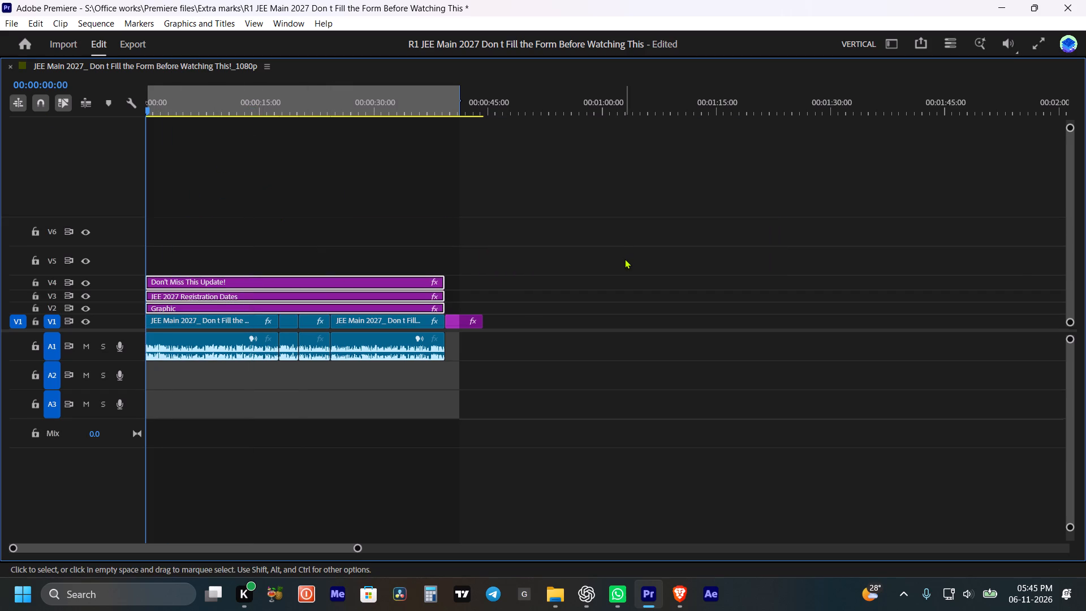
{"action": "left_click", "coordinate": [624, 259]}
{"action": "key", "text": "grave"}
{"action": "key", "text": "space"}
{"action": "key", "text": "space"}
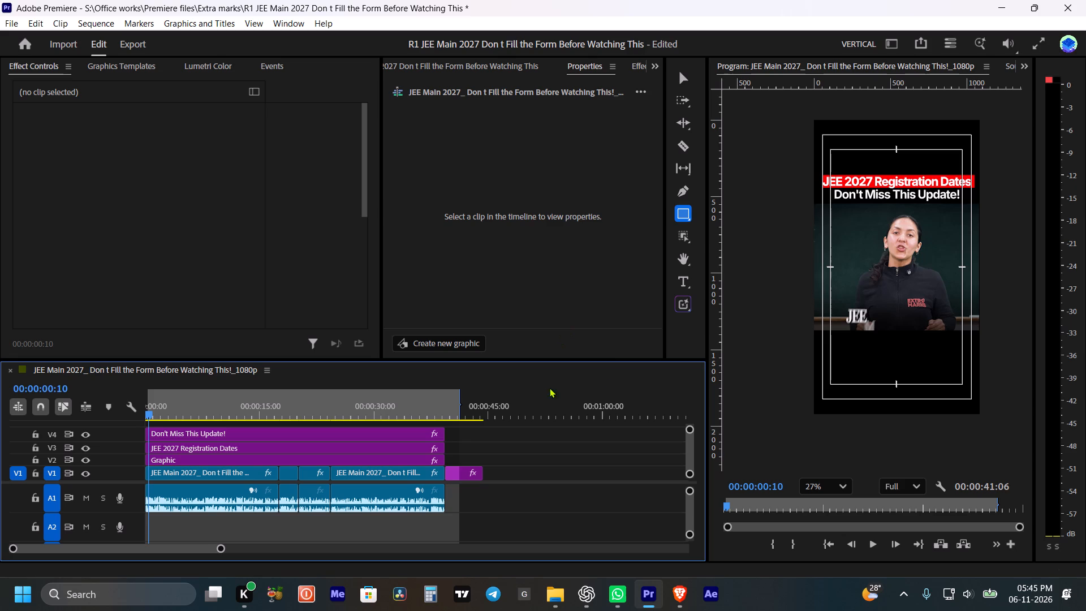
{"action": "key", "text": "v"}
{"action": "scroll", "coordinate": [916, 227], "scroll_direction": "up", "scroll_amount": 5}
{"action": "scroll", "coordinate": [916, 227], "scroll_direction": "down", "scroll_amount": 3}
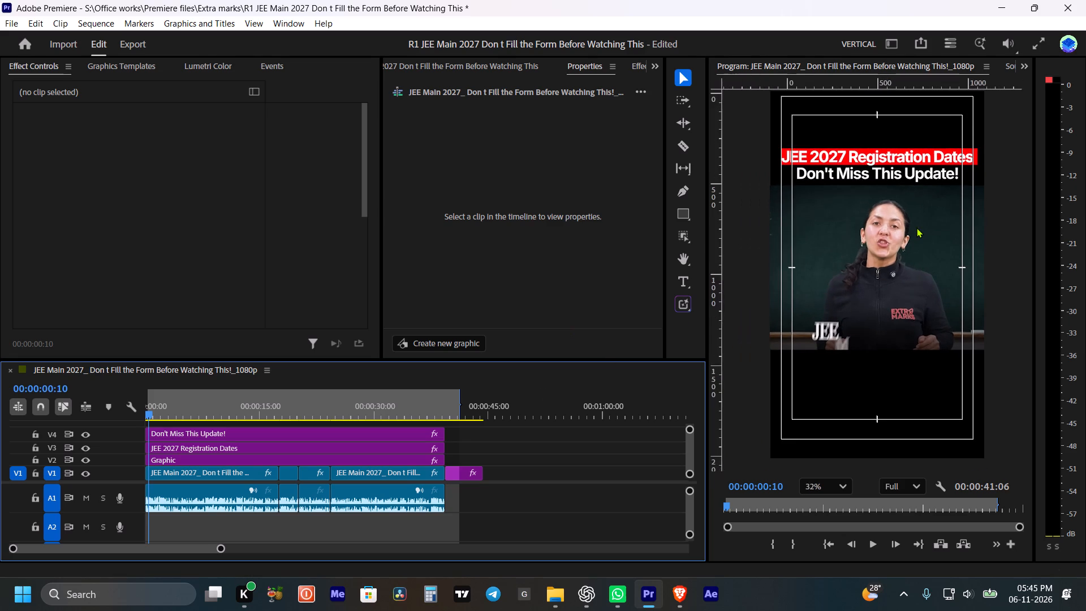
Set the font size of the "JEE 2027 Registration Dates" text to 65.
{"action": "left_click", "coordinate": [208, 447]}
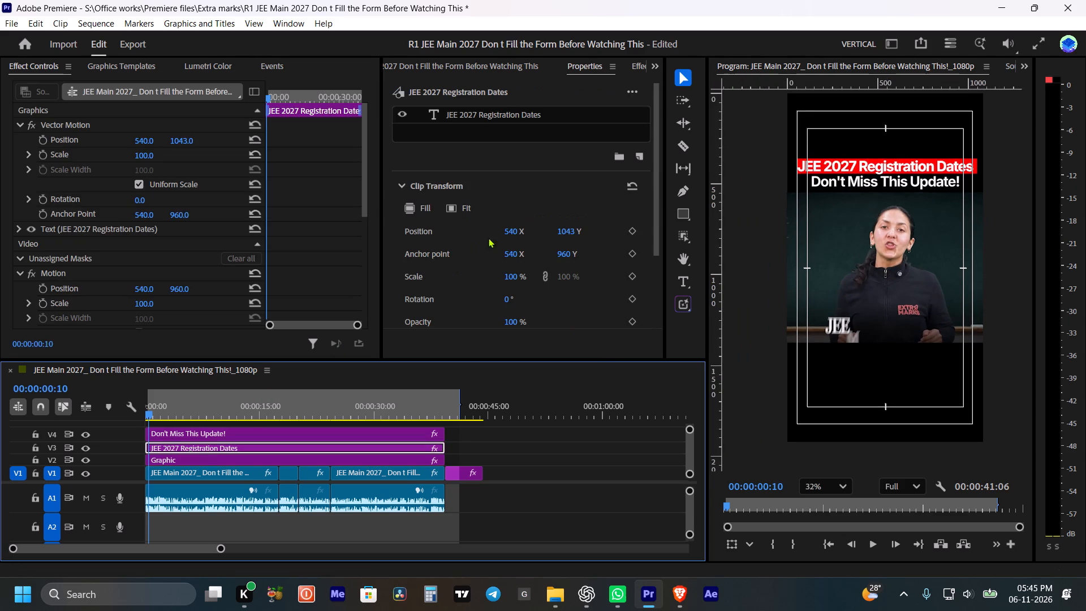
{"action": "scroll", "coordinate": [478, 252], "scroll_direction": "down", "scroll_amount": 2}
{"action": "scroll", "coordinate": [483, 249], "scroll_direction": "up", "scroll_amount": 4}
{"action": "left_click", "coordinate": [456, 117]}
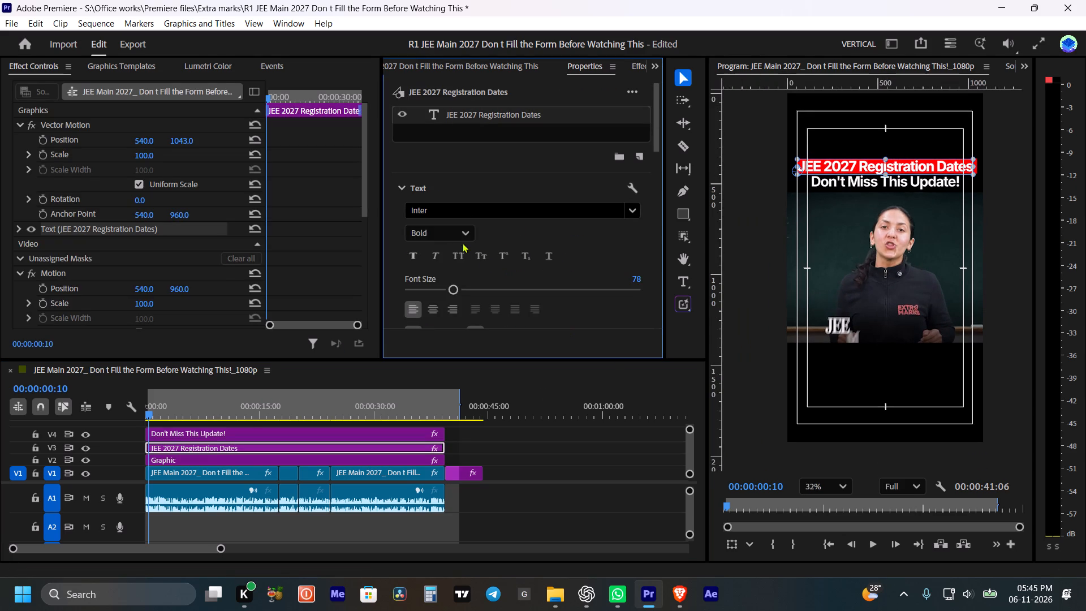
{"action": "left_click", "coordinate": [447, 290]}
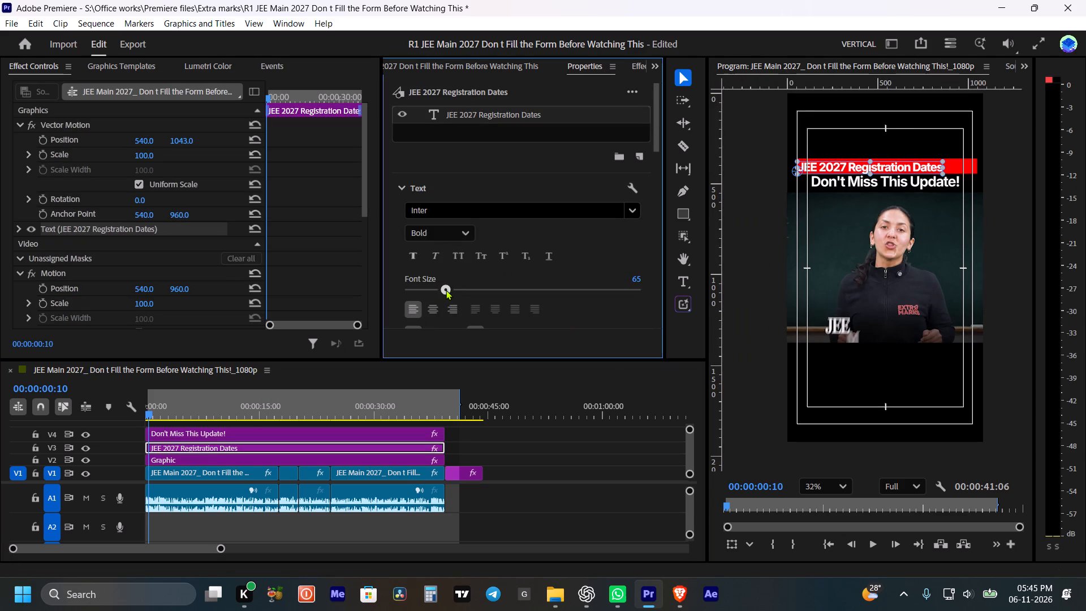
Centre the "JEE 2027 Registration Dates" text horizontally in the frame.
{"action": "scroll", "coordinate": [559, 262], "scroll_direction": "down", "scroll_amount": 20}
{"action": "scroll", "coordinate": [559, 262], "scroll_direction": "down", "scroll_amount": 1}
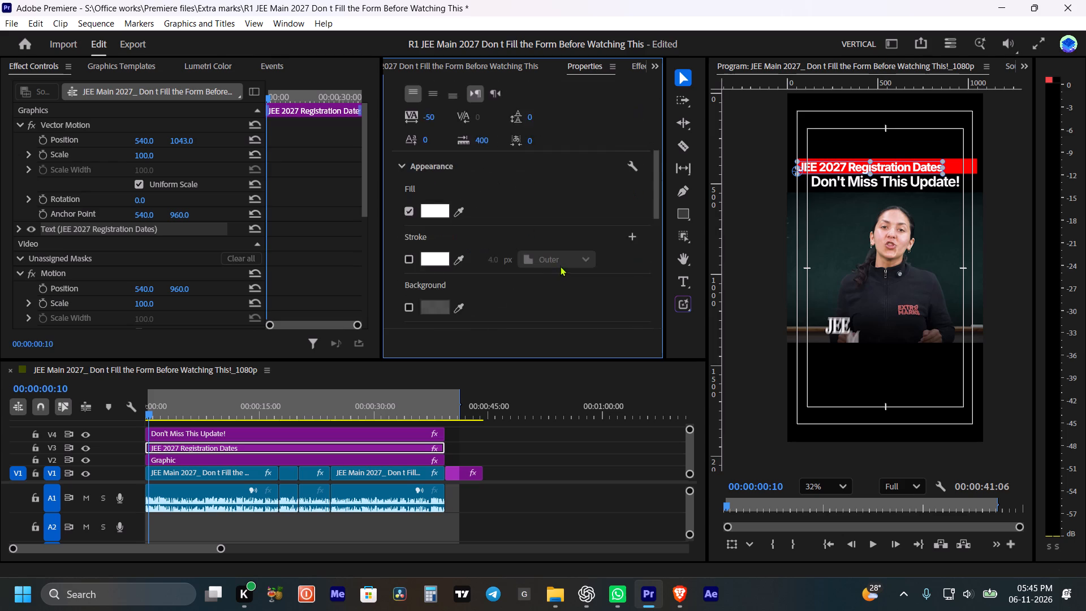
{"action": "scroll", "coordinate": [560, 266], "scroll_direction": "down", "scroll_amount": 10}
{"action": "left_click", "coordinate": [533, 234]}
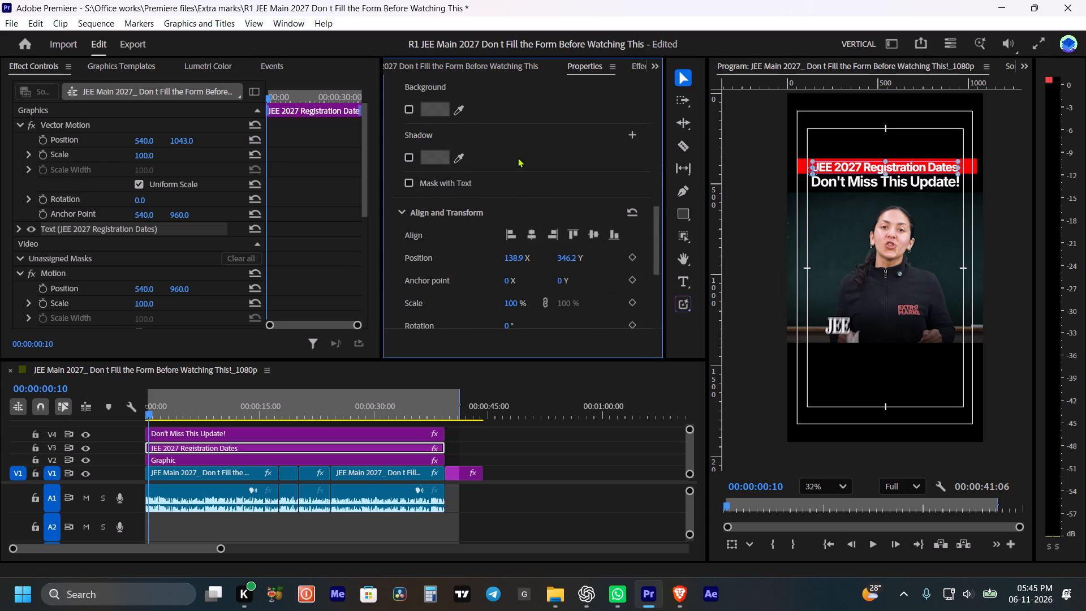
Nudge the "JEE 2027 Registration Dates" text slightly upward so it sits vertically centred in the red rectangle.
{"action": "scroll", "coordinate": [561, 189], "scroll_direction": "up", "scroll_amount": 20}
{"action": "scroll", "coordinate": [561, 189], "scroll_direction": "up", "scroll_amount": 6}
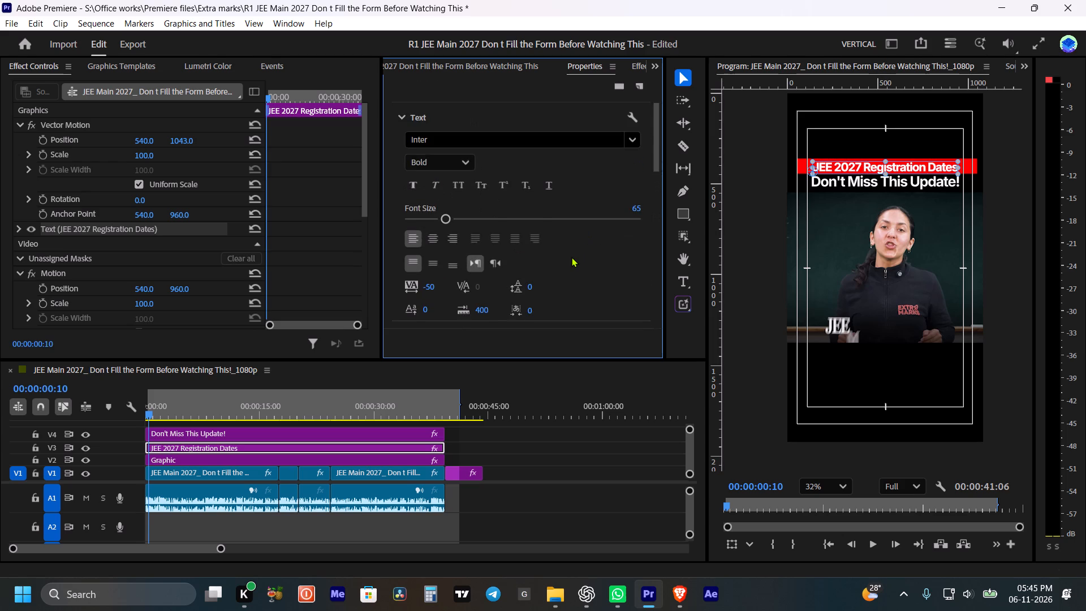
{"action": "scroll", "coordinate": [569, 257], "scroll_direction": "down", "scroll_amount": 6}
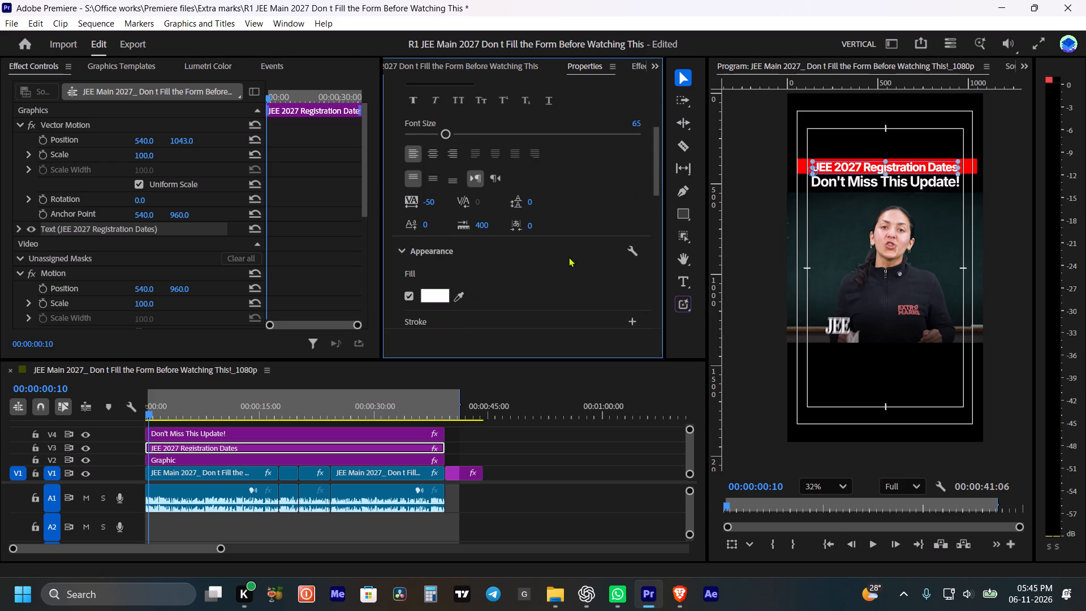
{"action": "scroll", "coordinate": [568, 238], "scroll_direction": "down", "scroll_amount": 5}
{"action": "scroll", "coordinate": [582, 221], "scroll_direction": "up", "scroll_amount": 18}
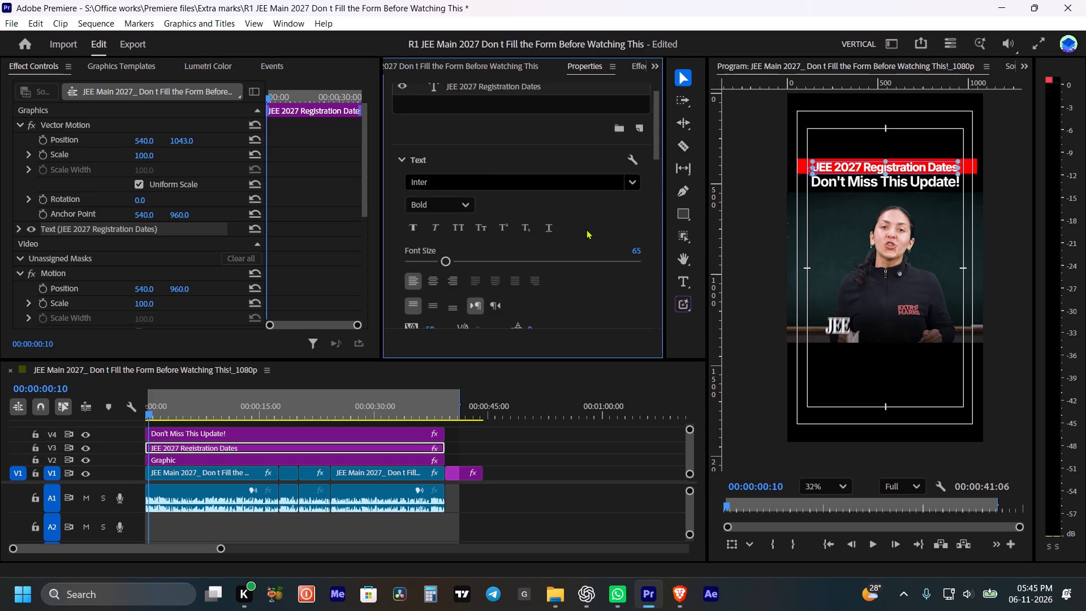
{"action": "scroll", "coordinate": [586, 229], "scroll_direction": "up", "scroll_amount": 2}
{"action": "scroll", "coordinate": [581, 250], "scroll_direction": "down", "scroll_amount": 20}
{"action": "scroll", "coordinate": [581, 250], "scroll_direction": "down", "scroll_amount": 11}
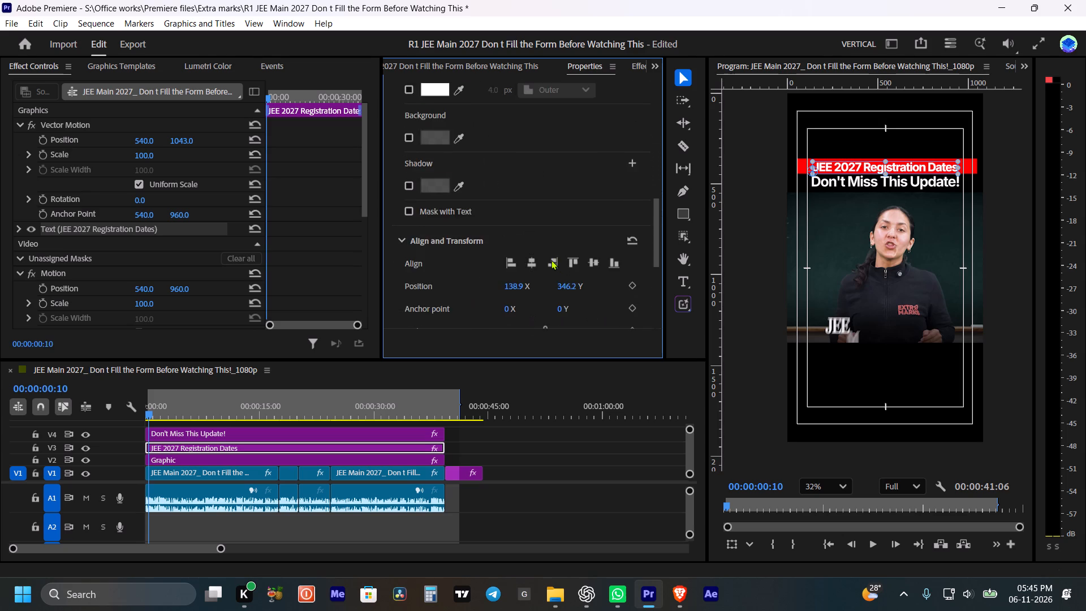
{"action": "left_click_drag", "start_coordinate": [568, 256], "coordinate": [561, 255]}
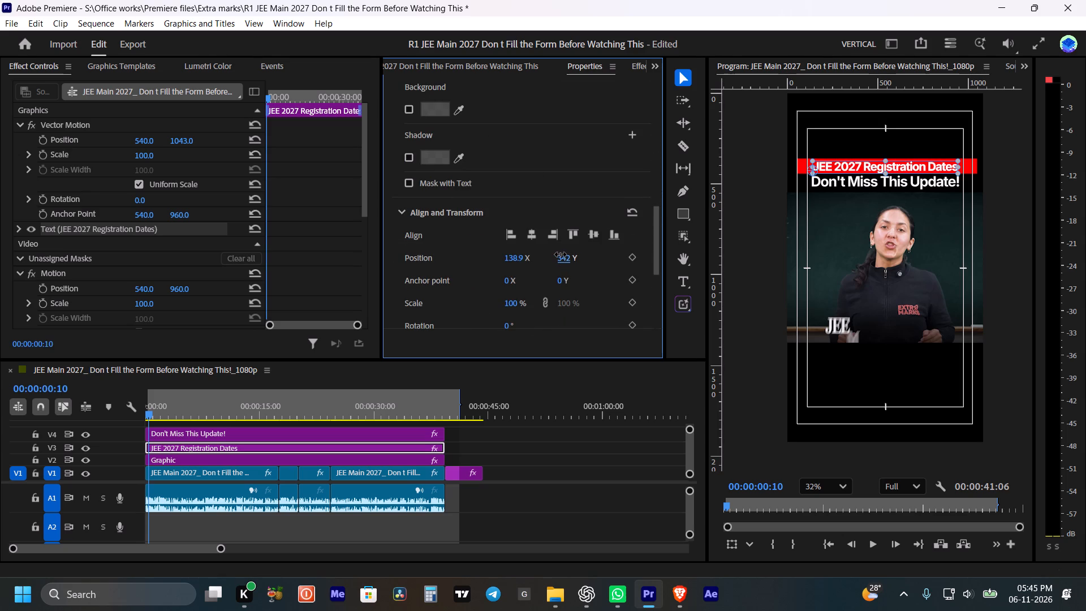
{"action": "left_click_drag", "start_coordinate": [561, 255], "coordinate": [558, 253]}
{"action": "key", "text": "v"}
{"action": "left_click", "coordinate": [199, 455]}
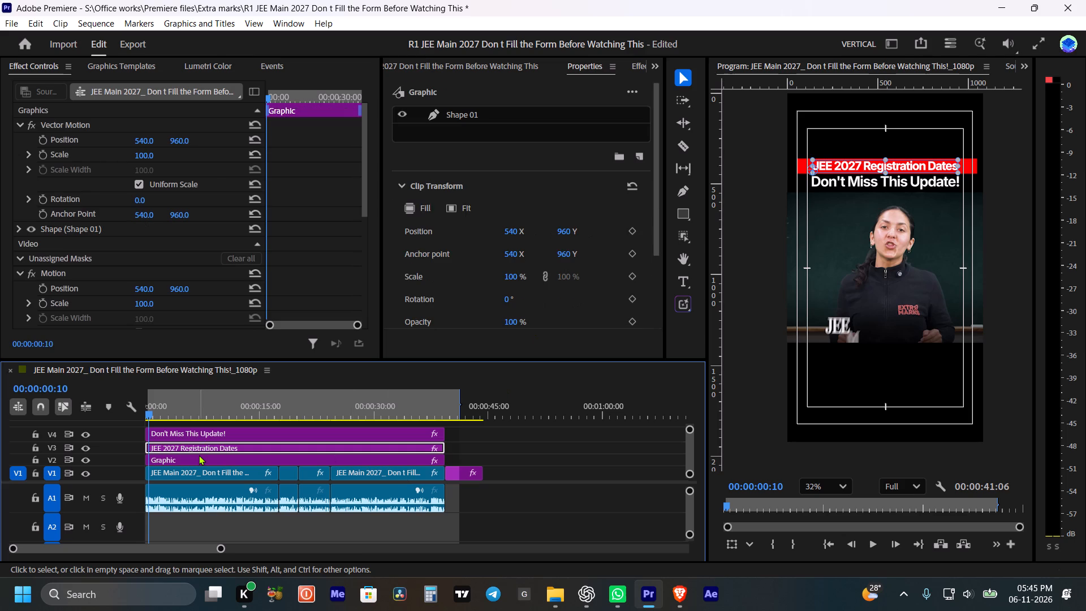
{"action": "left_click", "coordinate": [202, 444]}
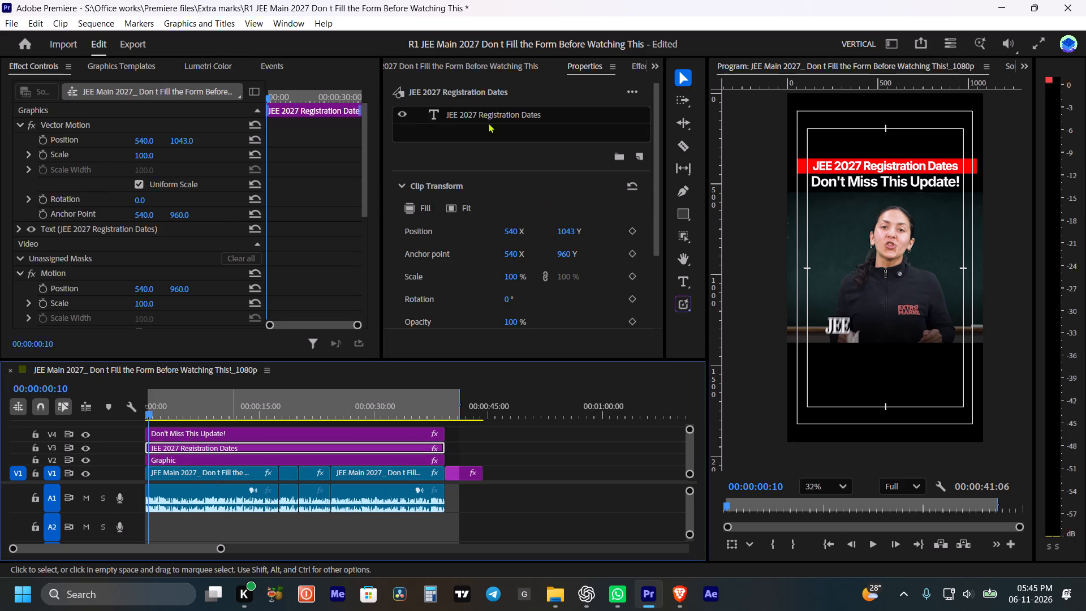
{"action": "left_click", "coordinate": [488, 111]}
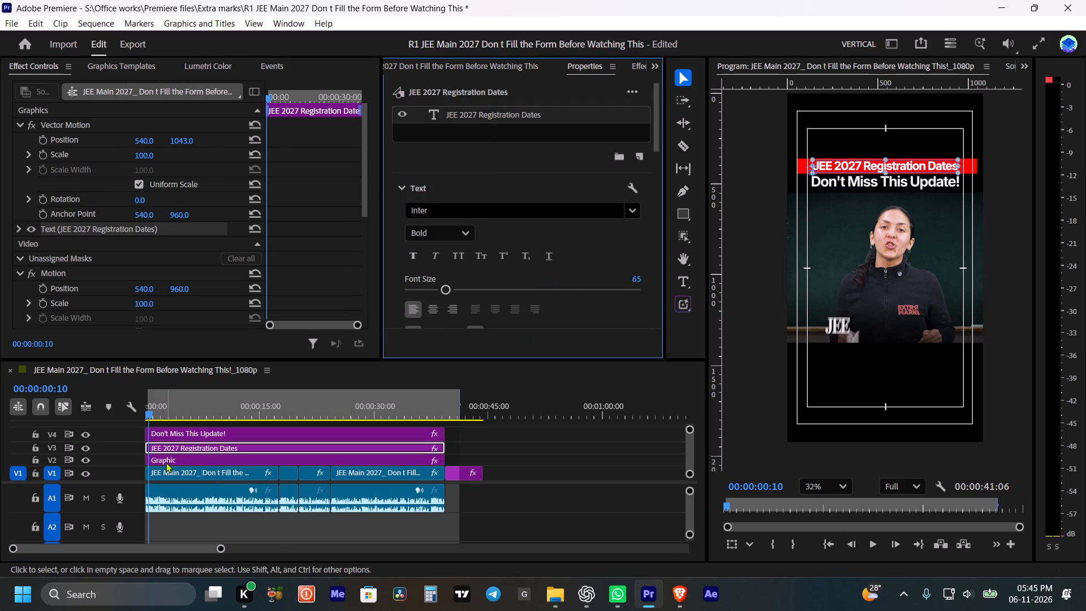
{"action": "left_click", "coordinate": [166, 462]}
Set the font size of the "Don't Miss This Update!" text to 65.
{"action": "left_click", "coordinate": [184, 431]}
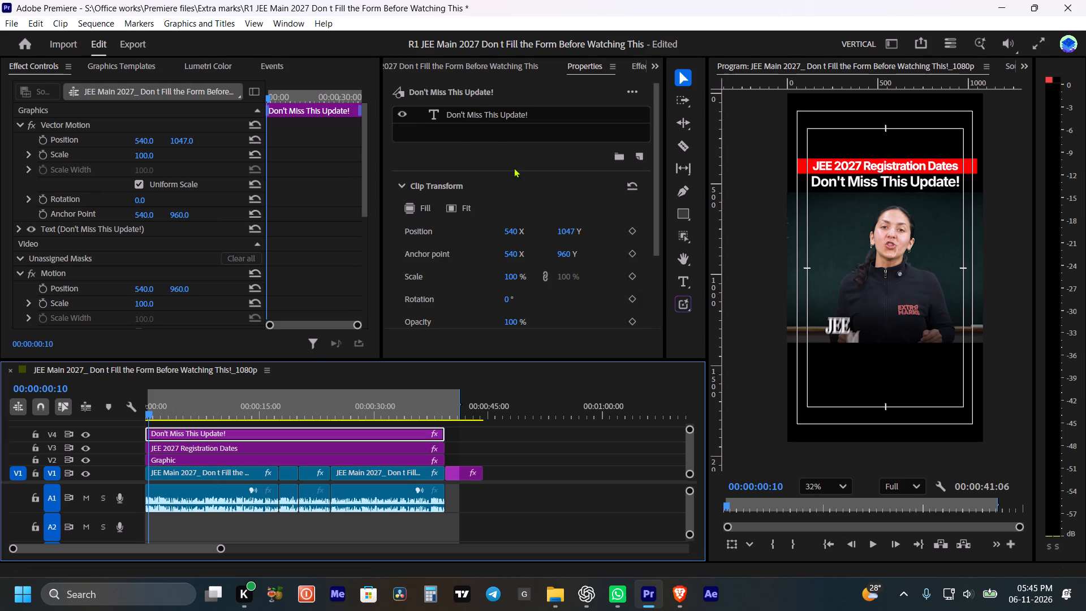
{"action": "left_click", "coordinate": [478, 122]}
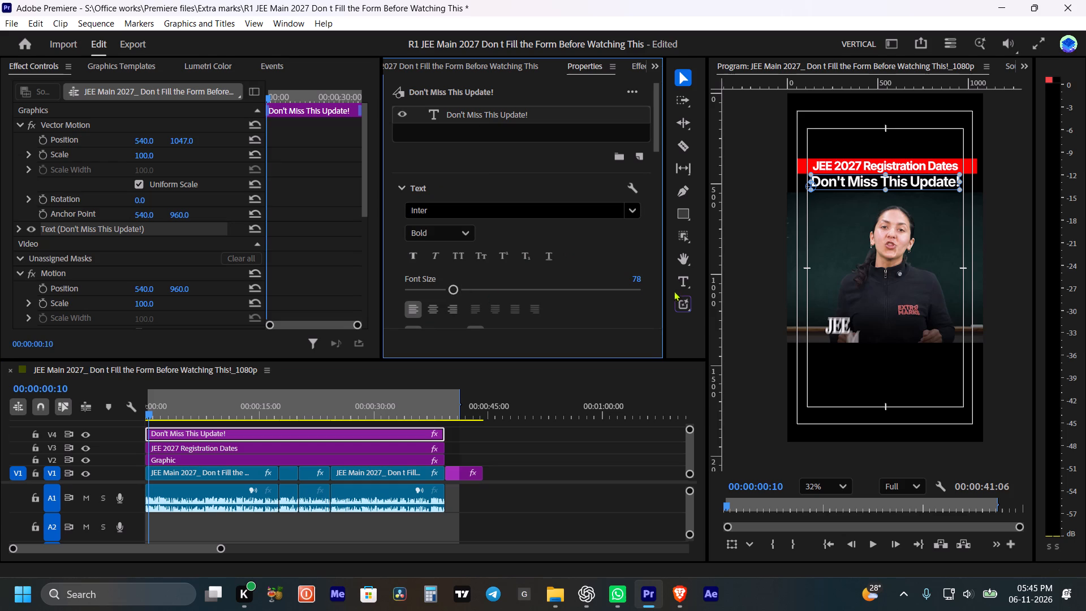
{"action": "left_click", "coordinate": [636, 279]}
{"action": "type", "text": "65"}
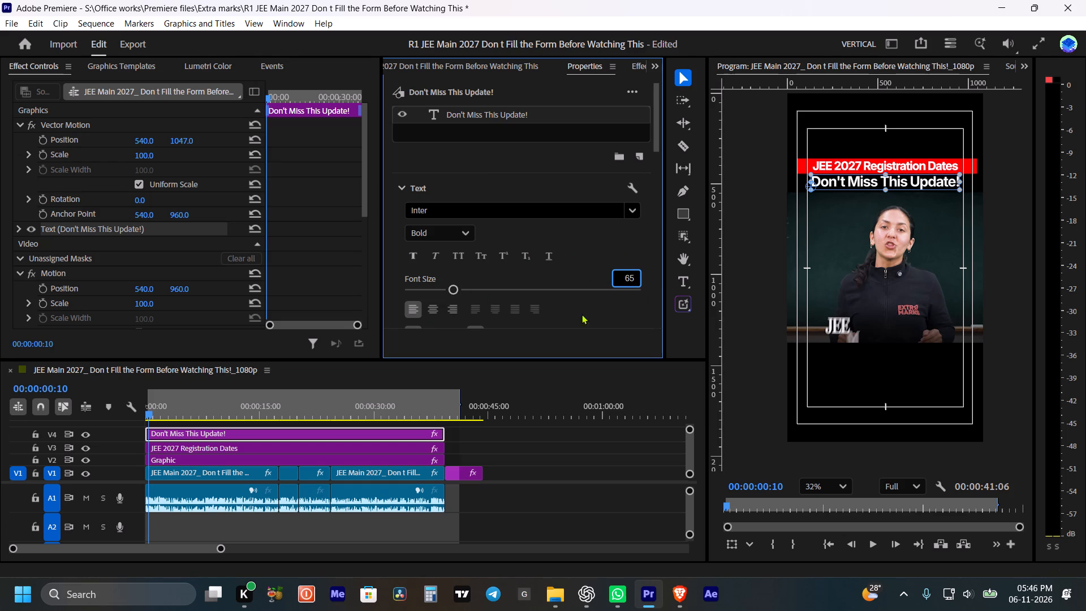
{"action": "left_click", "coordinate": [592, 317]}
{"action": "left_click", "coordinate": [586, 319]}
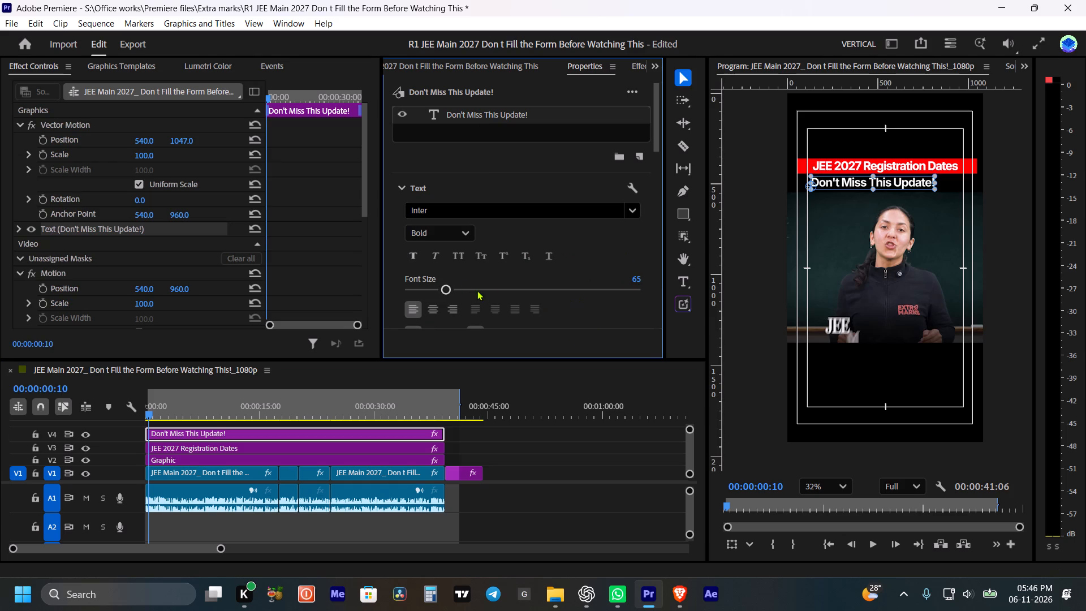
Centre the "Don't Miss This Update!" text horizontally in the frame and deselect it.
{"action": "left_click", "coordinate": [476, 139]}
{"action": "left_click", "coordinate": [483, 114]}
{"action": "scroll", "coordinate": [492, 158], "scroll_direction": "down", "scroll_amount": 4}
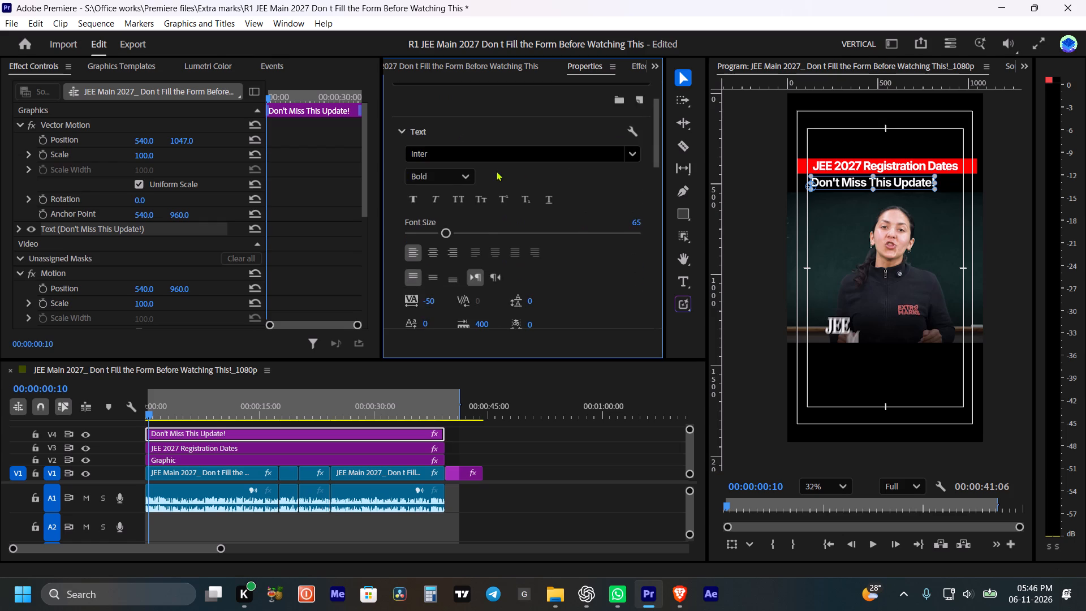
{"action": "scroll", "coordinate": [558, 292], "scroll_direction": "down", "scroll_amount": 12}
{"action": "scroll", "coordinate": [503, 307], "scroll_direction": "down", "scroll_amount": 17}
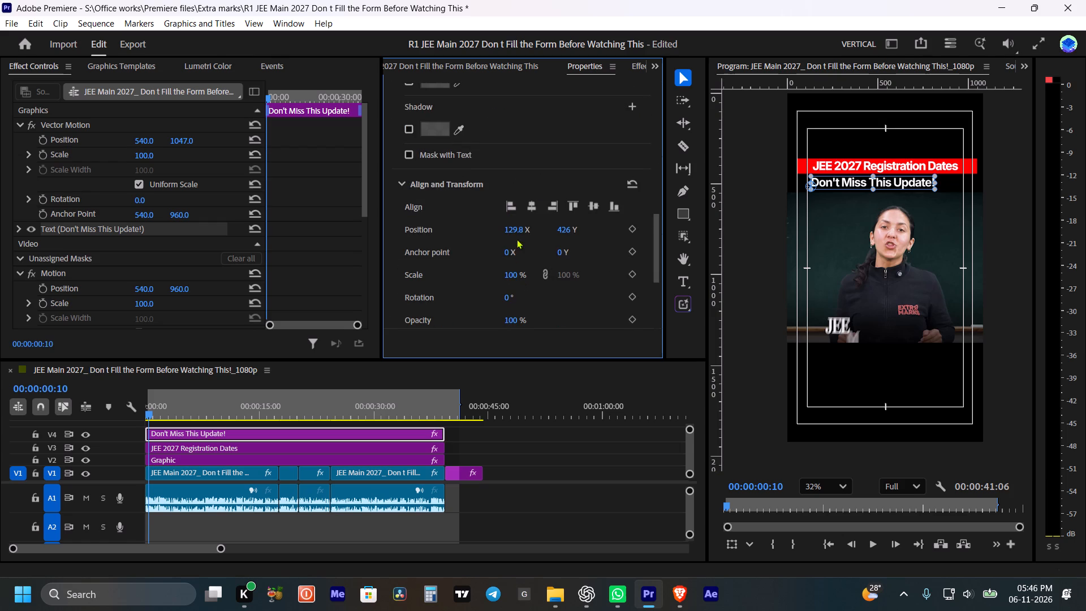
{"action": "left_click", "coordinate": [531, 206]}
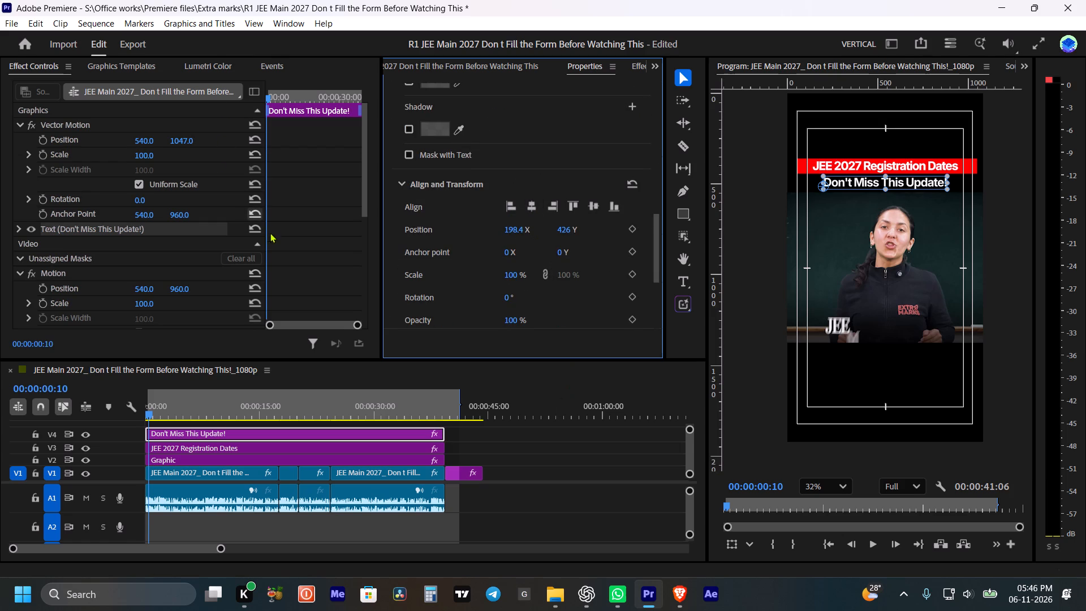
{"action": "left_click", "coordinate": [575, 464]}
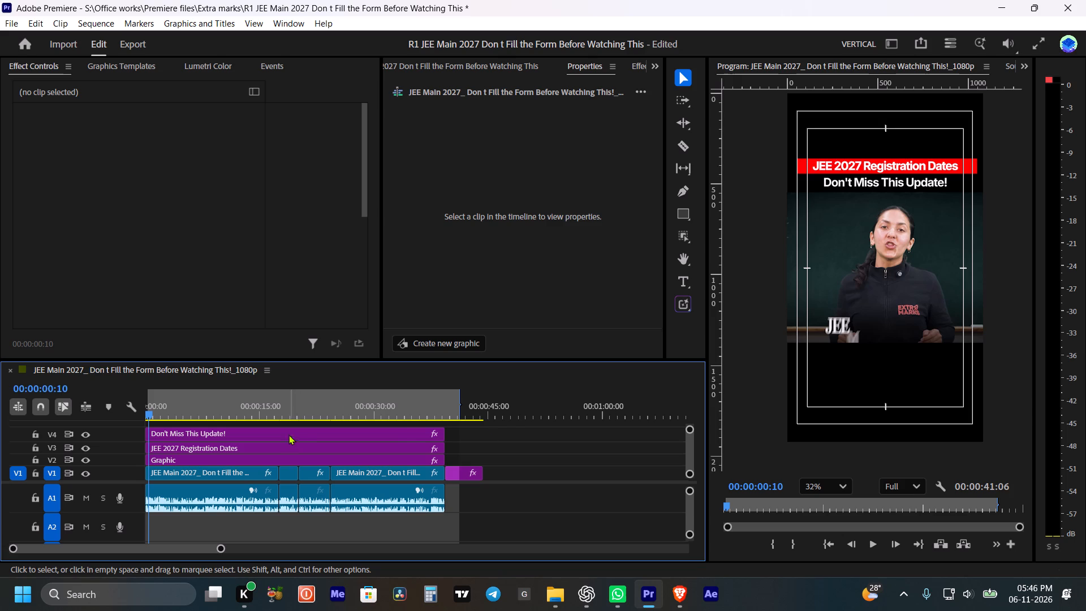
Move the rectangle graphic and both title clips slightly down the frame together, closer to the speaker video.
{"action": "left_click_drag", "start_coordinate": [493, 429], "coordinate": [404, 464]}
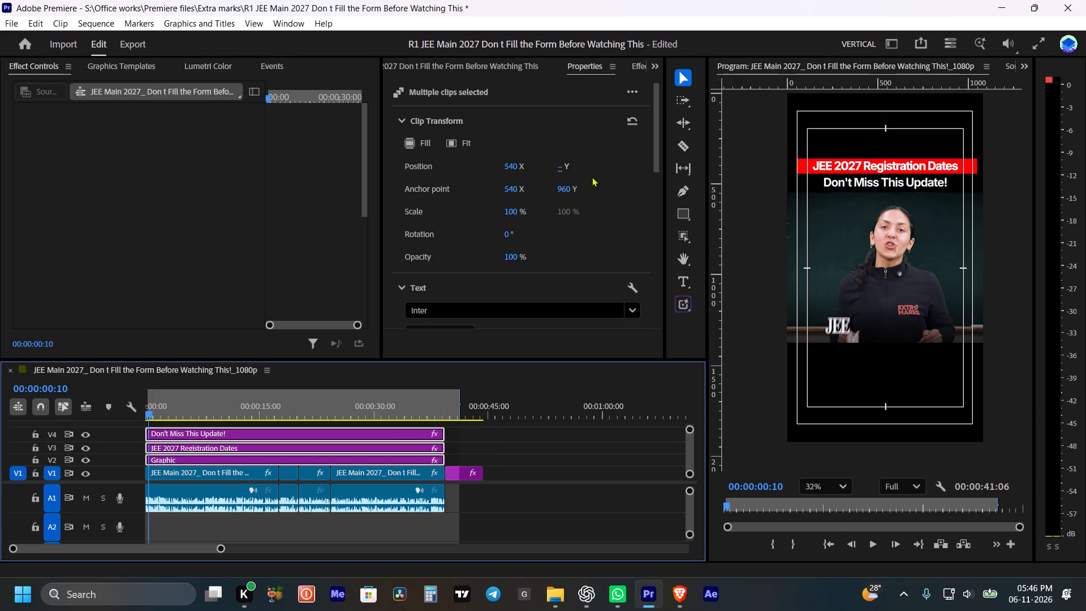
{"action": "left_click_drag", "start_coordinate": [562, 168], "coordinate": [575, 170]}
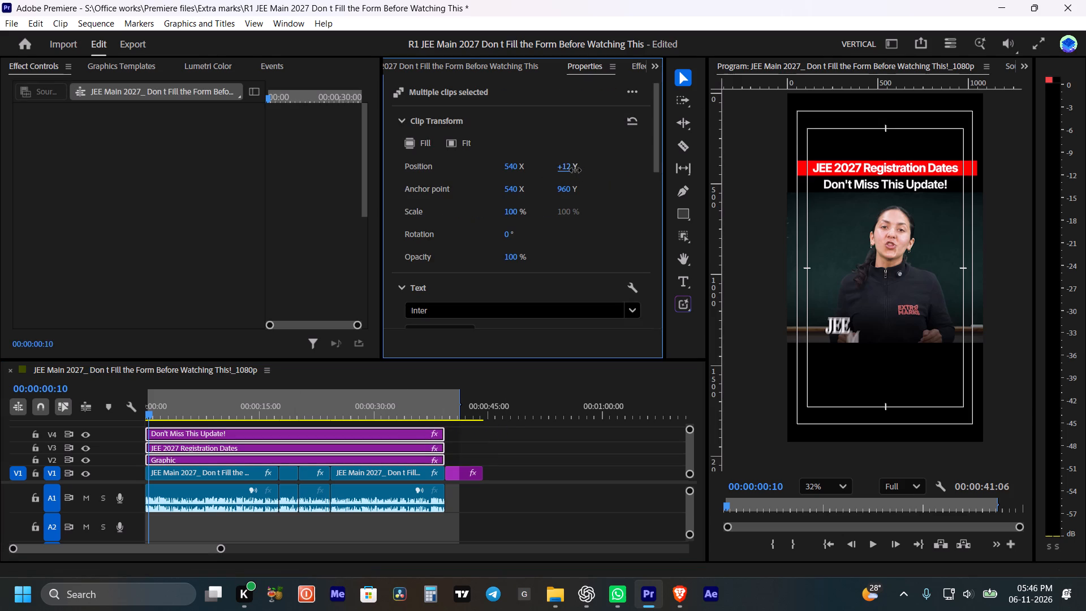
{"action": "left_click_drag", "start_coordinate": [575, 170], "coordinate": [579, 170]}
Examine the title block up close and against the video around the 10-second mark.
{"action": "scroll", "coordinate": [893, 190], "scroll_direction": "up", "scroll_amount": 10}
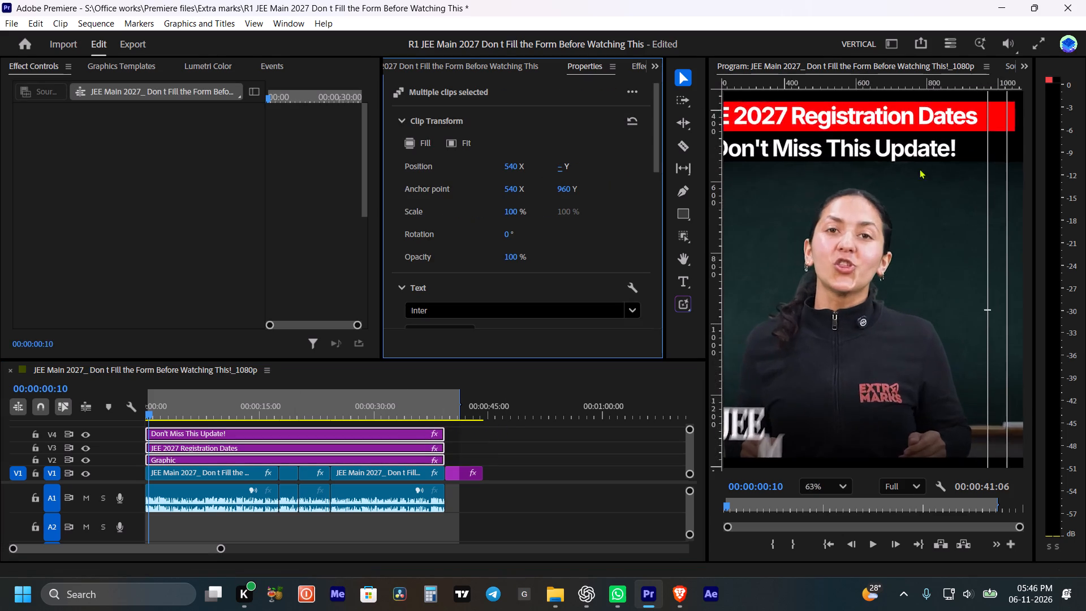
{"action": "scroll", "coordinate": [917, 144], "scroll_direction": "up", "scroll_amount": 5}
{"action": "scroll", "coordinate": [974, 180], "scroll_direction": "up", "scroll_amount": 5}
{"action": "scroll", "coordinate": [996, 178], "scroll_direction": "down", "scroll_amount": 16}
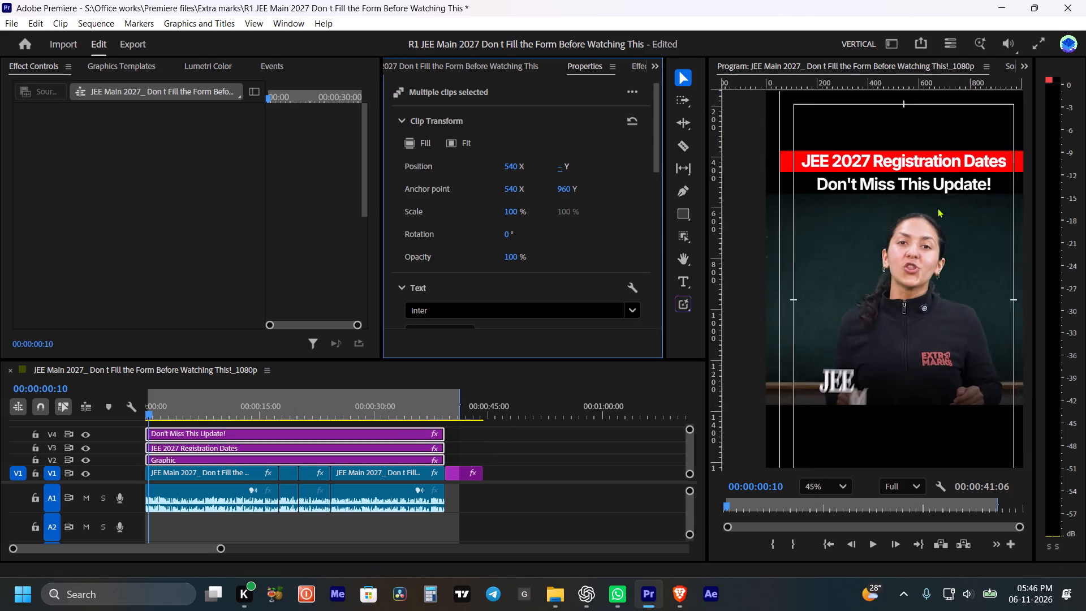
{"action": "scroll", "coordinate": [937, 208], "scroll_direction": "down", "scroll_amount": 2}
{"action": "left_click_drag", "start_coordinate": [211, 409], "coordinate": [227, 412]}
{"action": "left_click_drag", "start_coordinate": [244, 419], "coordinate": [291, 434]}
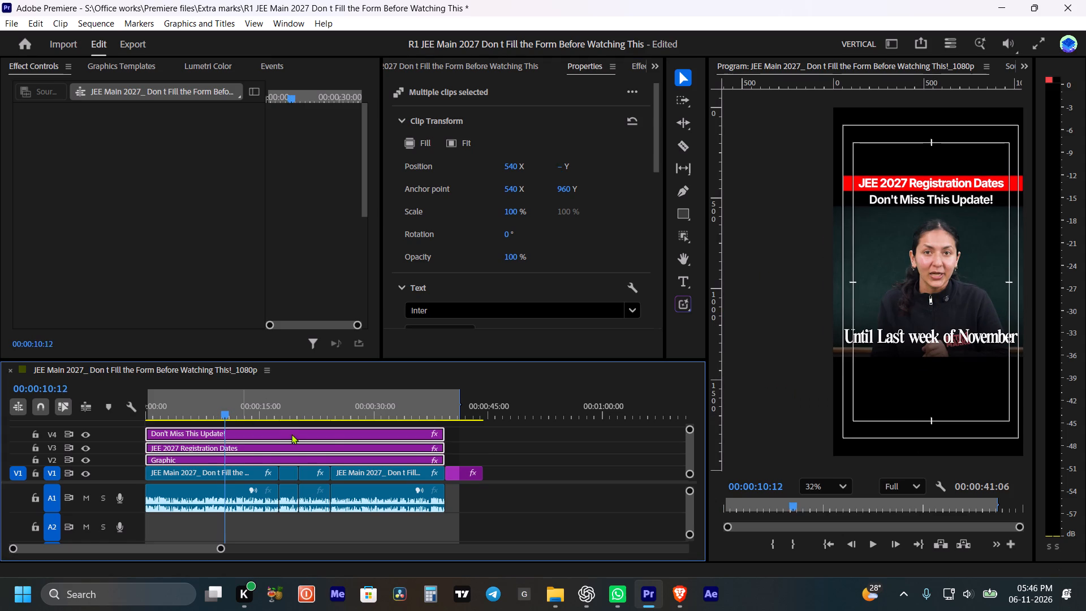
Raise the "Don't Miss This Update!" title clip to a vertical position of 1052, closer to the red title line.
{"action": "left_click_drag", "start_coordinate": [291, 434], "coordinate": [291, 434]}
{"action": "scroll", "coordinate": [865, 167], "scroll_direction": "up", "scroll_amount": 11}
{"action": "scroll", "coordinate": [904, 175], "scroll_direction": "down", "scroll_amount": 5}
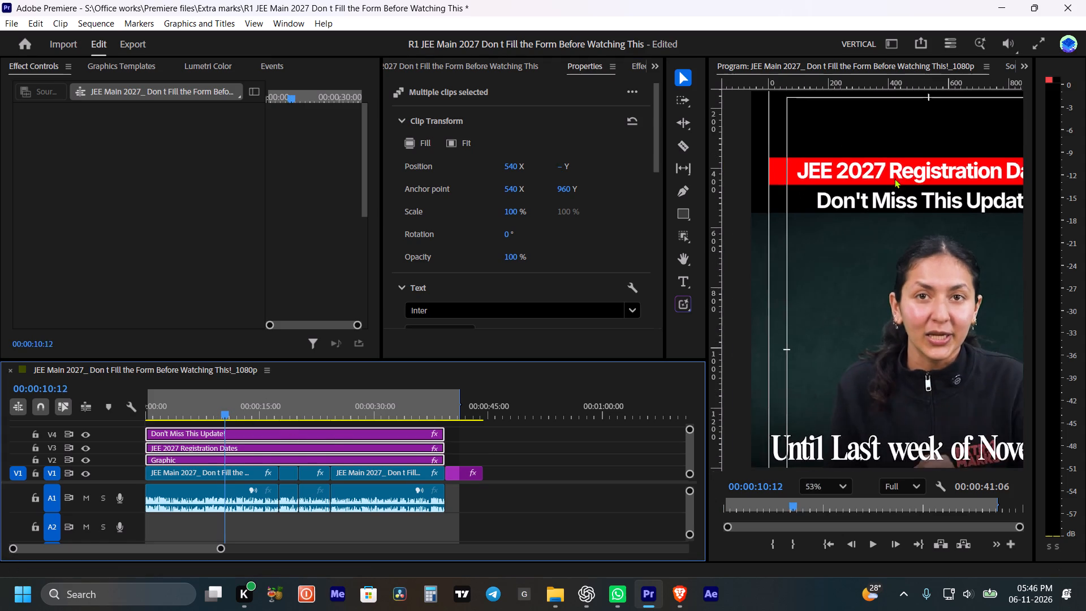
{"action": "scroll", "coordinate": [884, 193], "scroll_direction": "down", "scroll_amount": 3}
{"action": "left_click", "coordinate": [567, 459]}
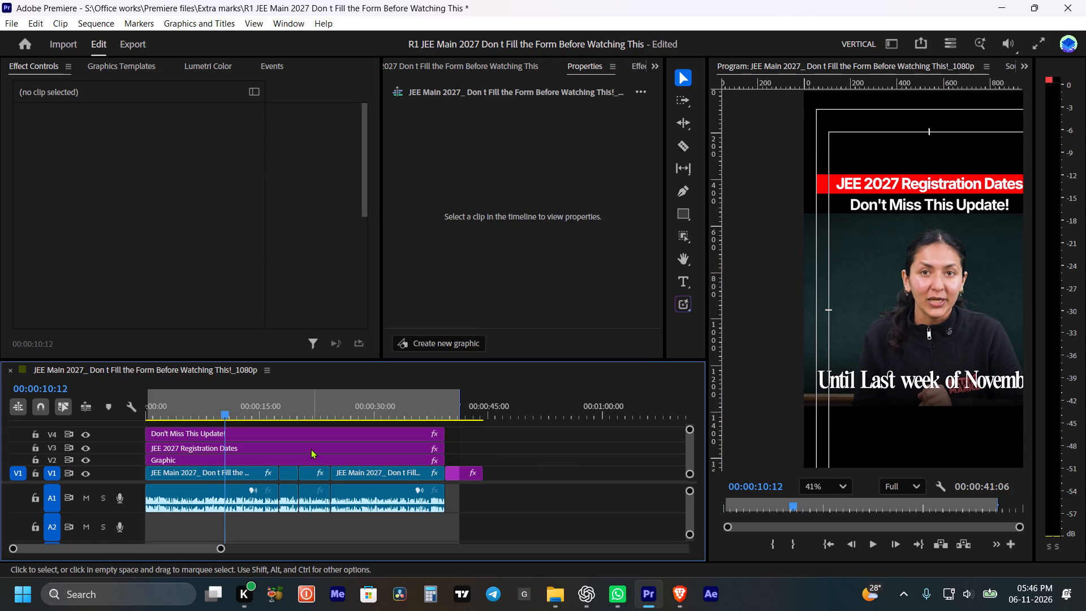
{"action": "left_click", "coordinate": [311, 449]}
{"action": "left_click", "coordinate": [297, 434]}
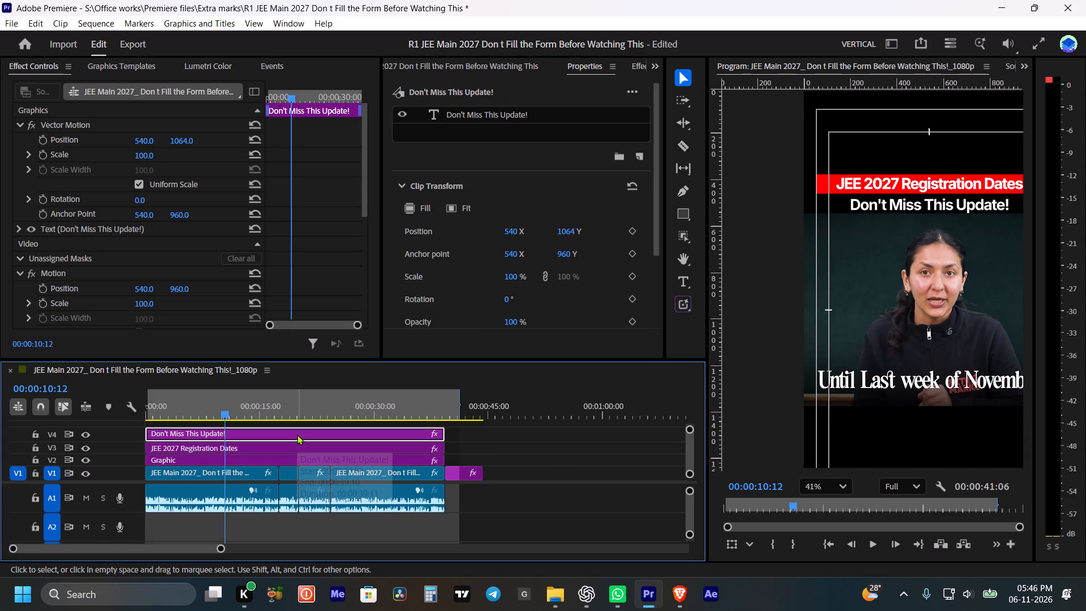
{"action": "key", "text": "Up"}
{"action": "key", "text": "Up"}
{"action": "key", "text": "Up"}
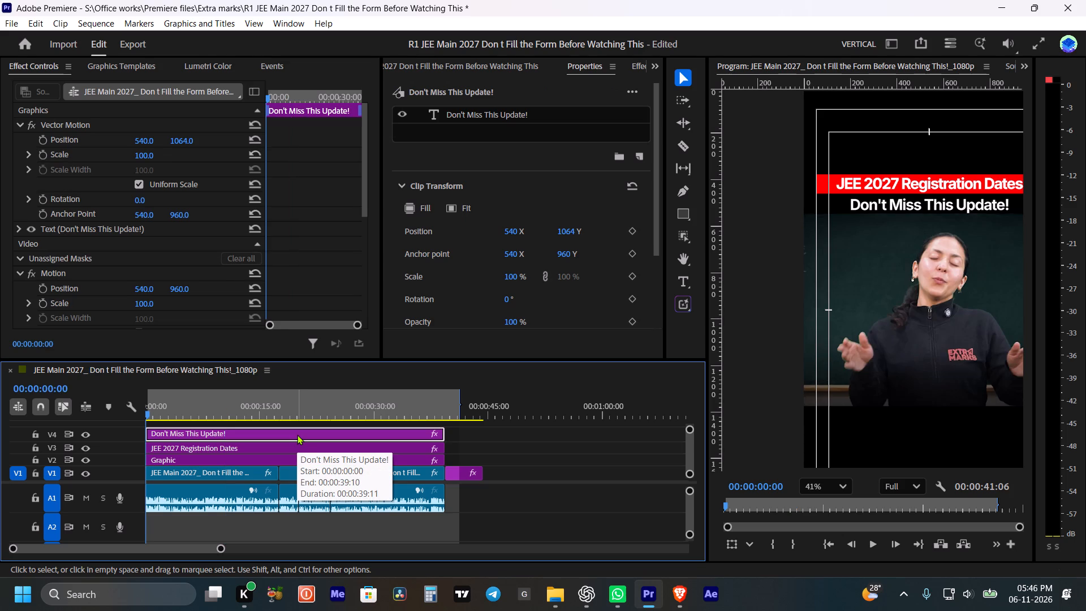
{"action": "key", "text": "Up"}
{"action": "left_click_drag", "start_coordinate": [568, 234], "coordinate": [568, 233]}
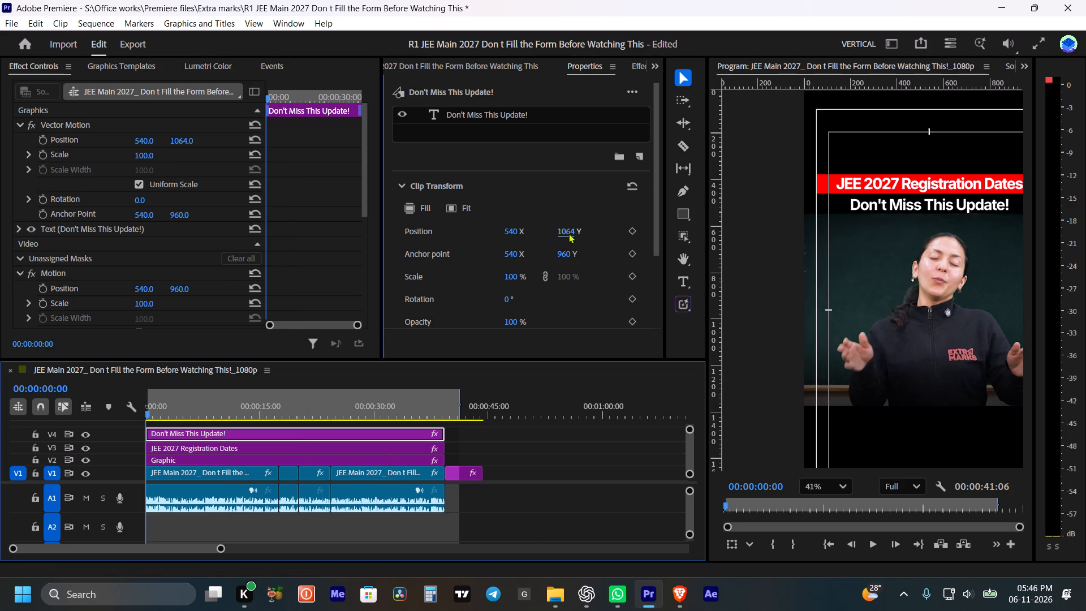
{"action": "left_click_drag", "start_coordinate": [568, 233], "coordinate": [559, 233]}
{"action": "left_click", "coordinate": [580, 462]}
{"action": "scroll", "coordinate": [884, 260], "scroll_direction": "down", "scroll_amount": 5}
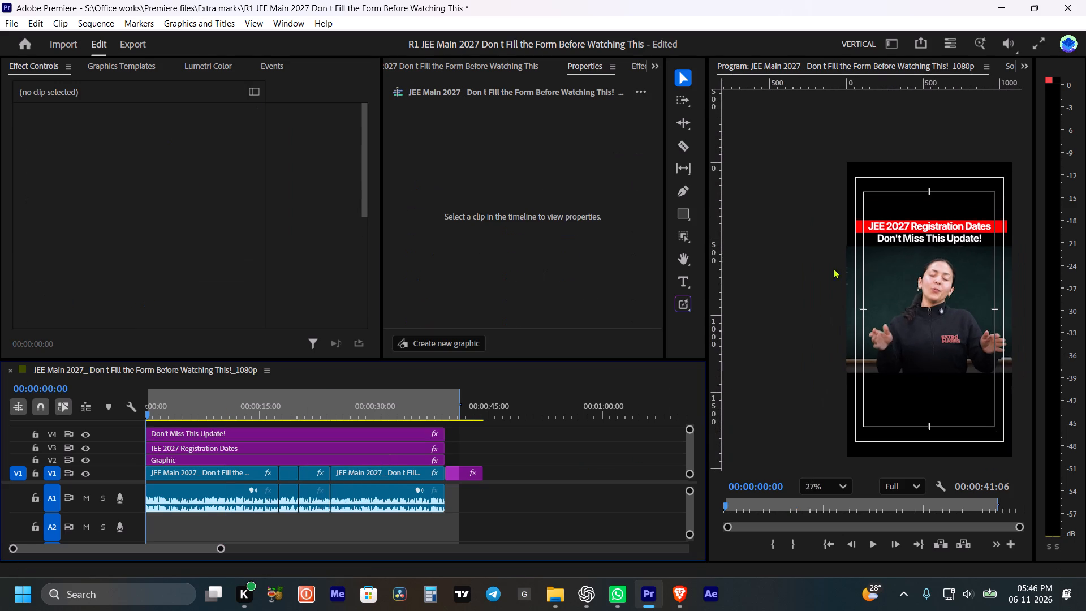
Find the Drop Shadow effect and apply it to the "JEE 2027 Registration Dates" title clip.
{"action": "left_click", "coordinate": [227, 434]}
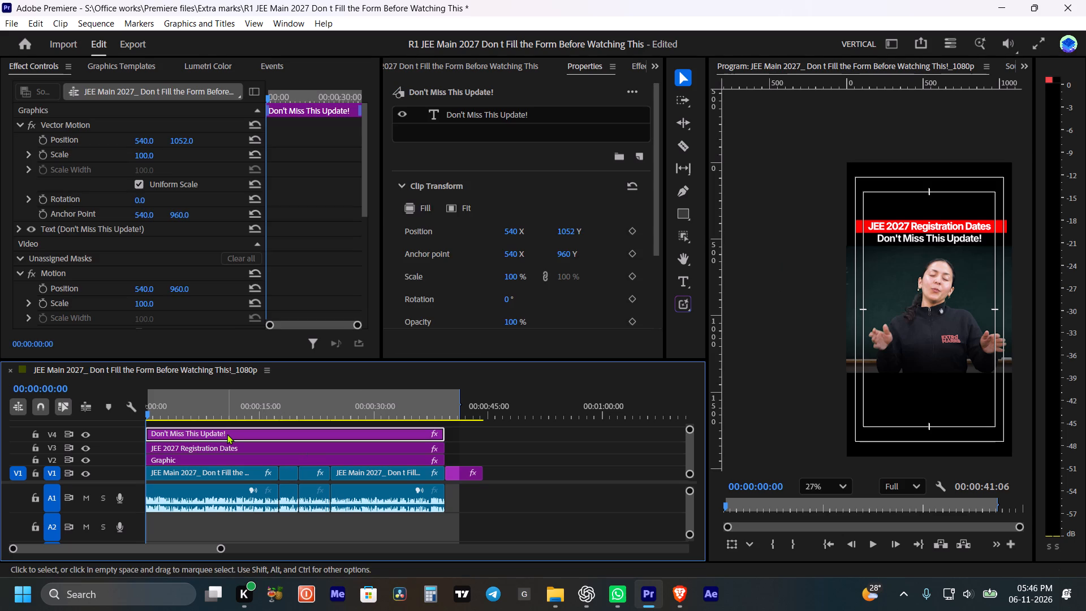
{"action": "left_click", "coordinate": [204, 449]}
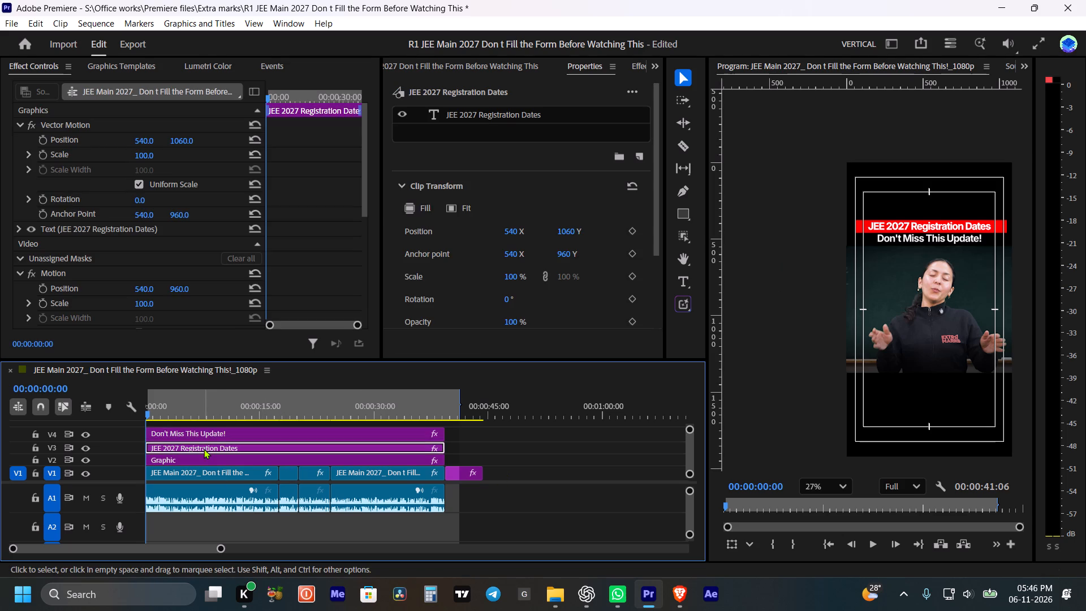
{"action": "left_click", "coordinate": [527, 443]}
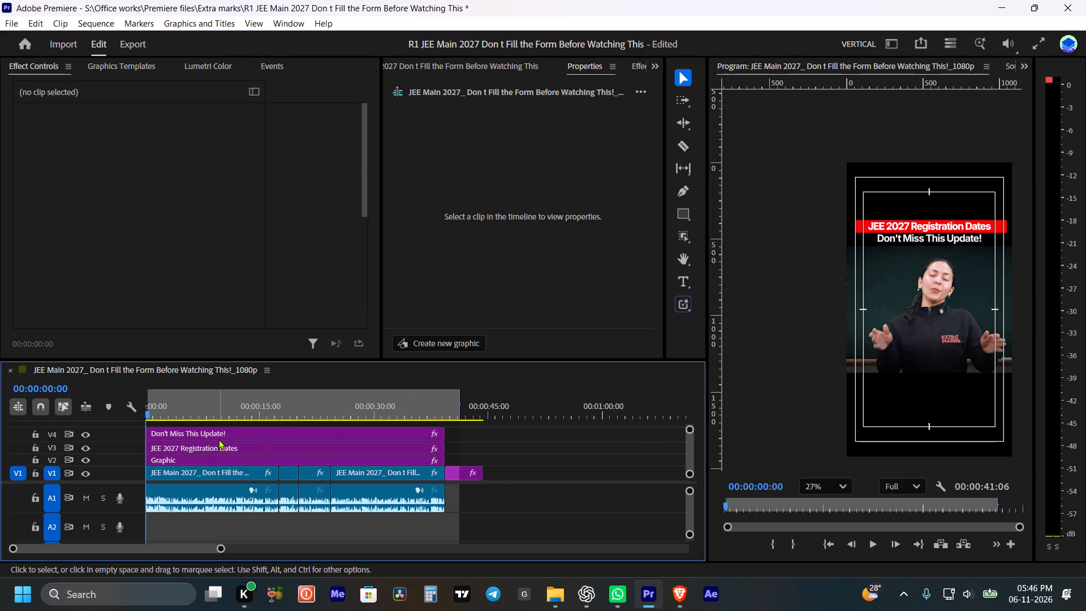
{"action": "left_click", "coordinate": [218, 450]}
{"action": "left_click", "coordinate": [634, 67]}
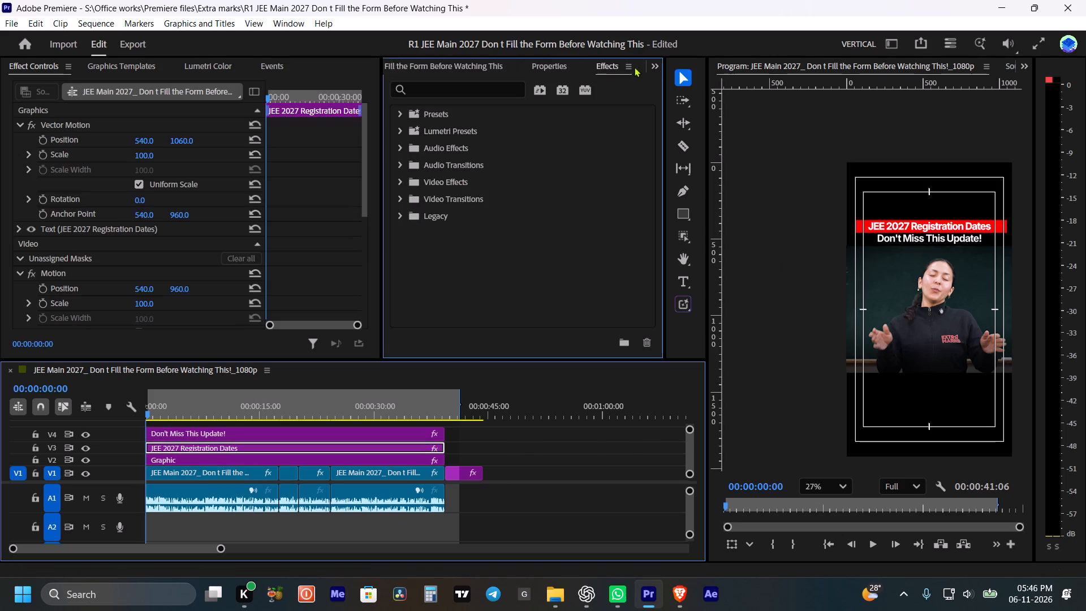
{"action": "left_click", "coordinate": [424, 89]}
{"action": "type", "text": "dr"}
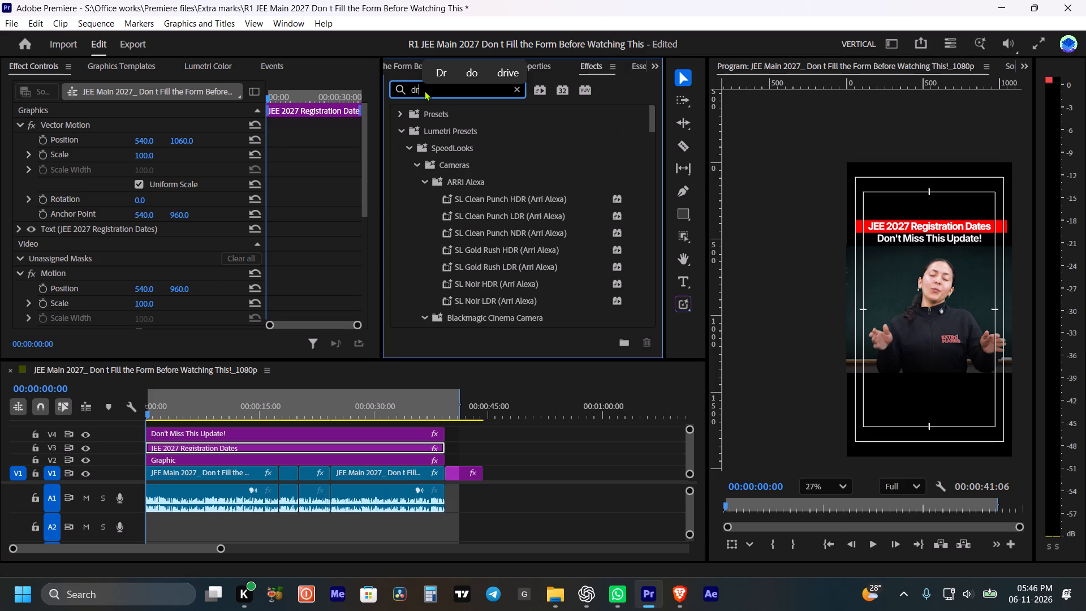
{"action": "key", "text": "o"}
{"action": "key", "text": "p"}
{"action": "left_click_drag", "start_coordinate": [449, 212], "coordinate": [230, 443]}
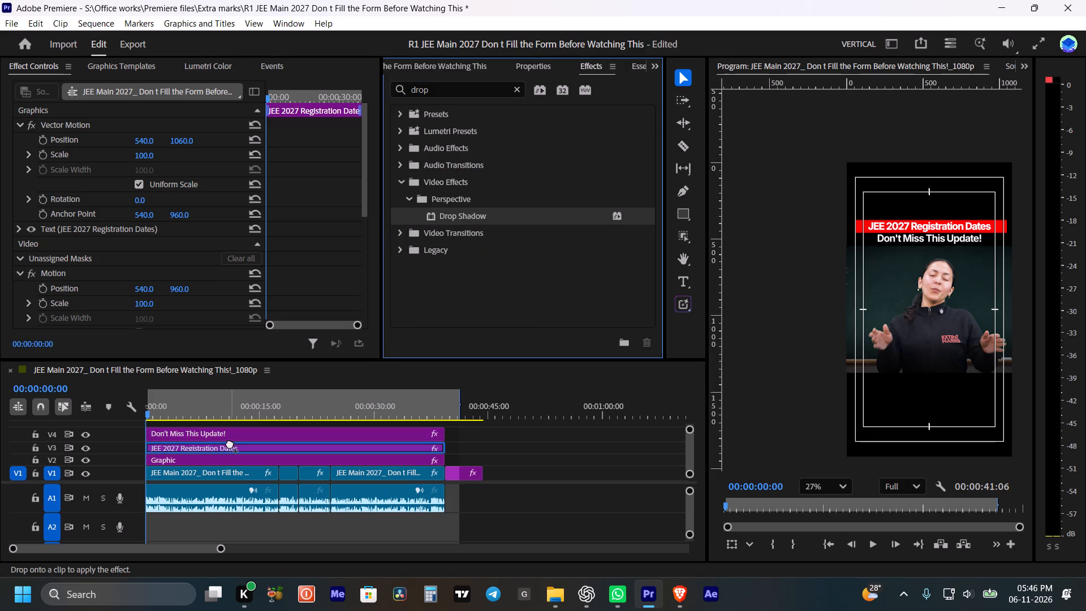
{"action": "left_click_drag", "start_coordinate": [230, 443], "coordinate": [230, 444]}
{"action": "left_click", "coordinate": [230, 445]}
Set the drop shadow's opacity to 100% on the "JEE 2027 Registration Dates" title and deselect the clip.
{"action": "scroll", "coordinate": [312, 261], "scroll_direction": "down", "scroll_amount": 5}
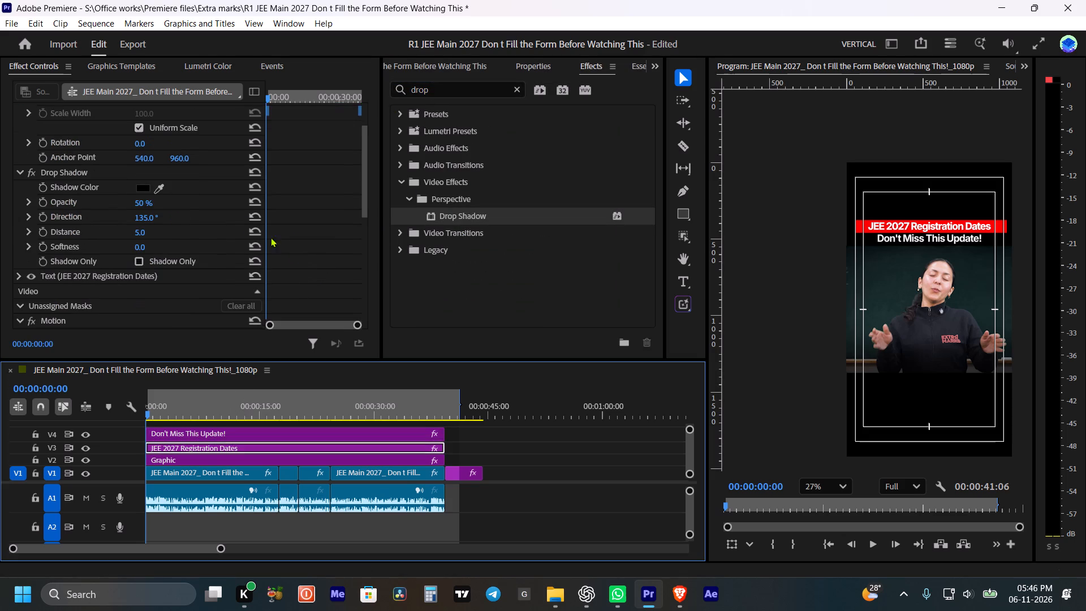
{"action": "left_click_drag", "start_coordinate": [137, 187], "coordinate": [339, 186]}
{"action": "left_click", "coordinate": [516, 445]}
Save the project.
{"action": "key", "text": "ctrl+s"}
{"action": "key", "text": "ctrl+s"}
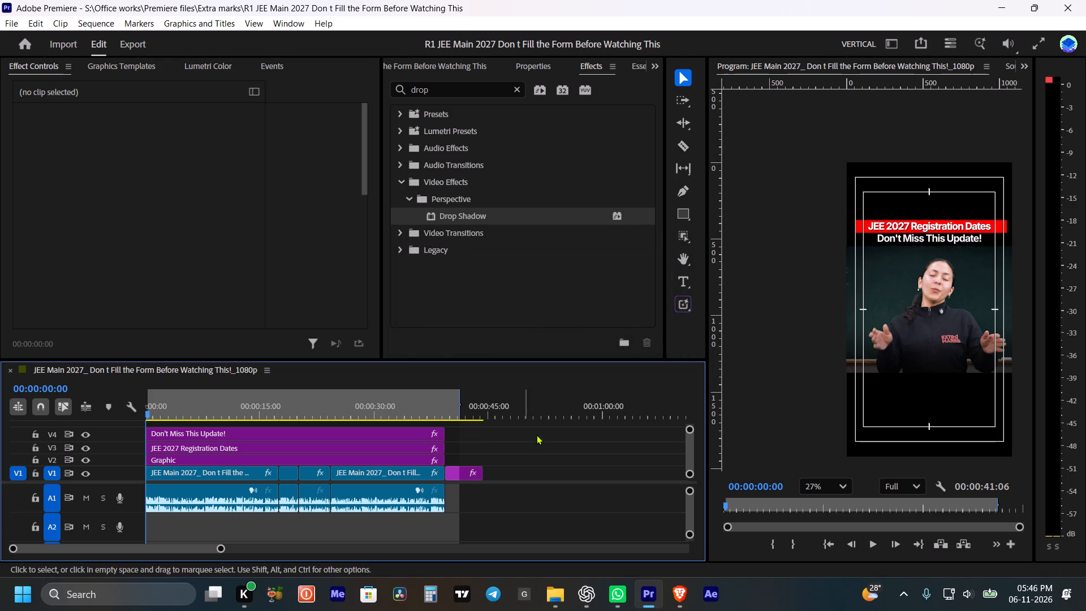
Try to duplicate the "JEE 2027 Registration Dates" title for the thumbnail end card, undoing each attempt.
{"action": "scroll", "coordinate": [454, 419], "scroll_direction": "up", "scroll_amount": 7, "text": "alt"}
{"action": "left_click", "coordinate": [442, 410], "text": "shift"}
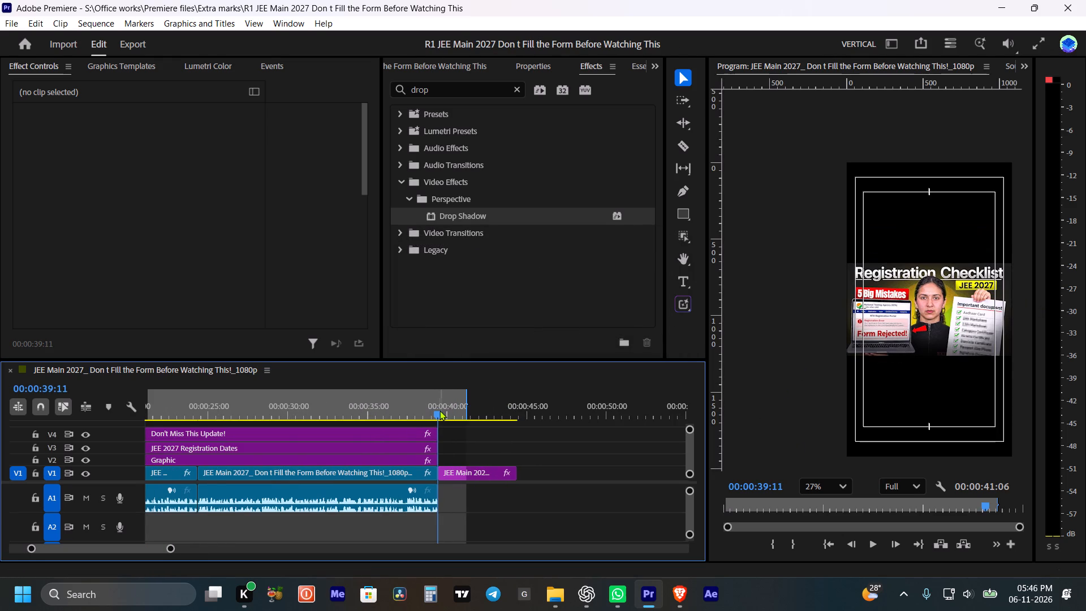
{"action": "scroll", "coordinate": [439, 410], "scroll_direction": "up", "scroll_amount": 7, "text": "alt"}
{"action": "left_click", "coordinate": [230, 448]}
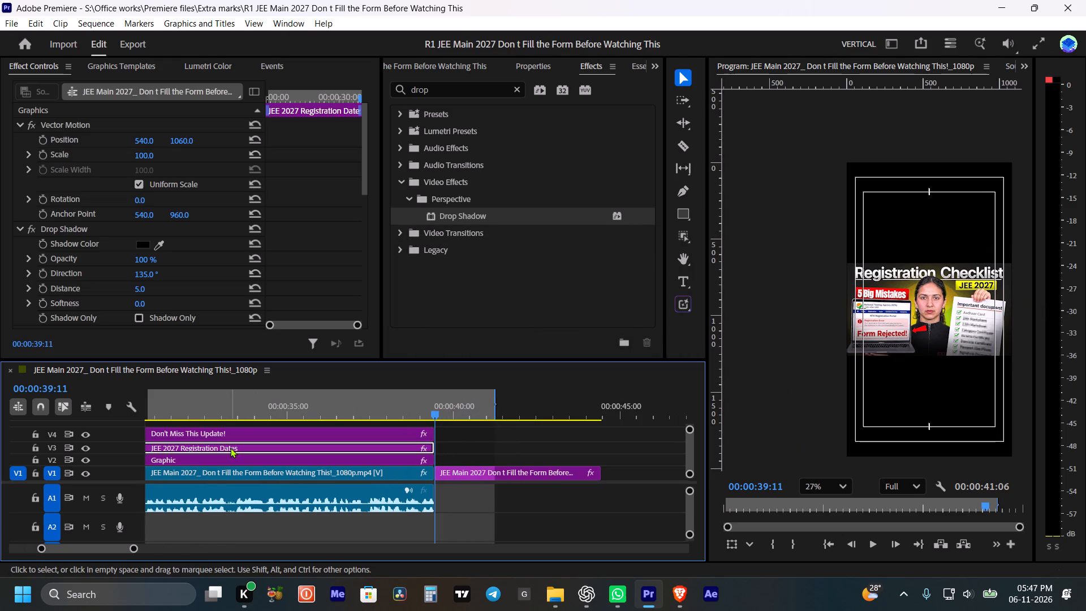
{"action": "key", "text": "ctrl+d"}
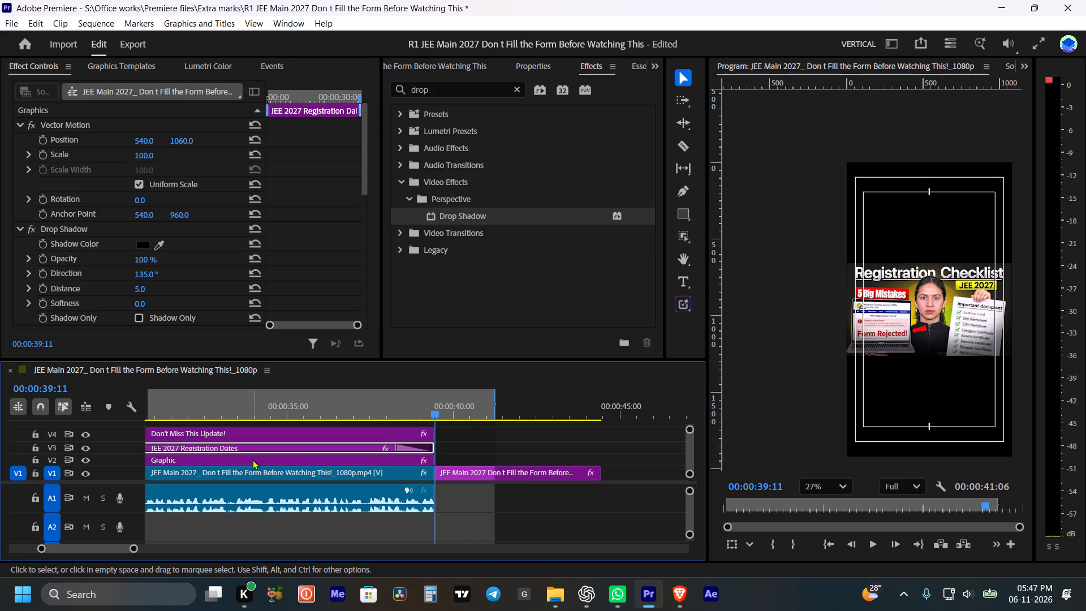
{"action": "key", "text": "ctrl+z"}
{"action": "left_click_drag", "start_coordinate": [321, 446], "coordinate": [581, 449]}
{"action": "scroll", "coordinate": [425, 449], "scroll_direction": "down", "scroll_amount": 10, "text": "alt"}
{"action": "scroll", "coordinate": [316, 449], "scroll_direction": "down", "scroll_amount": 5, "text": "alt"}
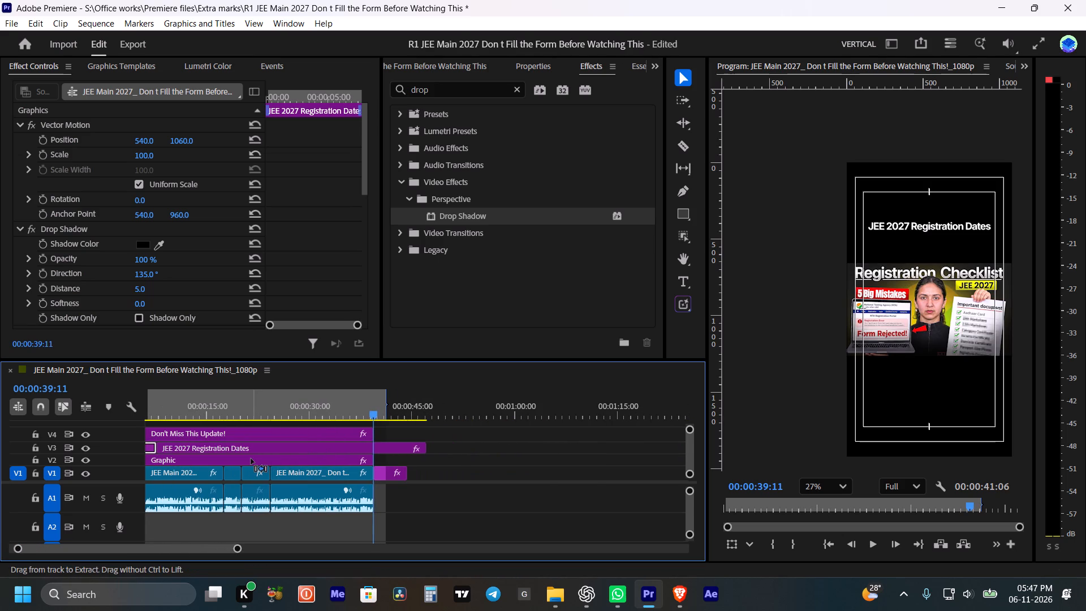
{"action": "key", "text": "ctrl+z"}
Place a copy of the "JEE 2027 Registration Dates" title on V3, past the end of the thumbnail clip.
{"action": "scroll", "coordinate": [255, 456], "scroll_direction": "down", "scroll_amount": 6, "text": "alt"}
{"action": "scroll", "coordinate": [182, 456], "scroll_direction": "down", "scroll_amount": 1, "text": "alt"}
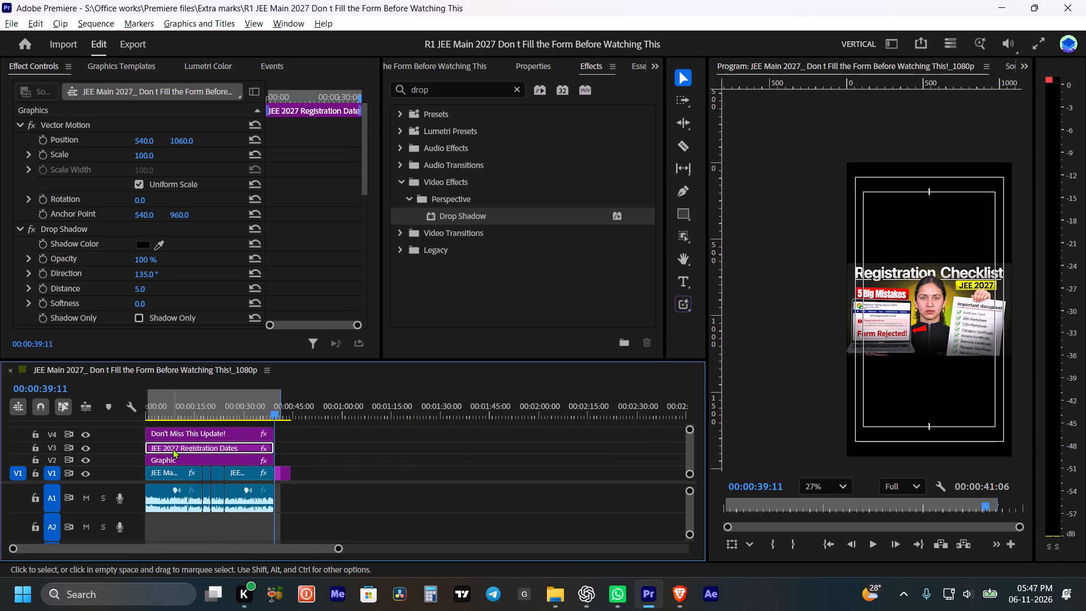
{"action": "left_click_drag", "start_coordinate": [173, 447], "coordinate": [325, 444], "text": "alt"}
{"action": "scroll", "coordinate": [242, 448], "scroll_direction": "up", "scroll_amount": 12, "text": "alt"}
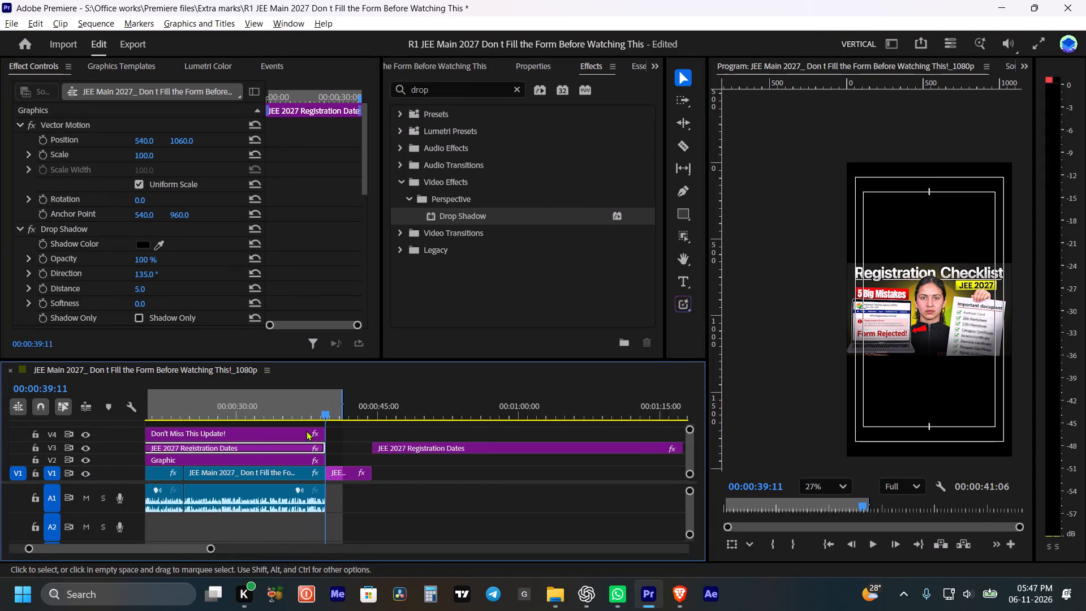
Close the V3 gap before the copied title so it starts with the thumbnail clip at 00:00:39:11.
{"action": "scroll", "coordinate": [306, 431], "scroll_direction": "up", "scroll_amount": 14, "text": "alt"}
{"action": "left_click_drag", "start_coordinate": [383, 409], "coordinate": [370, 410], "text": "shift"}
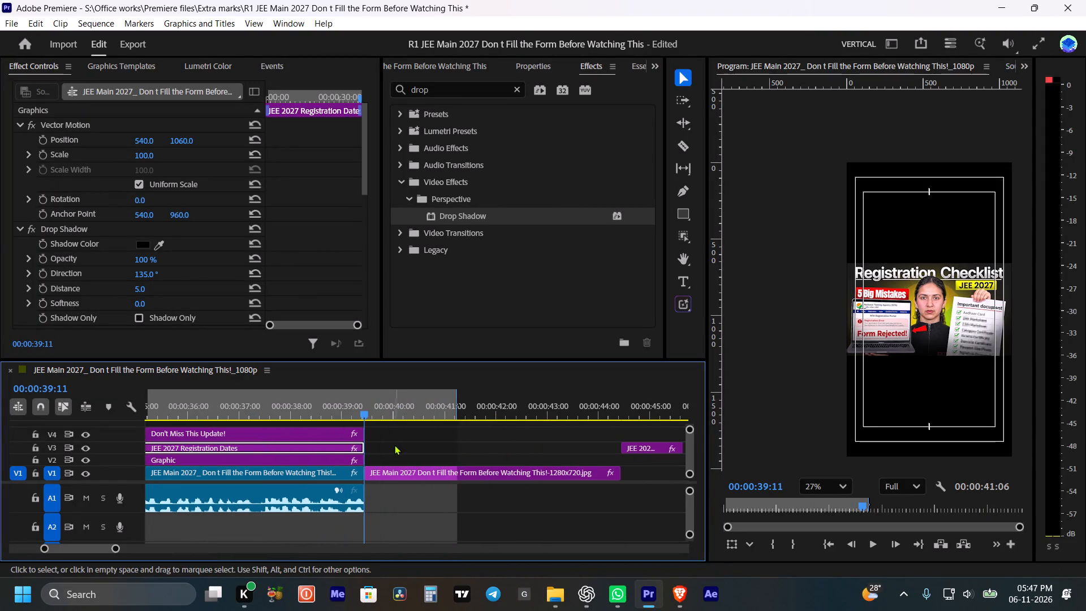
{"action": "left_click", "coordinate": [394, 445]}
{"action": "right_click", "coordinate": [394, 445]}
{"action": "left_click", "coordinate": [404, 449]}
Lower the copied title to a vertical position of 1244, just above the thumbnail, checking it at 00:00:40:17.
{"action": "scroll", "coordinate": [398, 455], "scroll_direction": "down", "scroll_amount": 6, "text": "alt"}
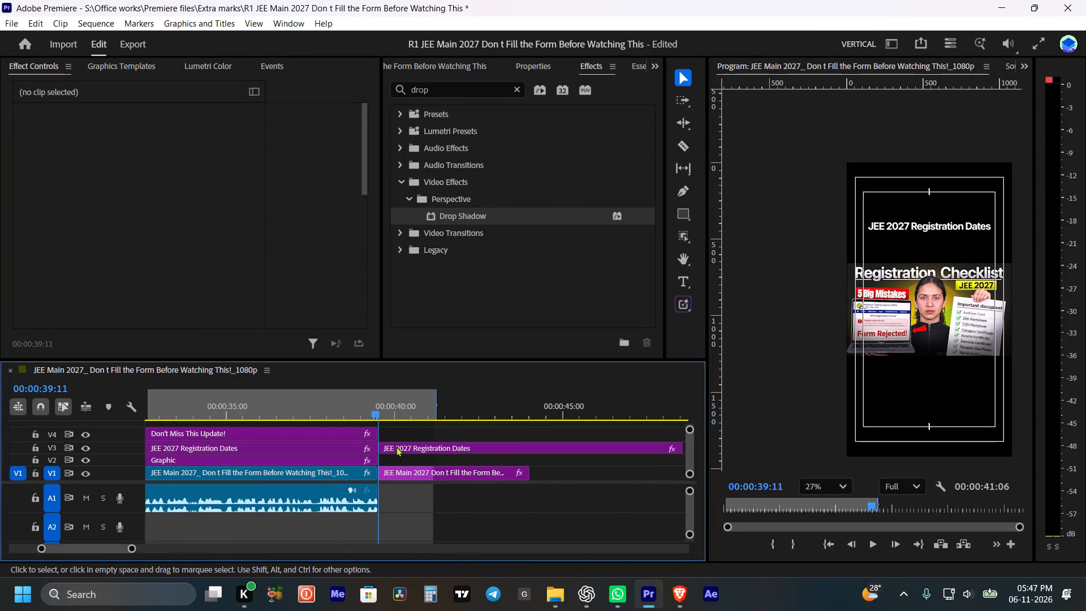
{"action": "left_click_drag", "start_coordinate": [386, 412], "coordinate": [415, 419]}
{"action": "left_click", "coordinate": [412, 449]}
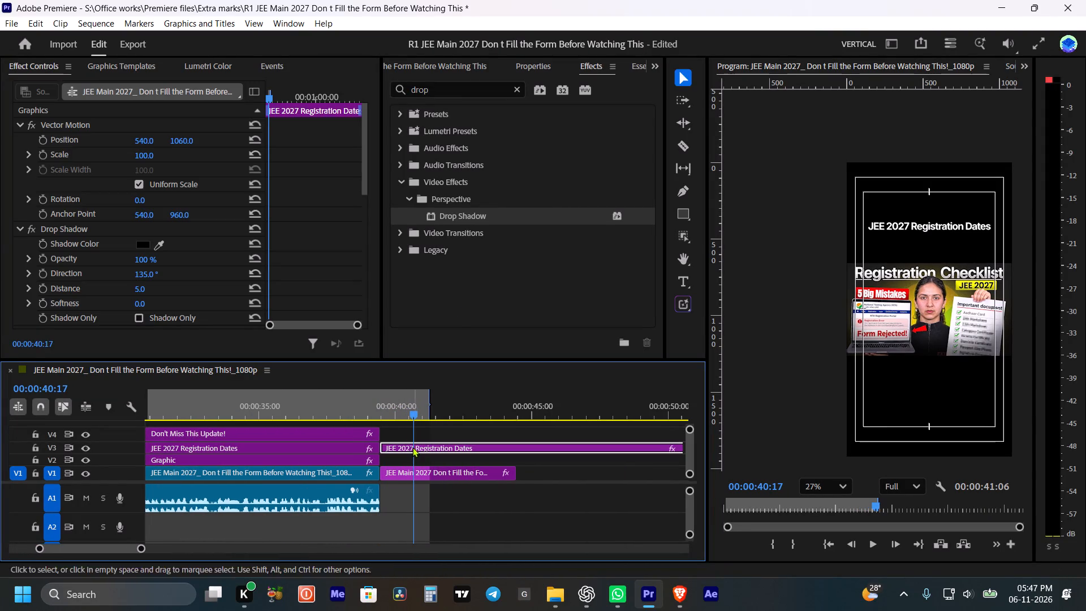
{"action": "left_click", "coordinate": [522, 63]}
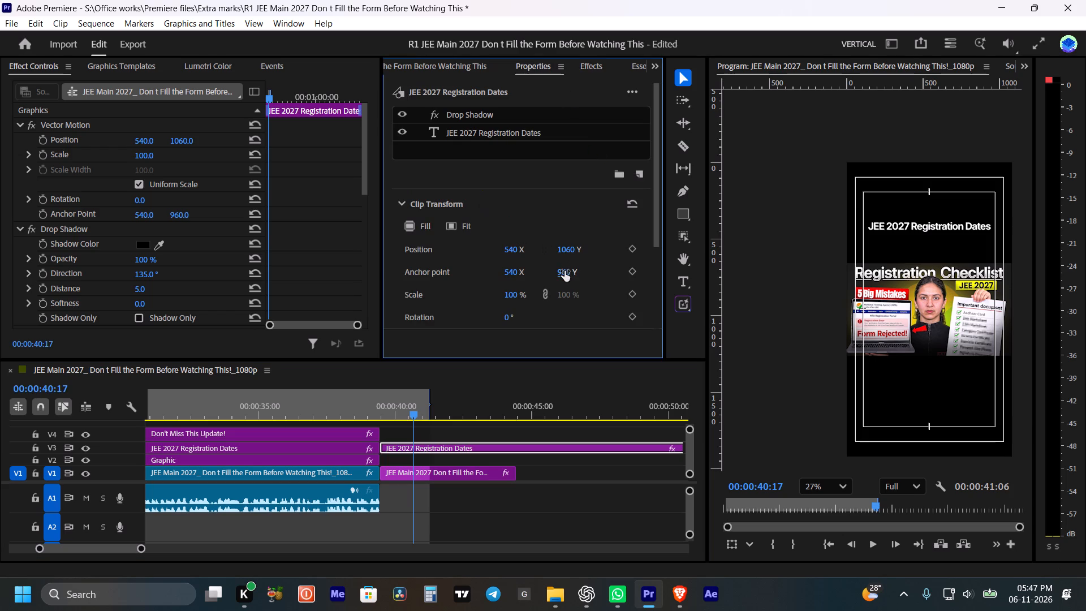
{"action": "left_click_drag", "start_coordinate": [572, 249], "coordinate": [618, 258]}
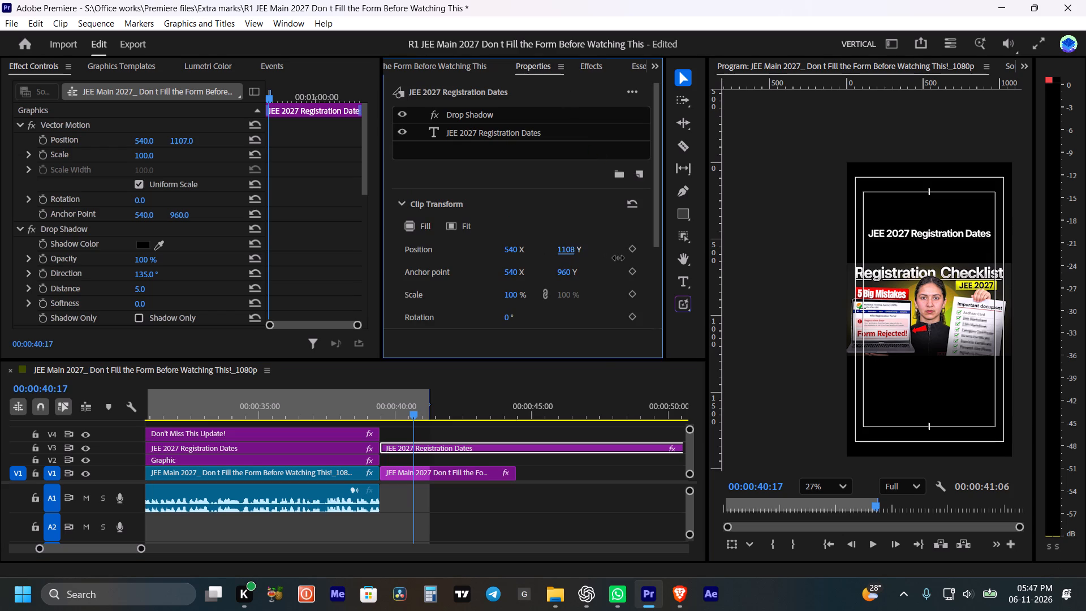
{"action": "left_click_drag", "start_coordinate": [618, 258], "coordinate": [736, 278]}
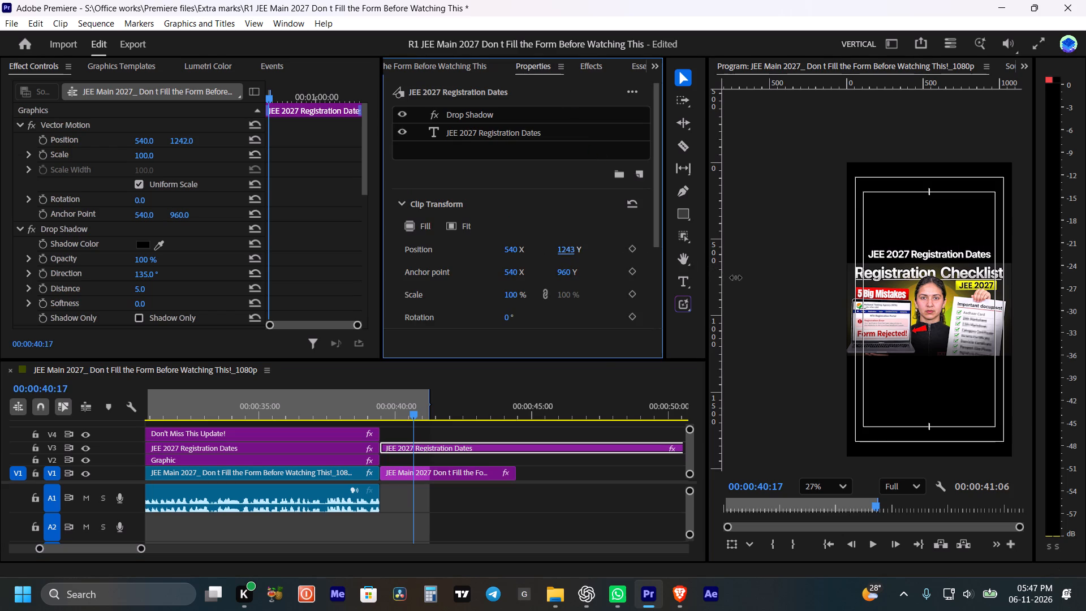
{"action": "left_click_drag", "start_coordinate": [736, 278], "coordinate": [735, 279]}
Replace the copied title's text with "Watch full video on YouTube".
{"action": "double_click", "coordinate": [437, 449]}
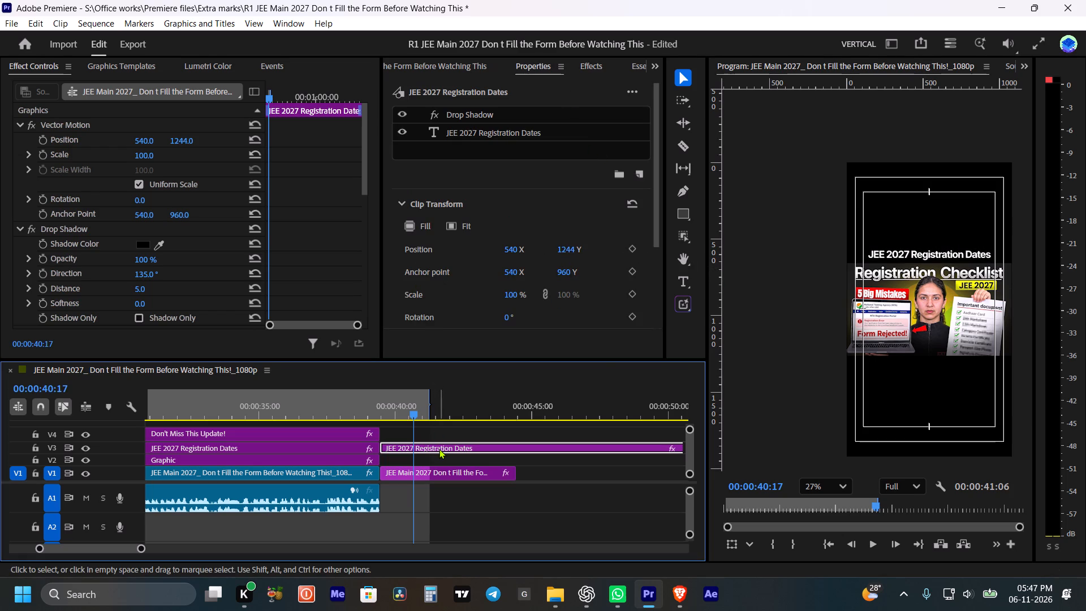
{"action": "triple_click", "coordinate": [463, 133]}
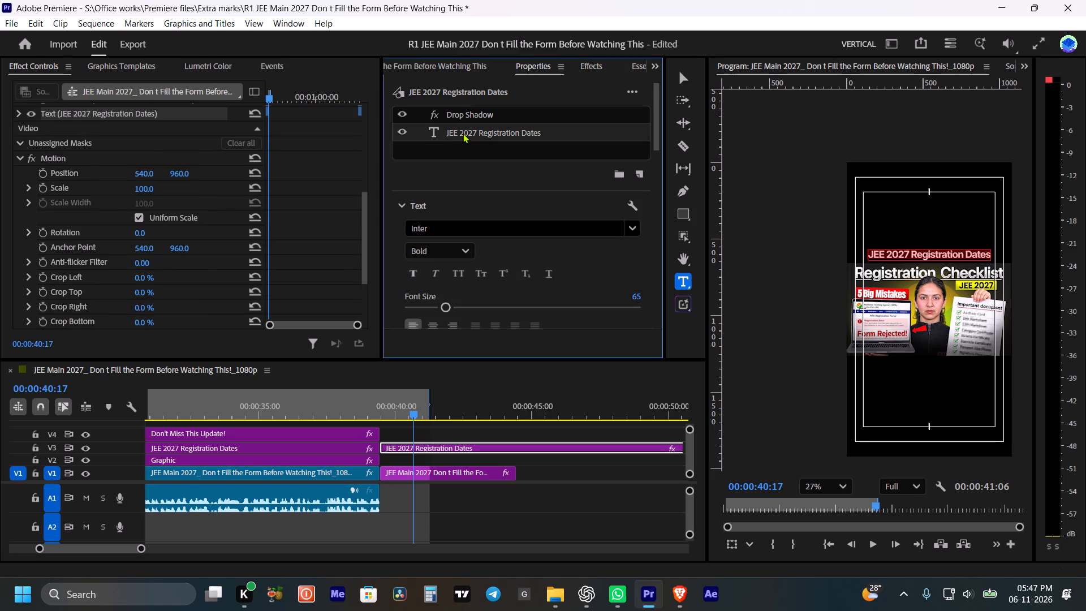
{"action": "key", "text": "w"}
{"action": "key", "text": "BackSpace"}
{"action": "type", "text": "Watch full"}
{"action": "key", "text": "space"}
{"action": "type", "text": "video"}
{"action": "key", "text": "space"}
{"action": "type", "text": "on You"}
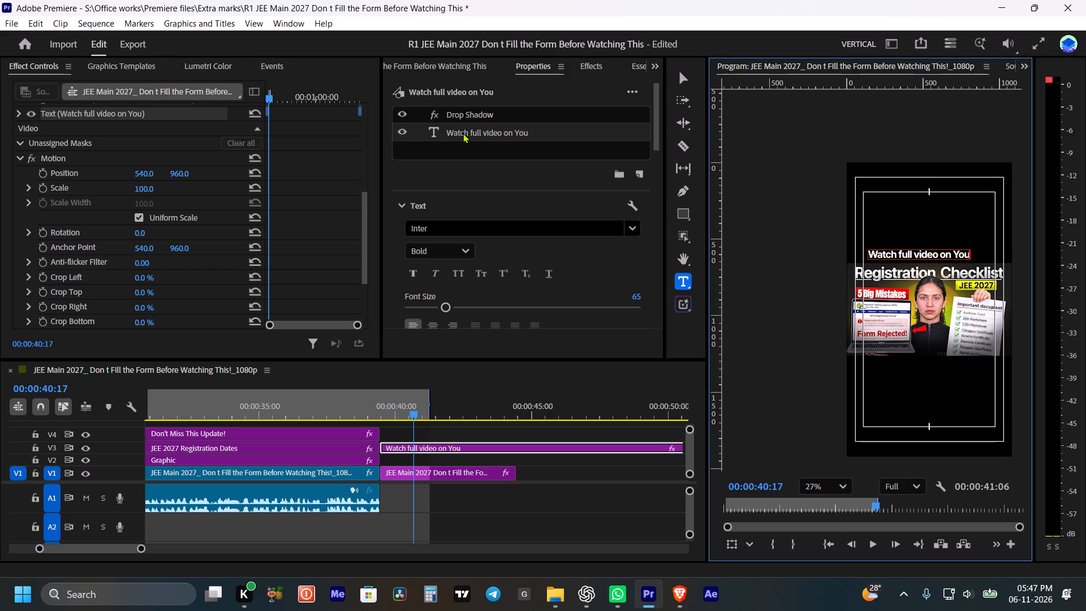
{"action": "type", "text": "Tube"}
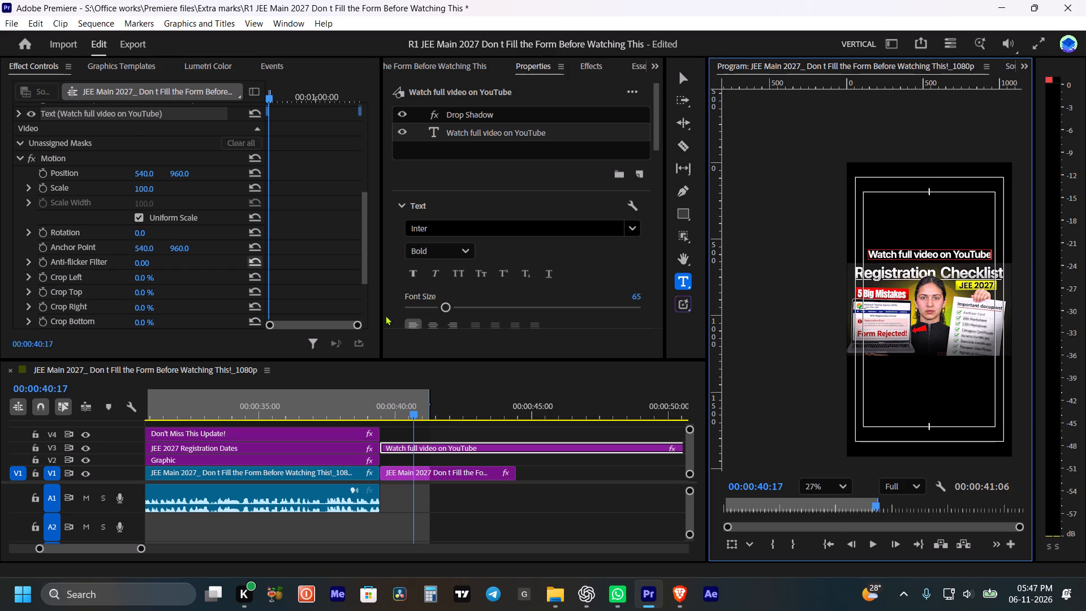
Centre the "Watch full video on YouTube" text horizontally in the frame.
{"action": "left_click", "coordinate": [480, 152]}
{"action": "left_click", "coordinate": [482, 138]}
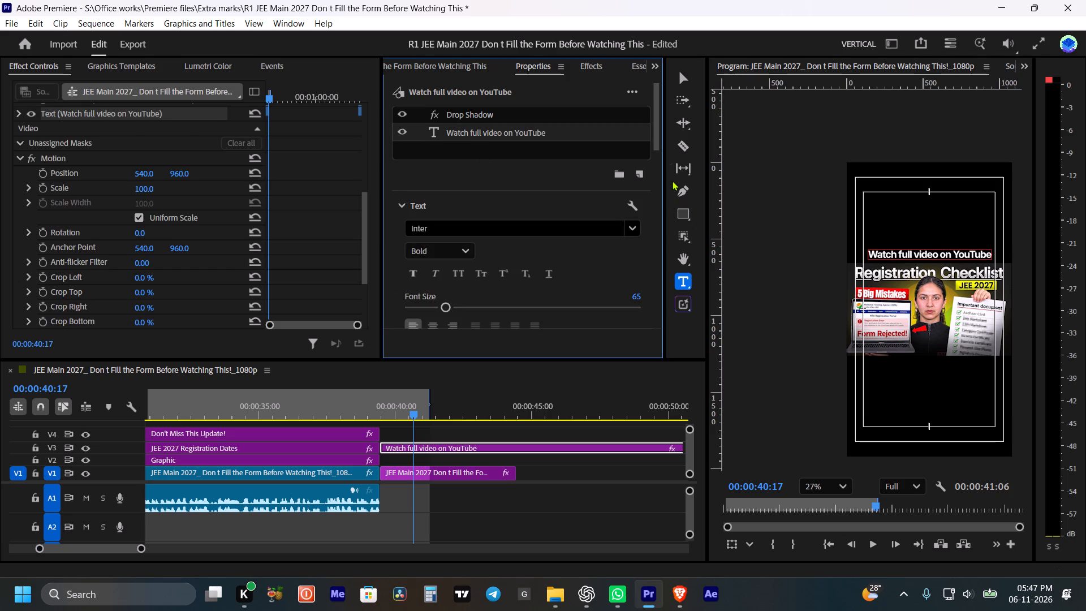
{"action": "left_click_drag", "start_coordinate": [656, 137], "coordinate": [657, 299]}
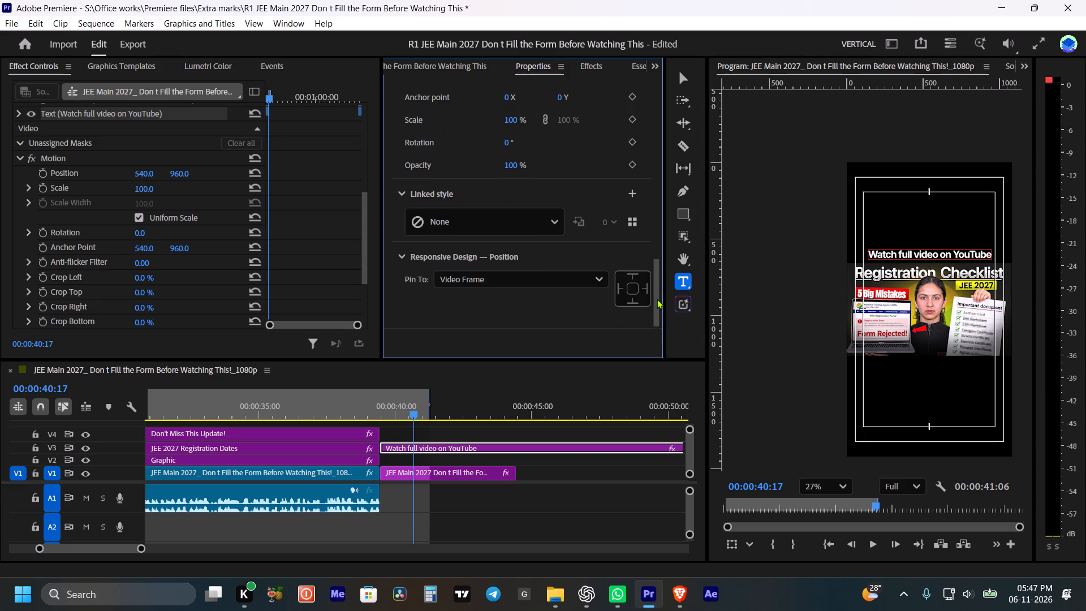
{"action": "left_click_drag", "start_coordinate": [657, 299], "coordinate": [656, 270]}
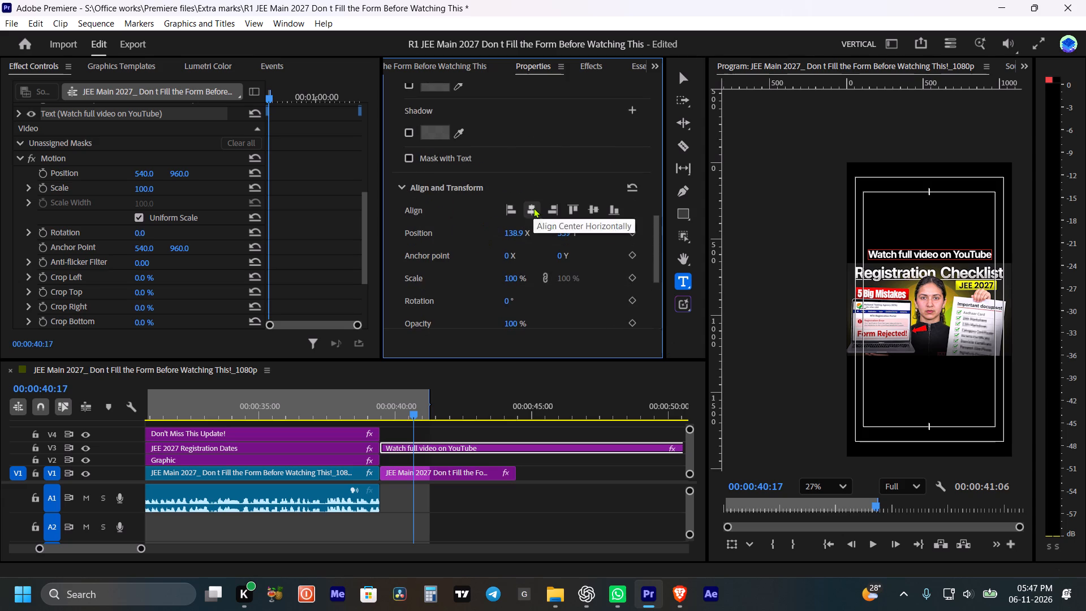
{"action": "left_click", "coordinate": [533, 208]}
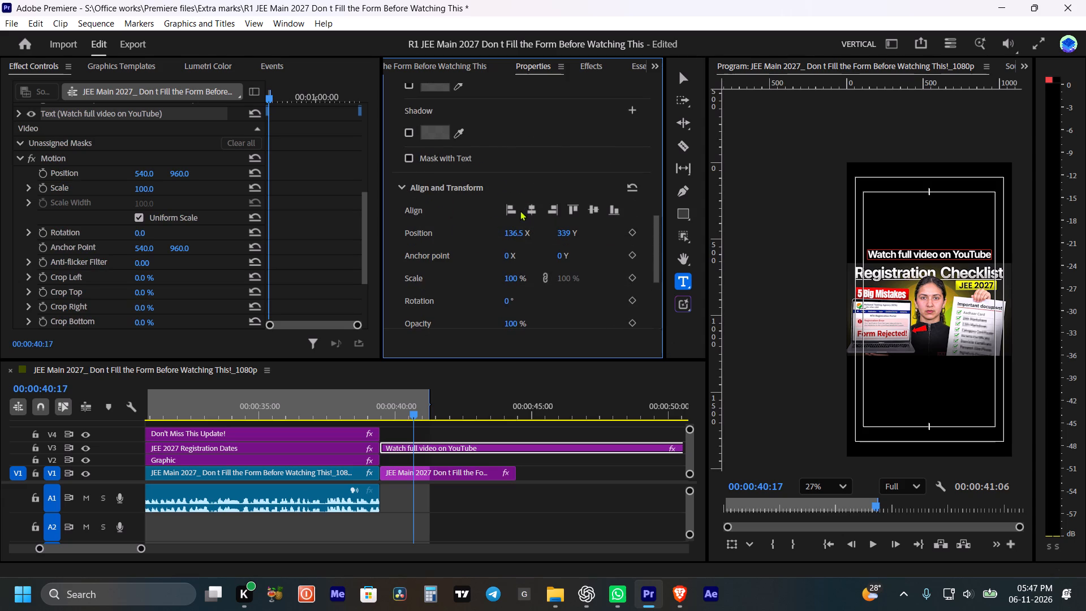
{"action": "scroll", "coordinate": [499, 156], "scroll_direction": "up", "scroll_amount": 18}
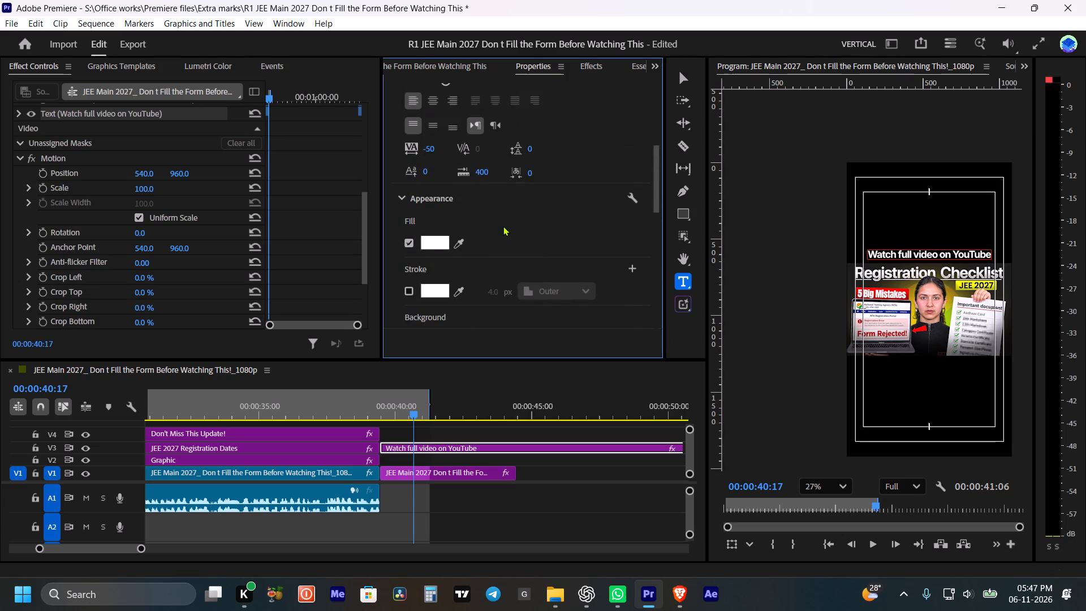
Set the font size of the "Watch full video on YouTube" text to 70.
{"action": "scroll", "coordinate": [591, 246], "scroll_direction": "up", "scroll_amount": 6}
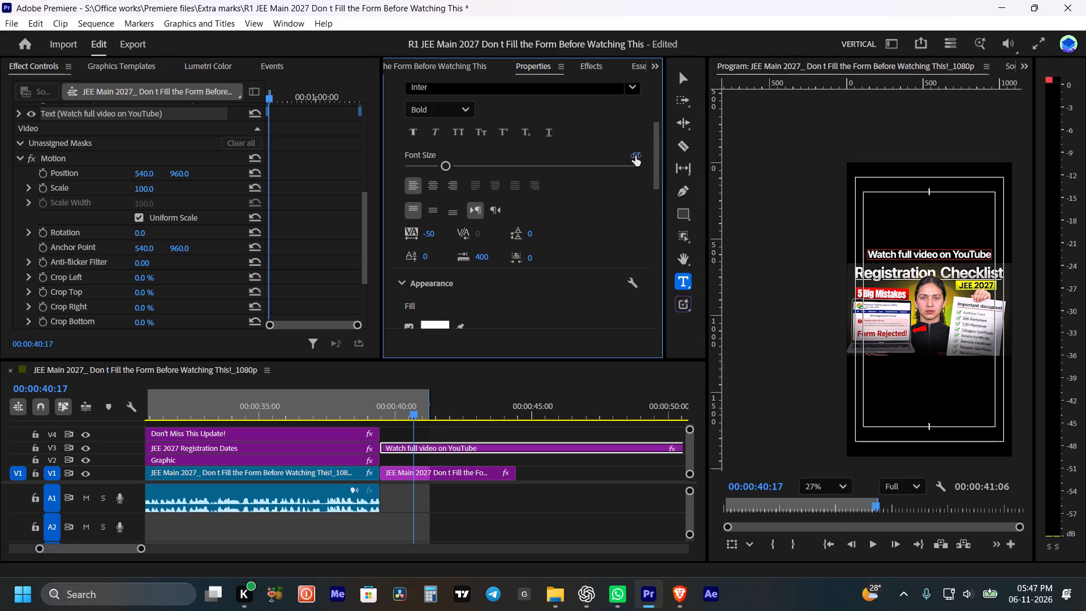
{"action": "left_click", "coordinate": [635, 156]}
{"action": "type", "text": "70"}
{"action": "left_click", "coordinate": [623, 205]}
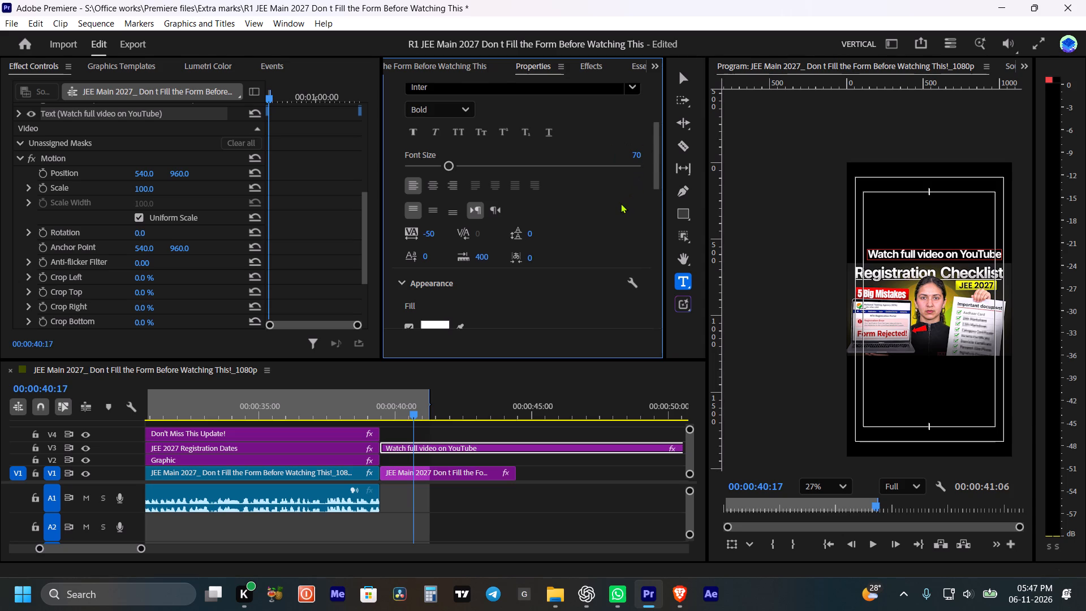
Re-centre the enlarged "Watch full video on YouTube" text horizontally in the frame.
{"action": "scroll", "coordinate": [548, 244], "scroll_direction": "down", "scroll_amount": 5}
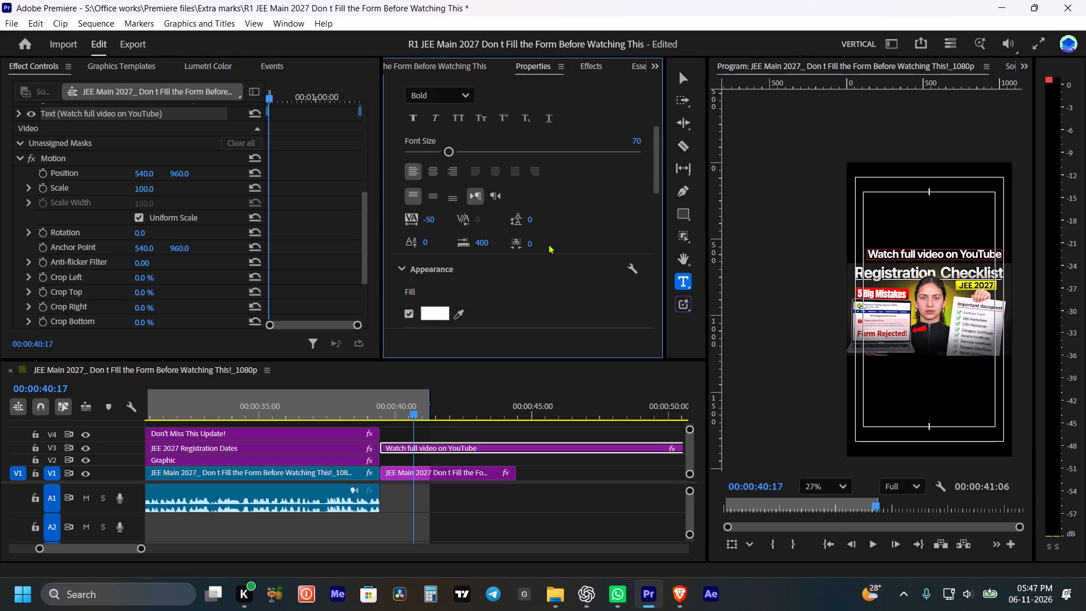
{"action": "scroll", "coordinate": [546, 236], "scroll_direction": "down", "scroll_amount": 5}
{"action": "scroll", "coordinate": [546, 236], "scroll_direction": "up", "scroll_amount": 20}
{"action": "scroll", "coordinate": [546, 236], "scroll_direction": "up", "scroll_amount": 2}
{"action": "scroll", "coordinate": [566, 257], "scroll_direction": "down", "scroll_amount": 6}
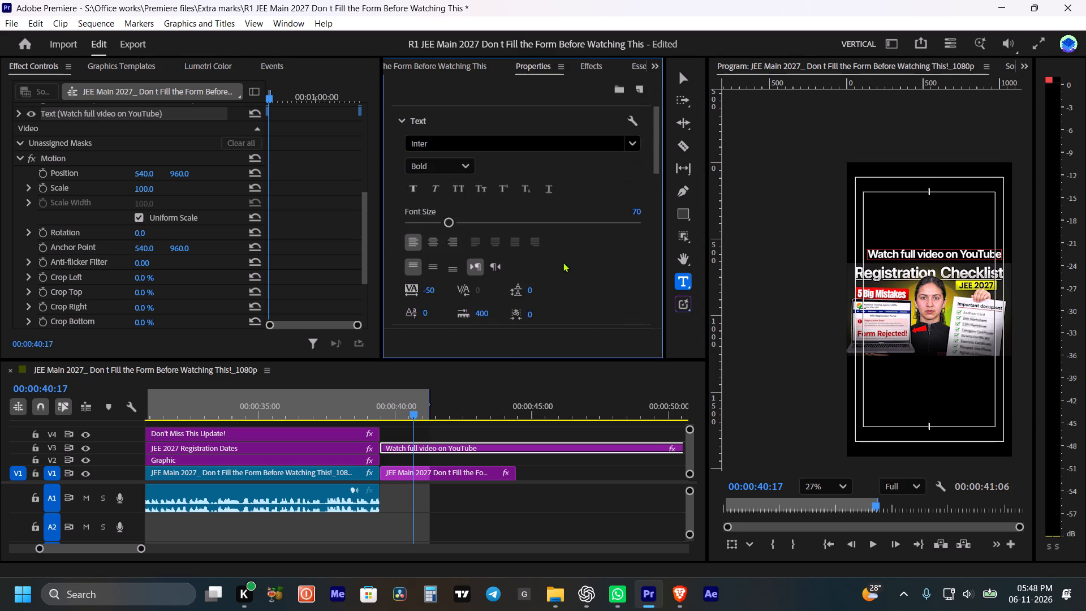
{"action": "scroll", "coordinate": [563, 262], "scroll_direction": "down", "scroll_amount": 20}
{"action": "scroll", "coordinate": [563, 262], "scroll_direction": "down", "scroll_amount": 4}
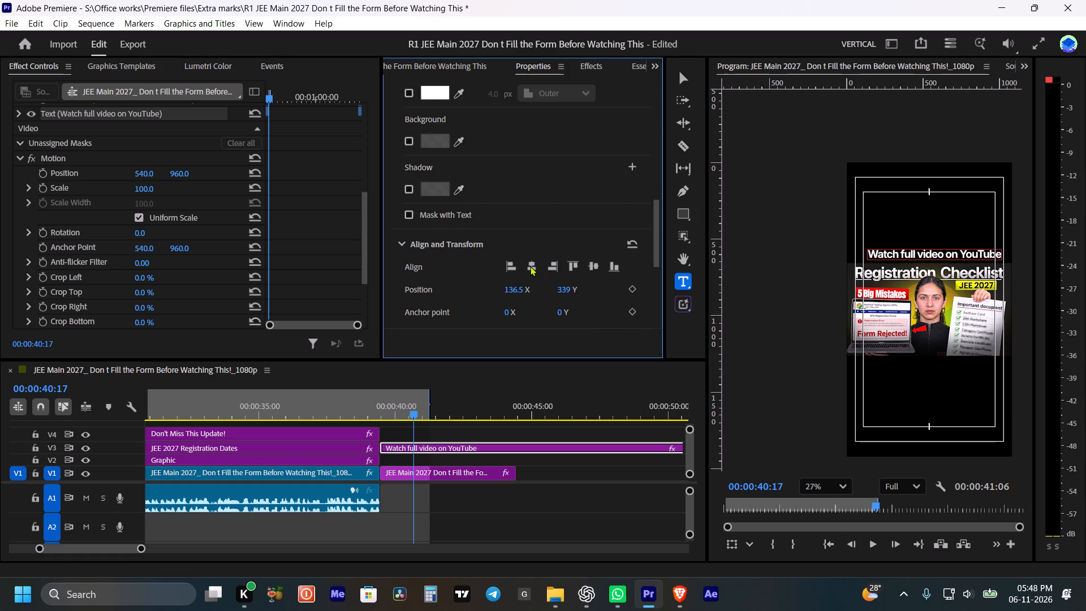
{"action": "left_click", "coordinate": [530, 266]}
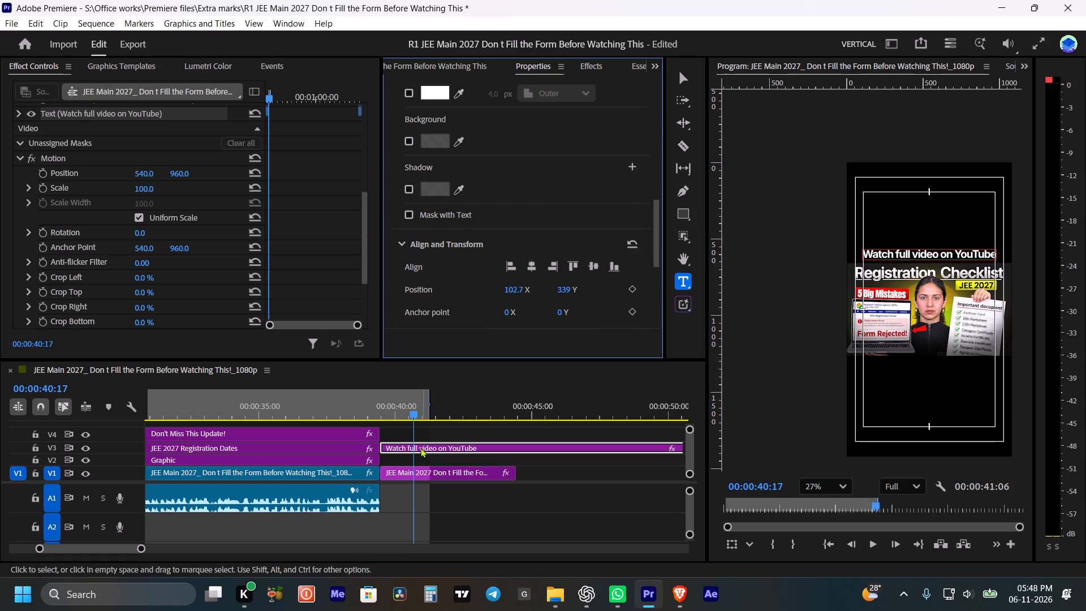
Play back the cut into the end card at 00:00:39:11 and check the frame at the out point, 00:00:41:06.
{"action": "left_click_drag", "start_coordinate": [374, 401], "coordinate": [348, 407]}
{"action": "key", "text": "space"}
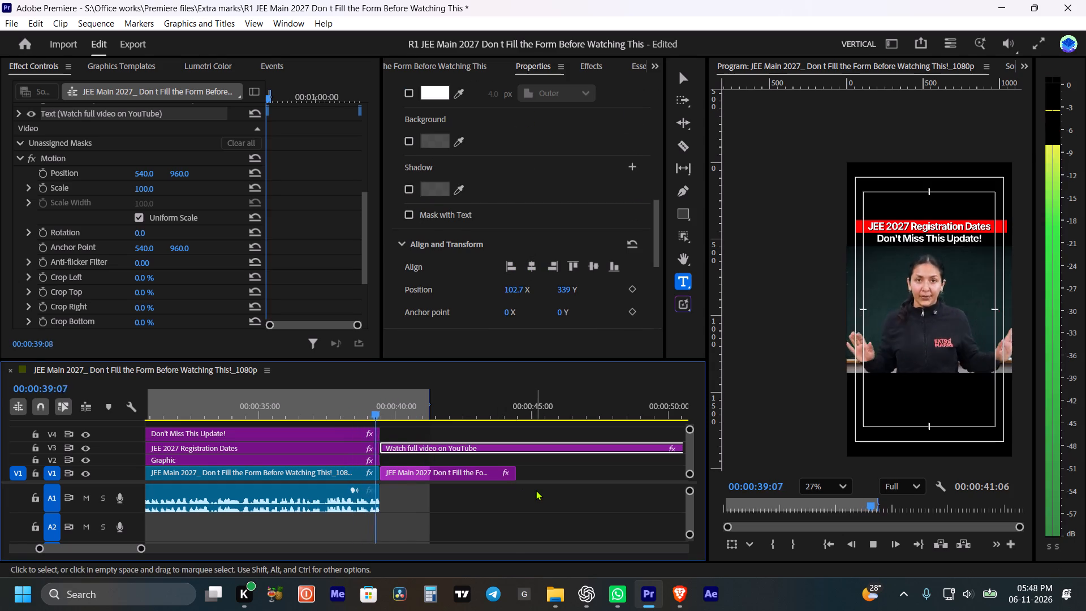
{"action": "key", "text": "space"}
{"action": "left_click_drag", "start_coordinate": [394, 399], "coordinate": [386, 400], "text": "shift"}
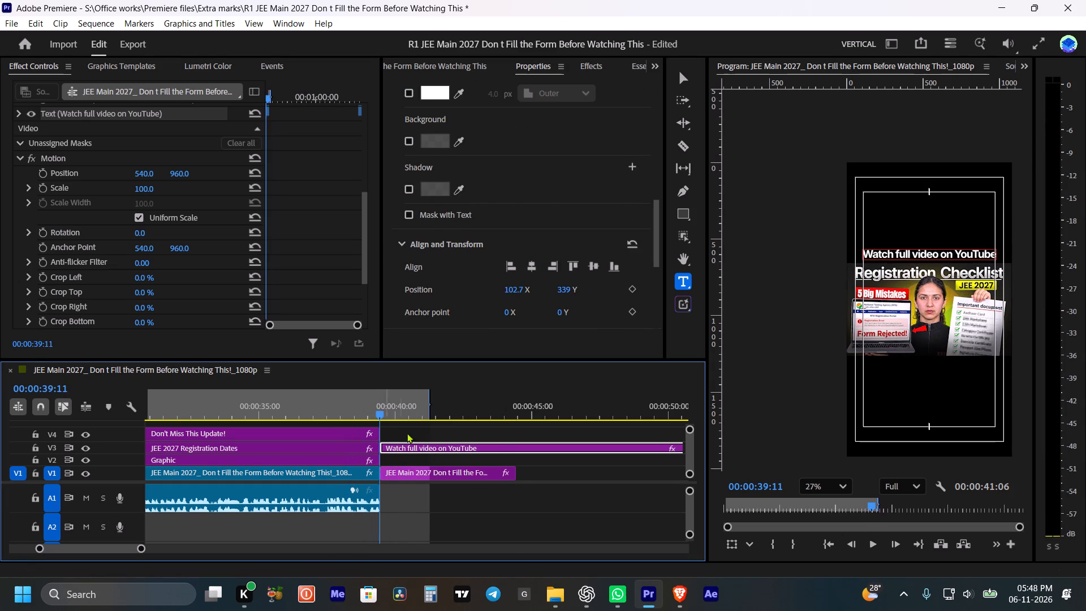
{"action": "left_click", "coordinate": [536, 526]}
{"action": "key", "text": "space"}
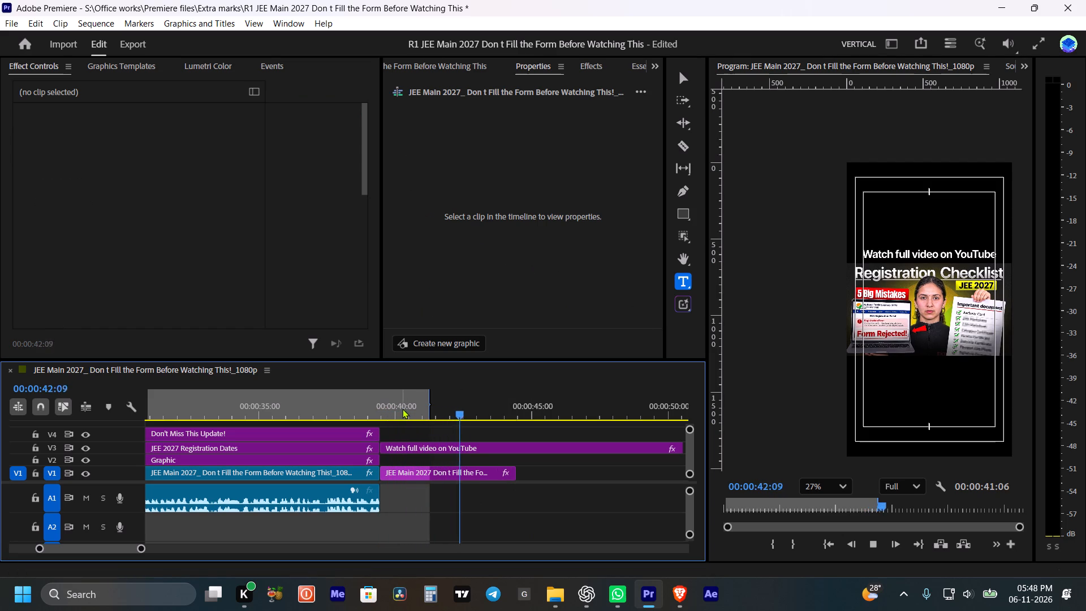
{"action": "left_click_drag", "start_coordinate": [403, 408], "coordinate": [426, 408]}
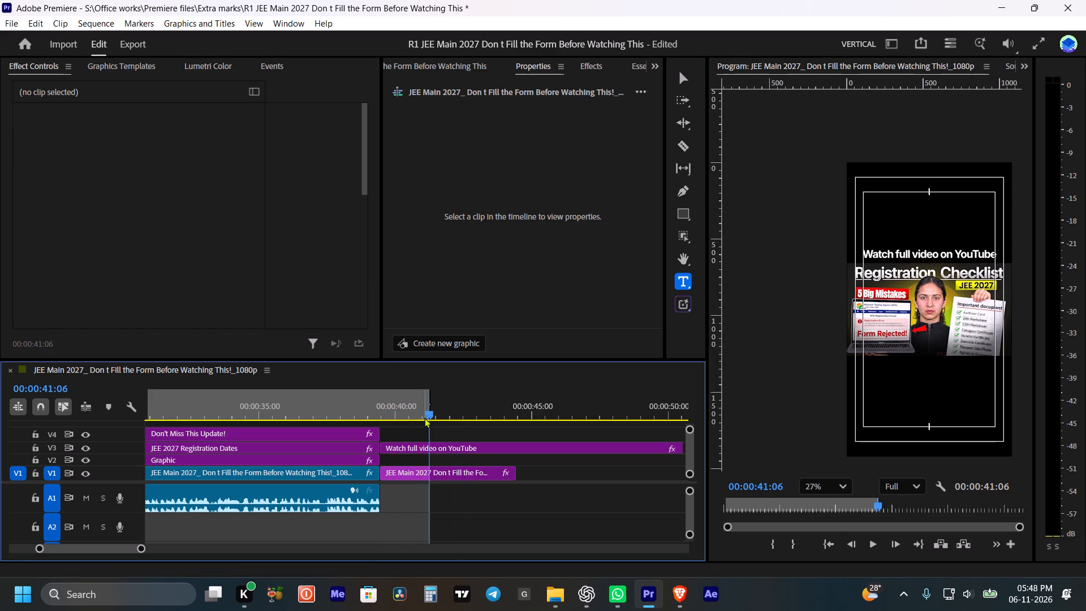
Move the "Watch full video on YouTube" clip down from V3 to V2, directly above the thumbnail clip.
{"action": "left_click", "coordinate": [394, 449]}
{"action": "left_click_drag", "start_coordinate": [397, 448], "coordinate": [398, 457]}
Create a 1080x1920 adjustment layer at 25.00 fps with square pixels in the project.
{"action": "left_click_drag", "start_coordinate": [390, 406], "coordinate": [385, 406], "text": "shift"}
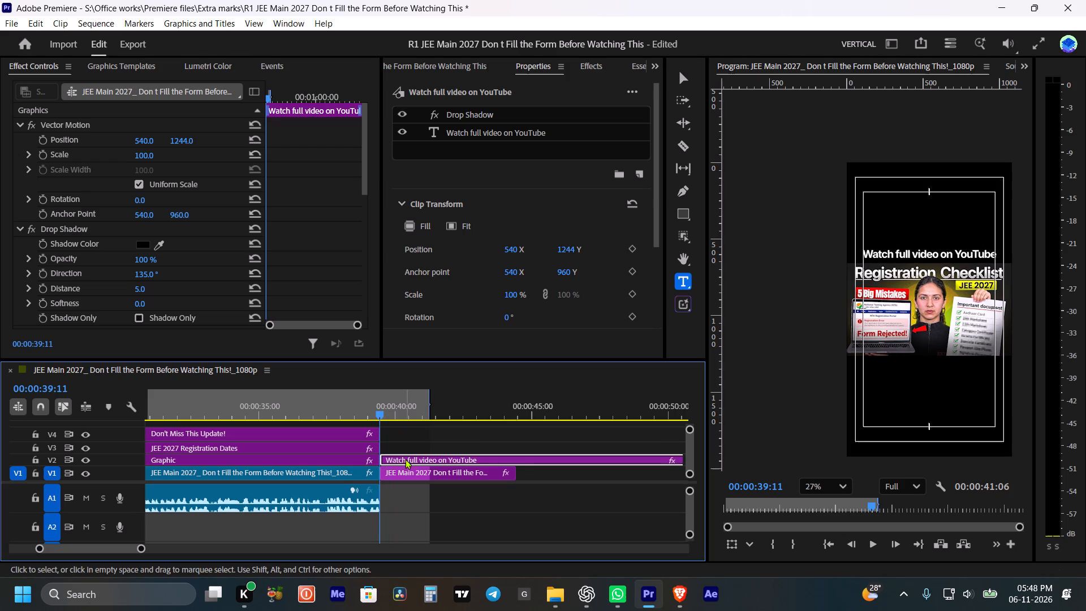
{"action": "left_click", "coordinate": [404, 446]}
{"action": "left_click", "coordinate": [454, 60]}
{"action": "left_click_drag", "start_coordinate": [585, 237], "coordinate": [586, 244]}
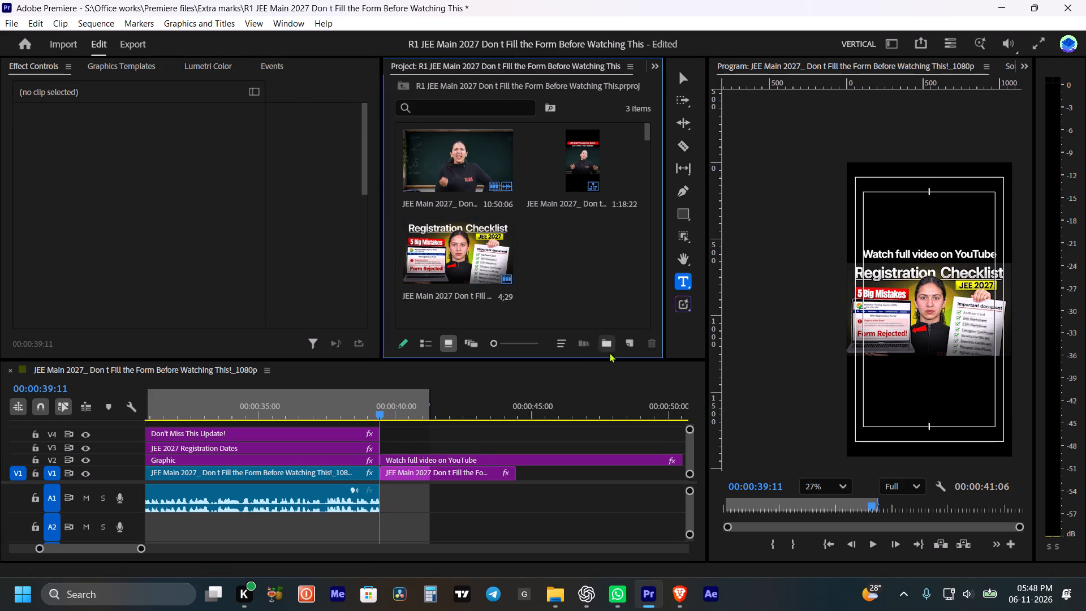
{"action": "left_click", "coordinate": [624, 346]}
{"action": "left_click_drag", "start_coordinate": [668, 408], "coordinate": [669, 420]}
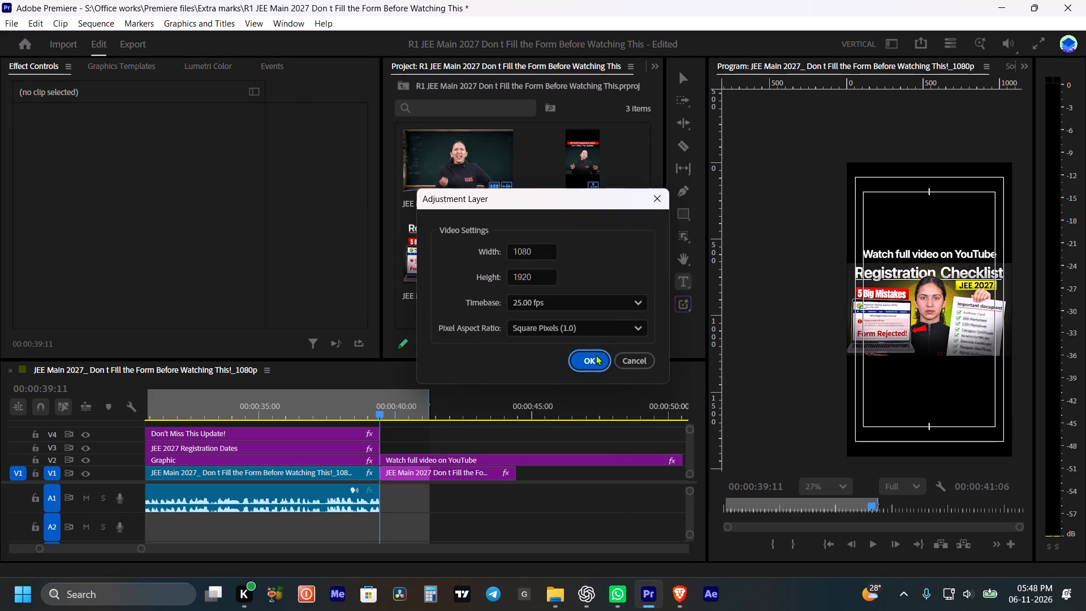
{"action": "left_click_drag", "start_coordinate": [596, 355], "coordinate": [591, 364]}
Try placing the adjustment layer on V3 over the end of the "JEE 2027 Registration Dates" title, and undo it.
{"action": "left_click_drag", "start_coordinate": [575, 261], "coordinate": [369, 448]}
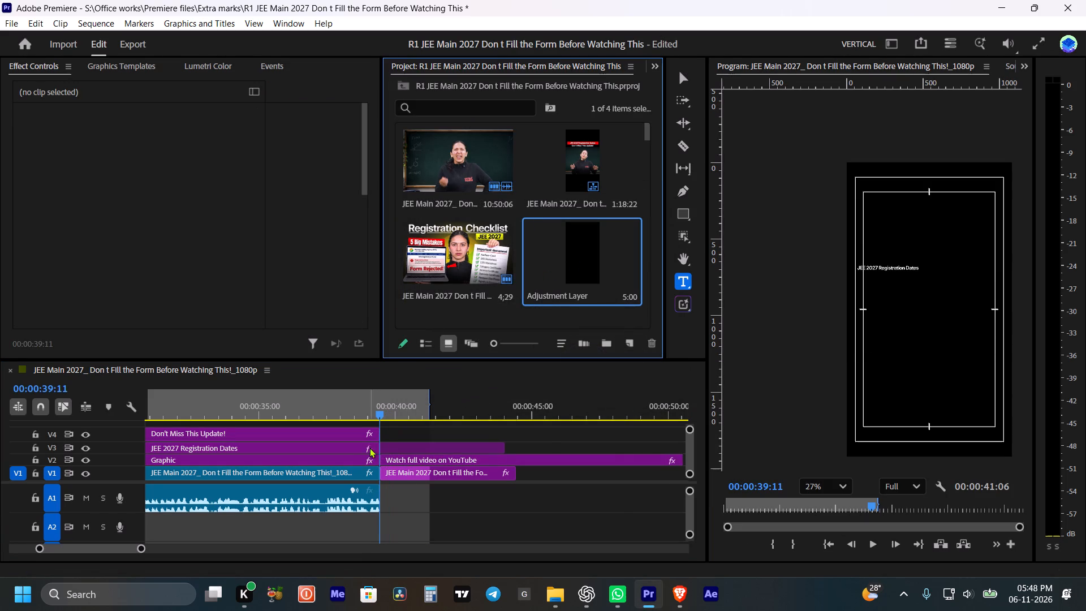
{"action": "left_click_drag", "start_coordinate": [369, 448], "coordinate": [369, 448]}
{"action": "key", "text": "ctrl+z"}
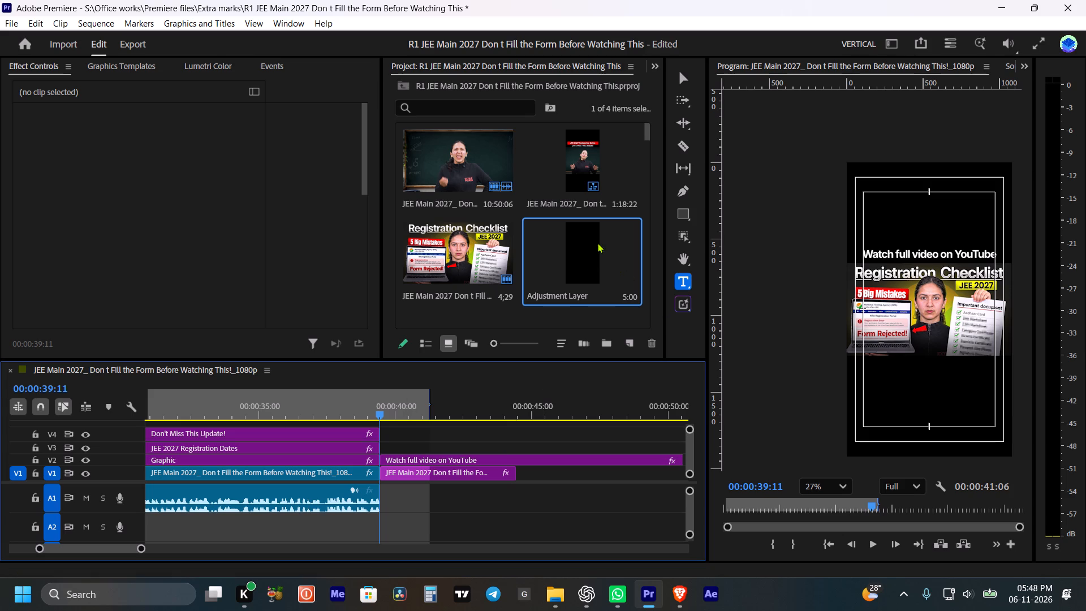
Place the adjustment layer on V3 from 00:00:39:11, trim its end to just past the out point, and save the project.
{"action": "left_click_drag", "start_coordinate": [591, 249], "coordinate": [389, 443]}
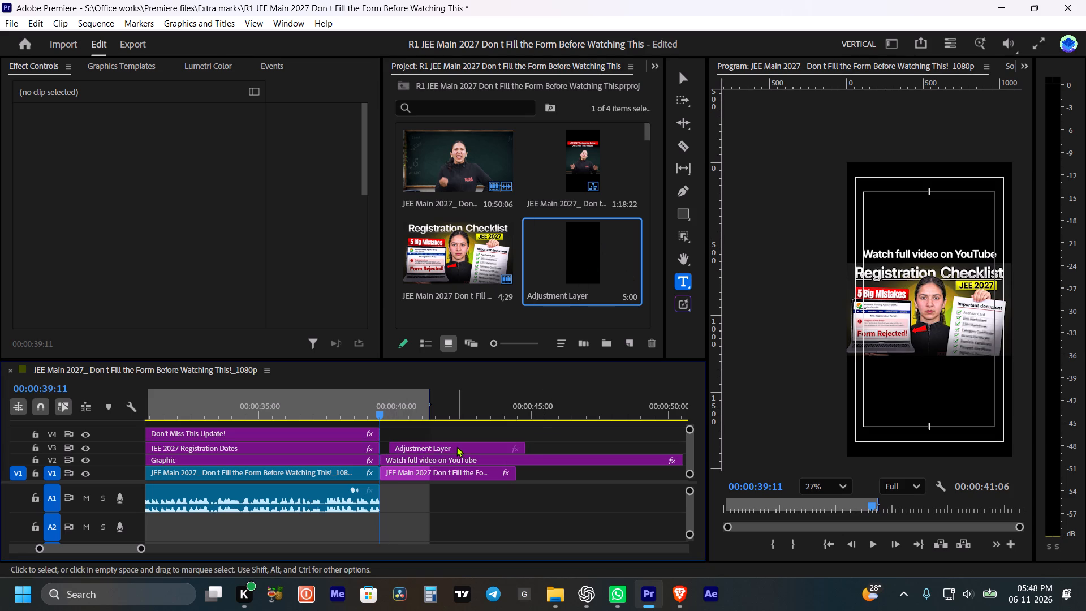
{"action": "left_click_drag", "start_coordinate": [456, 446], "coordinate": [450, 446]}
{"action": "left_click_drag", "start_coordinate": [511, 449], "coordinate": [450, 448]}
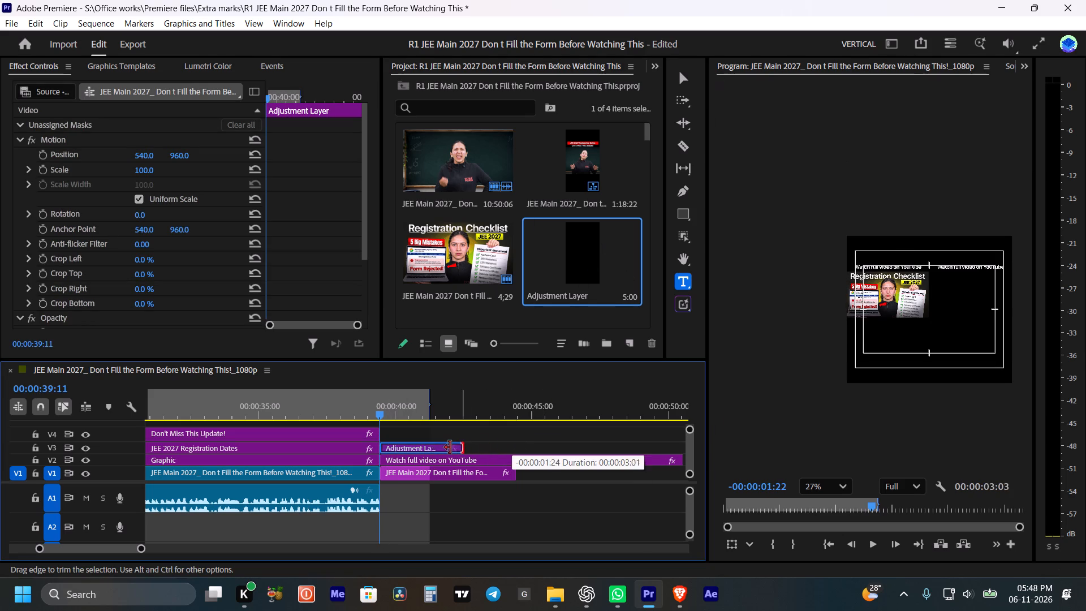
{"action": "left_click_drag", "start_coordinate": [450, 448], "coordinate": [438, 448]}
{"action": "key", "text": "ctrl+s"}
Find the Transform video effect and apply it to the adjustment layer on V3.
{"action": "left_click", "coordinate": [400, 445]}
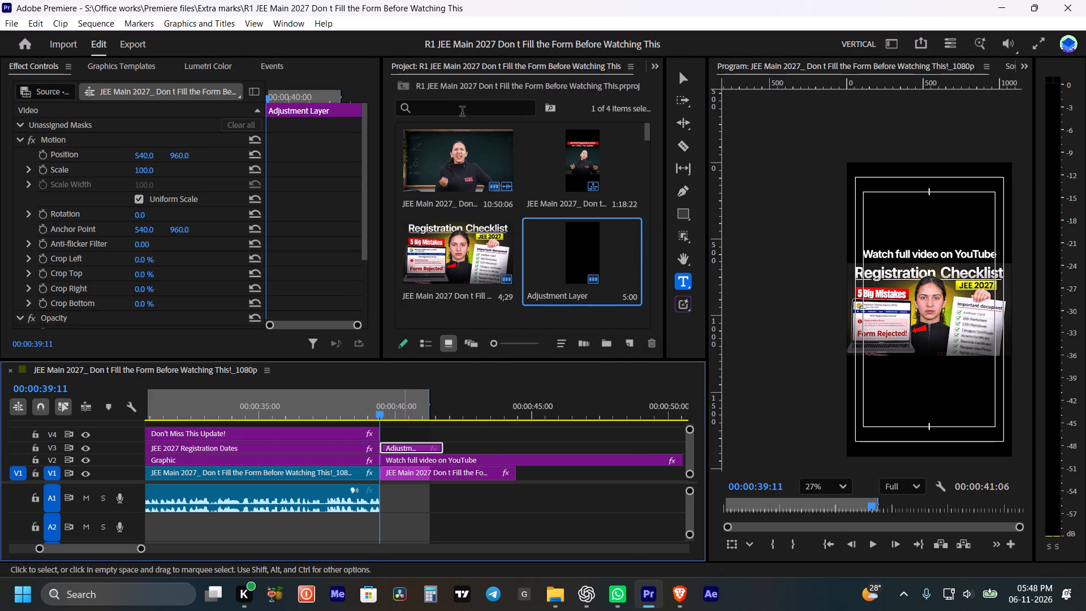
{"action": "left_click", "coordinate": [656, 72]}
{"action": "left_click", "coordinate": [671, 117]}
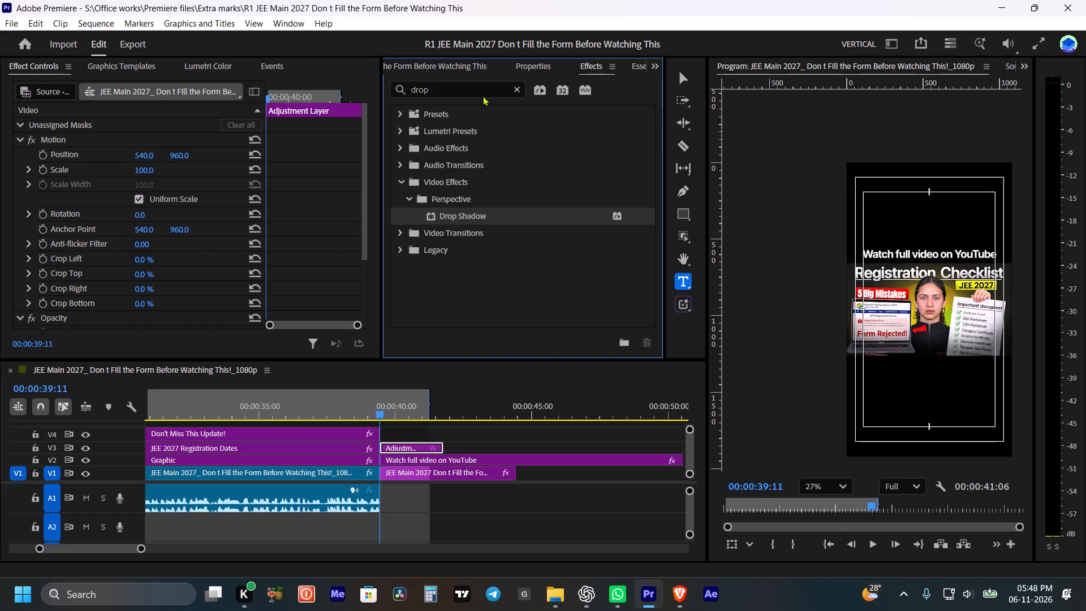
{"action": "left_click", "coordinate": [475, 89]}
{"action": "left_click_drag", "start_coordinate": [466, 94], "coordinate": [403, 101]}
{"action": "key", "text": "Insert"}
{"action": "key", "text": "BackSpace"}
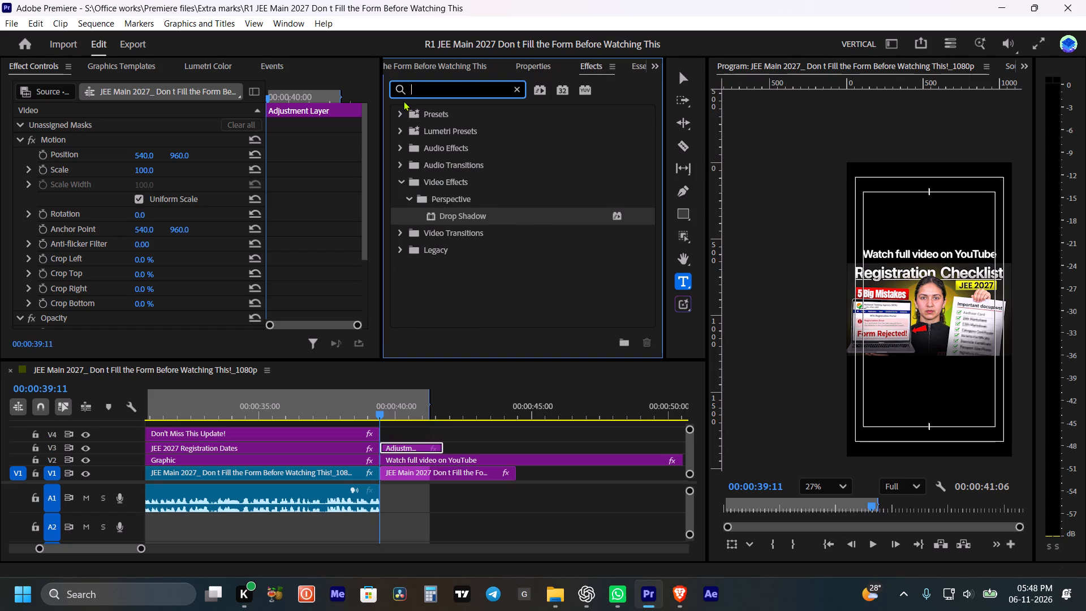
{"action": "type", "text": "trans"}
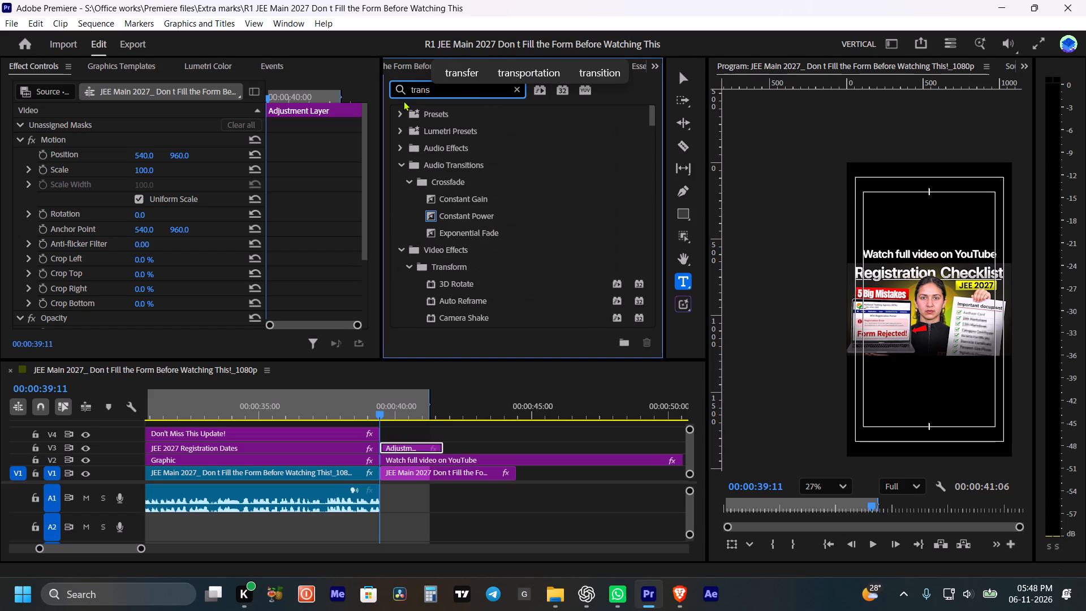
{"action": "scroll", "coordinate": [456, 243], "scroll_direction": "down", "scroll_amount": 9}
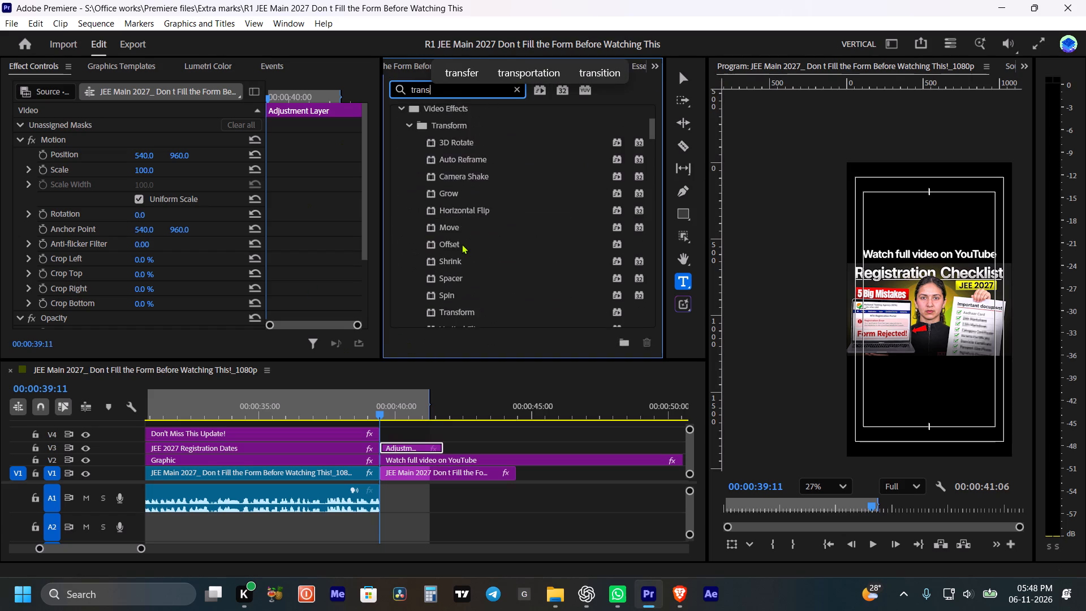
{"action": "scroll", "coordinate": [462, 244], "scroll_direction": "down", "scroll_amount": 2}
{"action": "scroll", "coordinate": [462, 246], "scroll_direction": "up", "scroll_amount": 6}
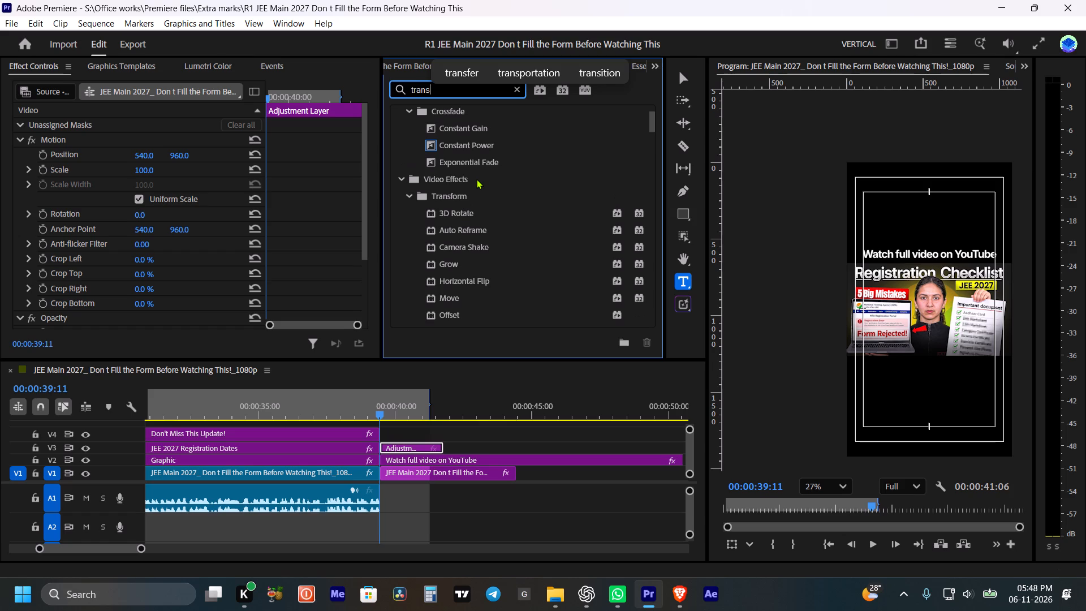
{"action": "type", "text": "for"}
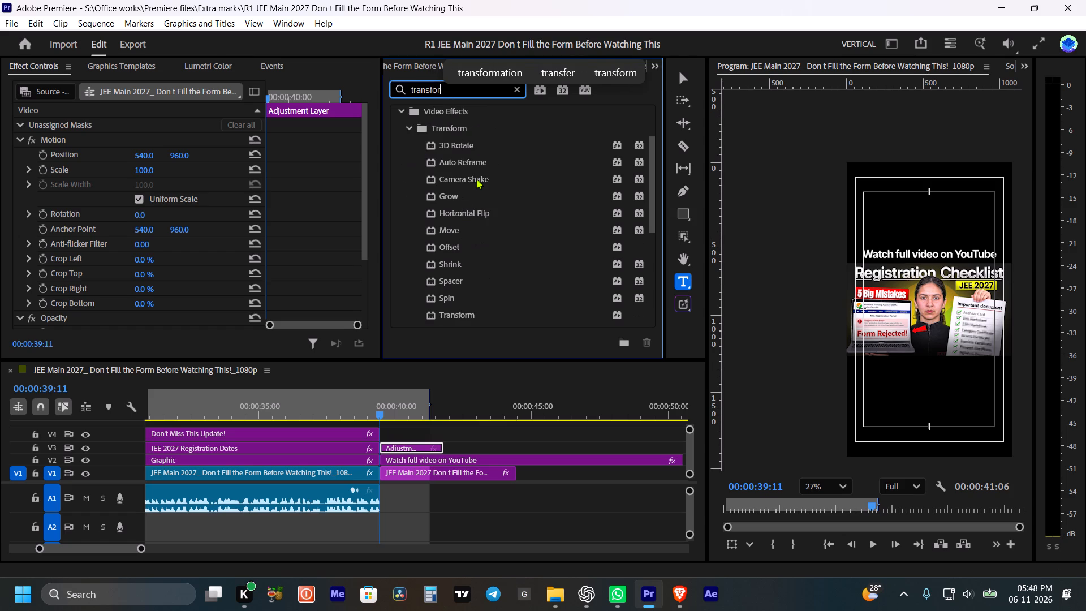
{"action": "scroll", "coordinate": [473, 167], "scroll_direction": "down", "scroll_amount": 2}
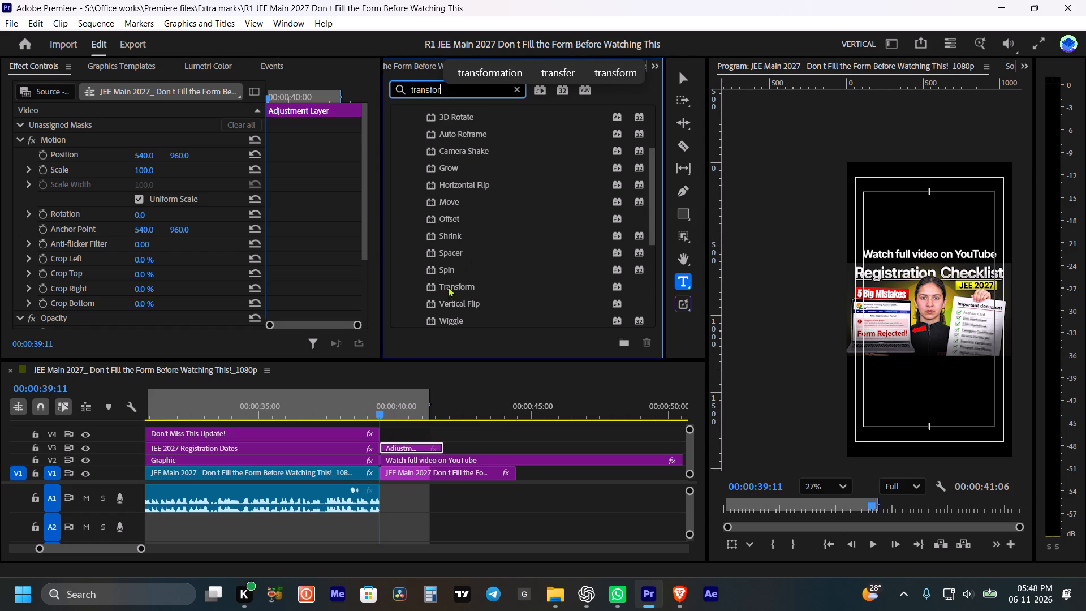
{"action": "left_click_drag", "start_coordinate": [448, 287], "coordinate": [389, 447]}
{"action": "left_click", "coordinate": [391, 447]}
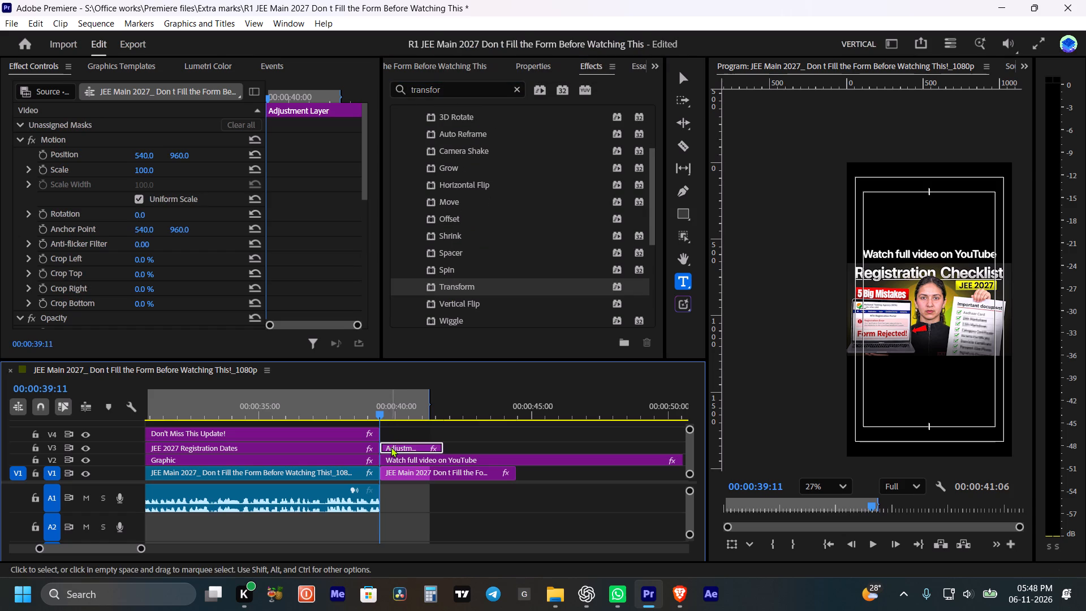
Keyframe the adjustment layer's Motion Scale from 108 at 00:00:39:11 to 100 at about 00:00:40:00.
{"action": "left_click", "coordinate": [38, 166]}
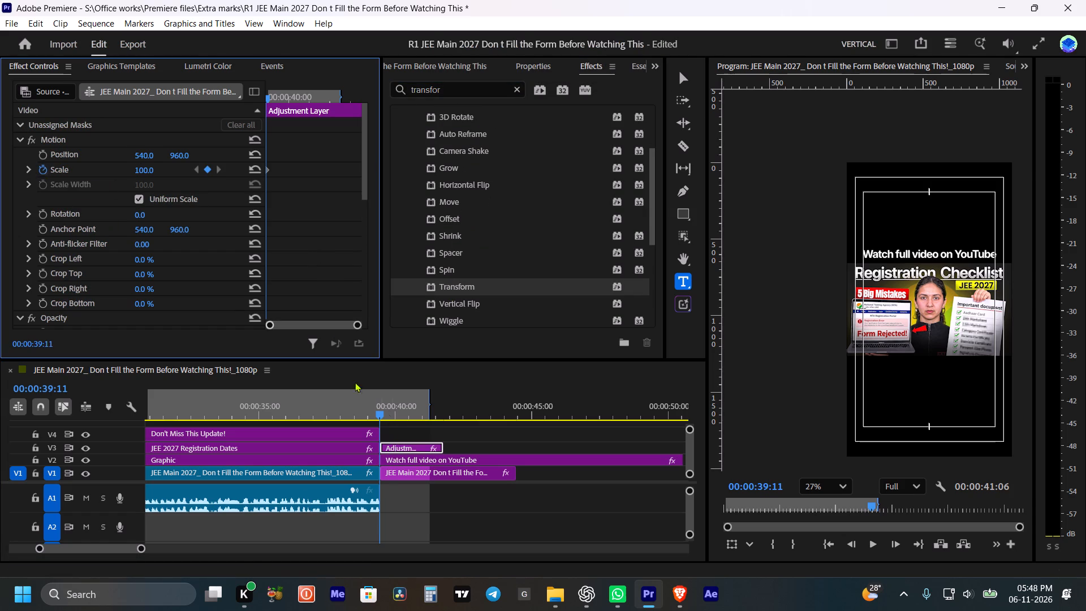
{"action": "left_click_drag", "start_coordinate": [268, 167], "coordinate": [288, 175]}
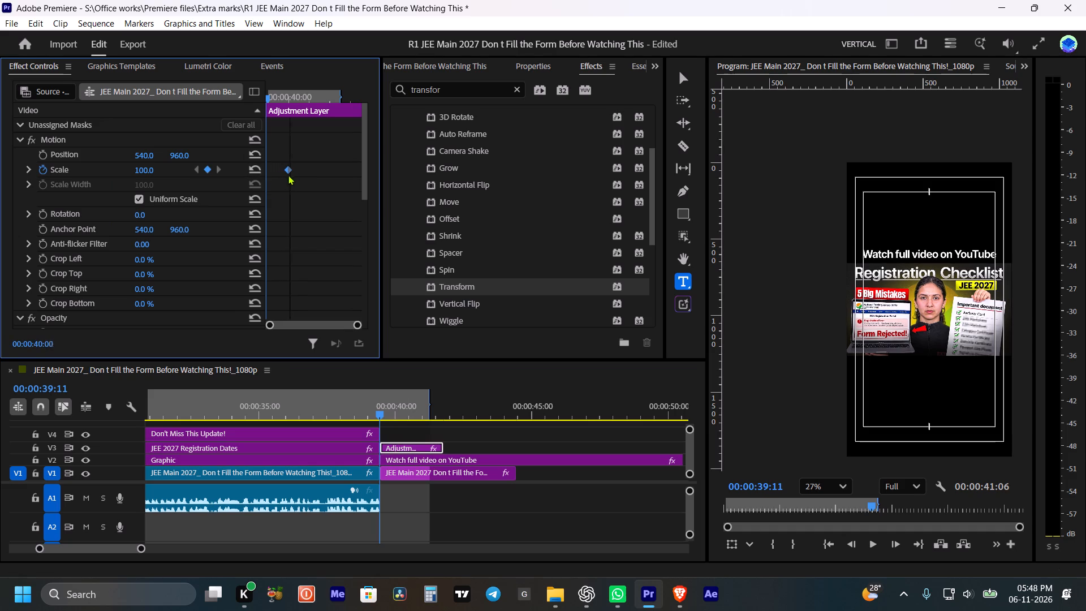
{"action": "left_click_drag", "start_coordinate": [288, 175], "coordinate": [289, 175]}
{"action": "left_click_drag", "start_coordinate": [148, 171], "coordinate": [161, 171]}
{"action": "left_click_drag", "start_coordinate": [159, 166], "coordinate": [153, 164]}
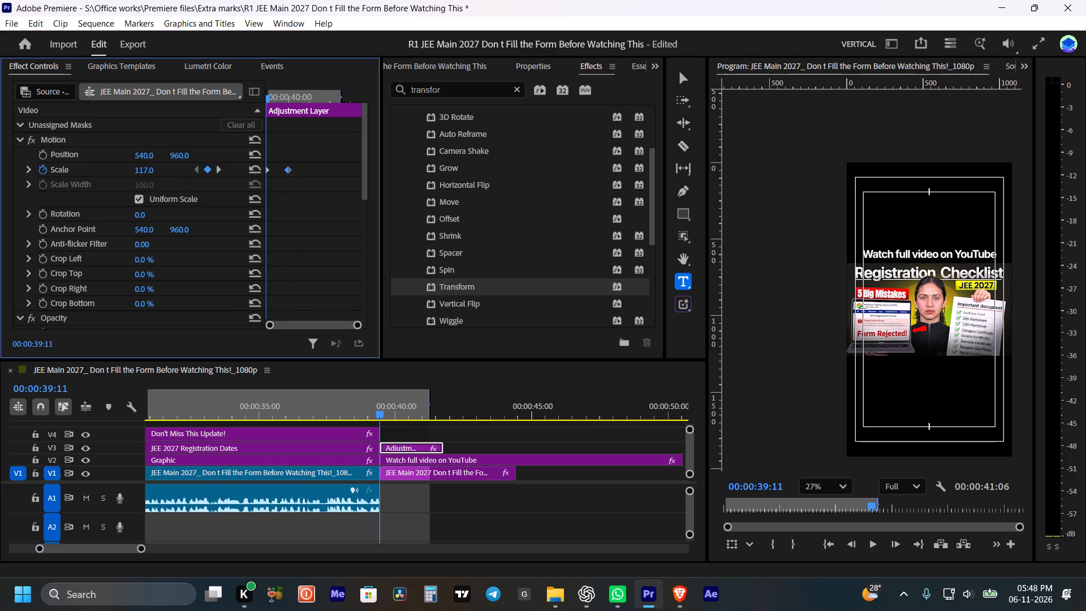
{"action": "left_click_drag", "start_coordinate": [153, 164], "coordinate": [149, 166]}
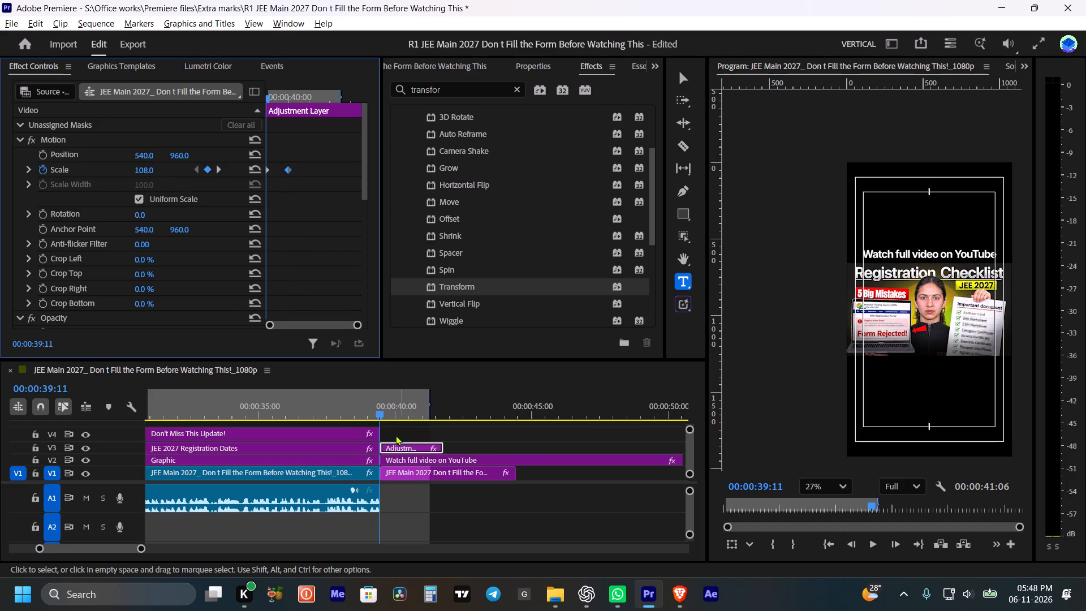
Play back the start of the end card around 00:00:39:11 to check the adjustment layer's scale animation.
{"action": "scroll", "coordinate": [395, 435], "scroll_direction": "up", "scroll_amount": 20, "text": "alt"}
{"action": "scroll", "coordinate": [395, 435], "scroll_direction": "up", "scroll_amount": 9, "text": "alt"}
{"action": "scroll", "coordinate": [398, 443], "scroll_direction": "down", "scroll_amount": 9, "text": "alt"}
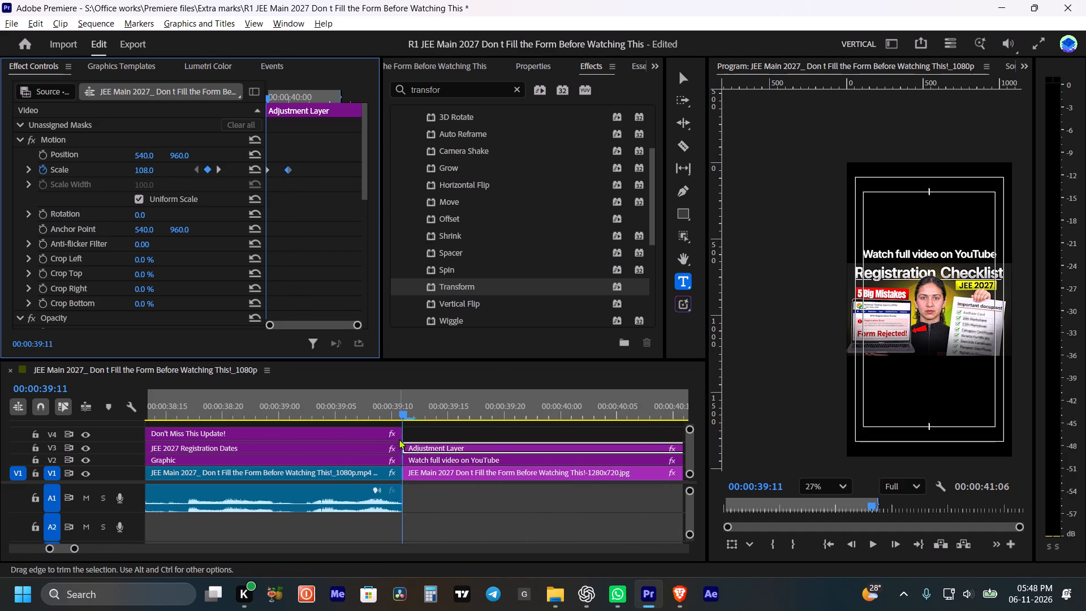
{"action": "scroll", "coordinate": [399, 439], "scroll_direction": "down", "scroll_amount": 3, "text": "alt"}
{"action": "left_click_drag", "start_coordinate": [394, 412], "coordinate": [385, 414]}
{"action": "key", "text": "space"}
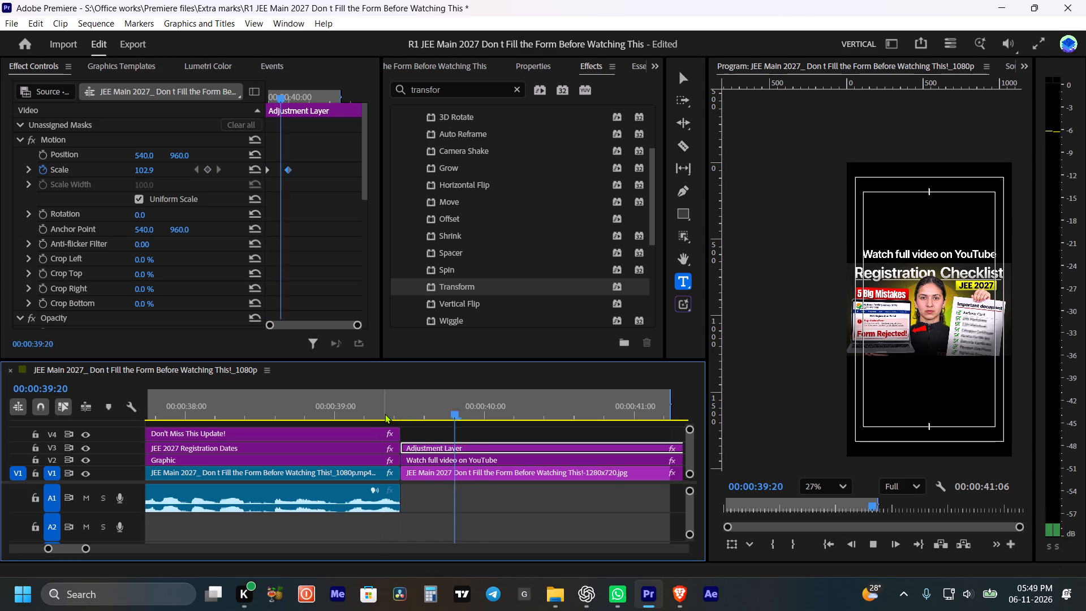
{"action": "key", "text": "space"}
{"action": "scroll", "coordinate": [451, 430], "scroll_direction": "down", "scroll_amount": 4, "text": "alt"}
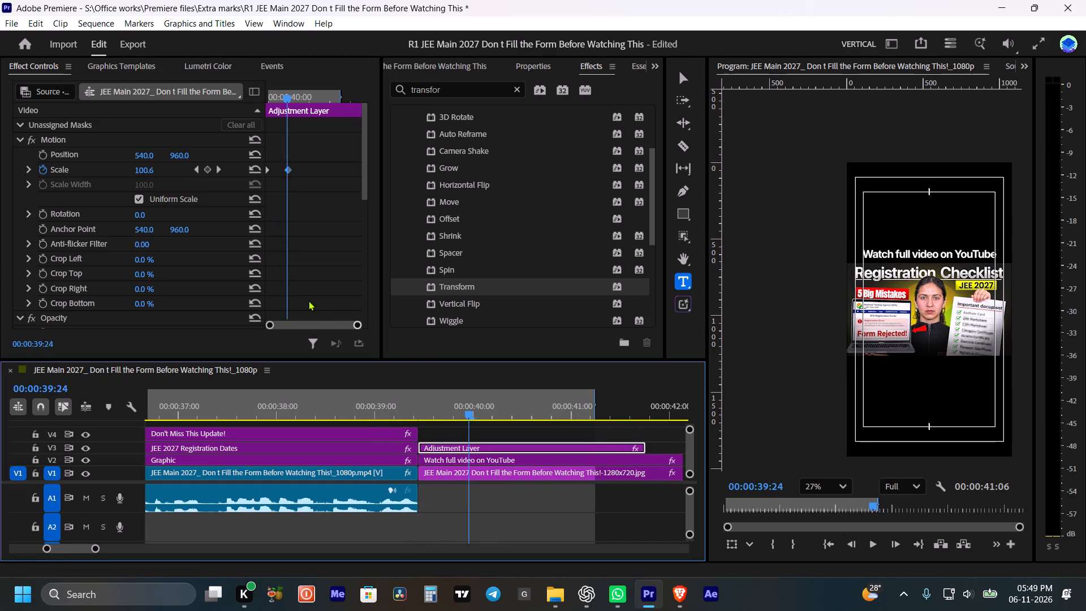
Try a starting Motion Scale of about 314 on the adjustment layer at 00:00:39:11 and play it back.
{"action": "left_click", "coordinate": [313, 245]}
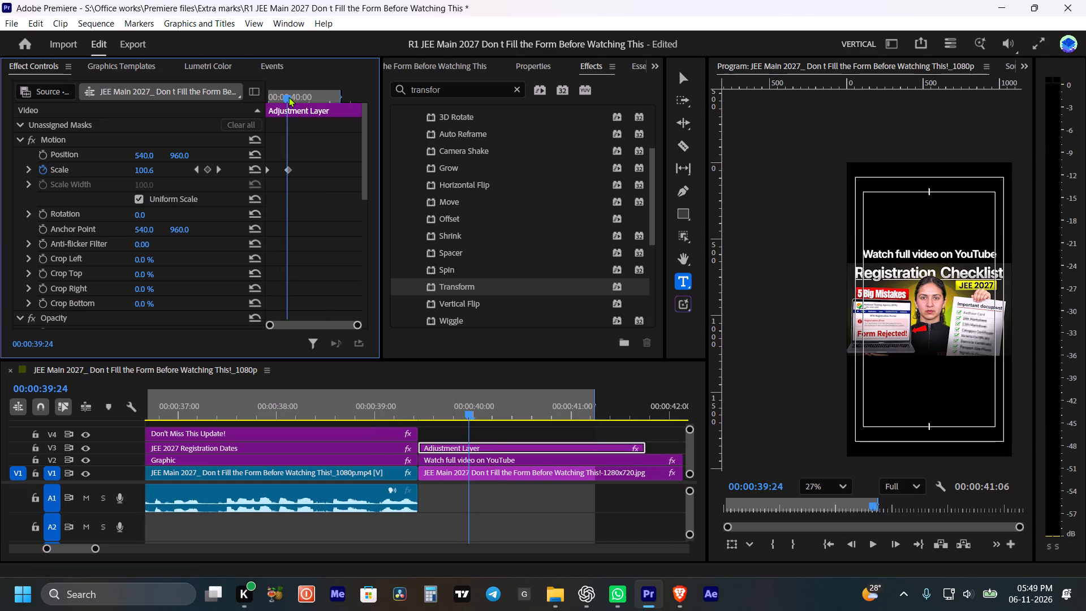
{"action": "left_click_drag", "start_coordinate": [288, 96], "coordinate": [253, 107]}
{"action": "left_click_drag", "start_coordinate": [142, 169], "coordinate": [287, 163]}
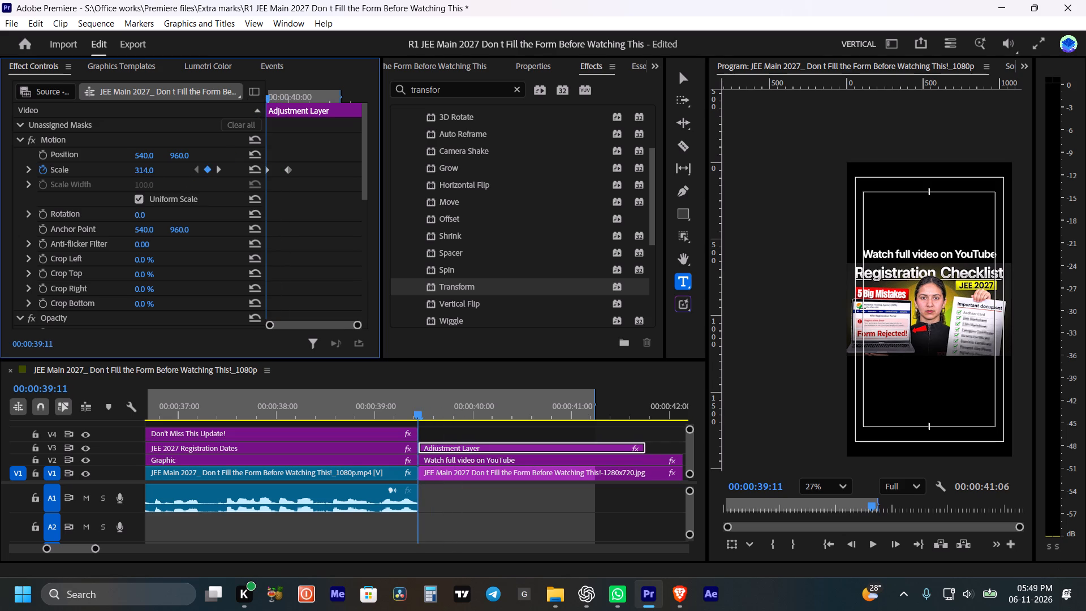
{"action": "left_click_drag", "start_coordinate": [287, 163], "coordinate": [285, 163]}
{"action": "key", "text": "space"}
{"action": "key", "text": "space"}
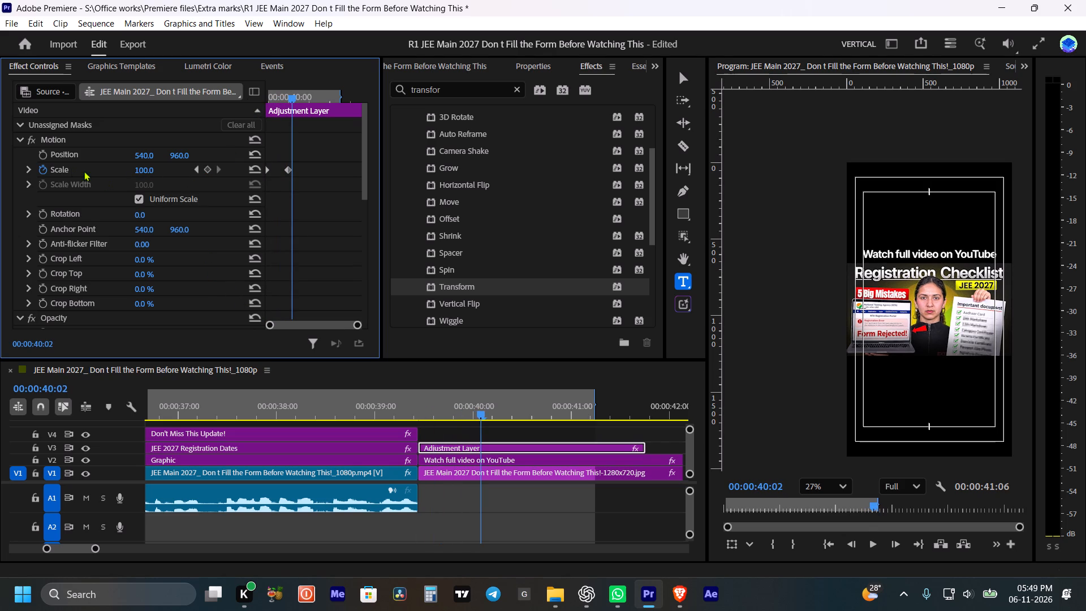
Turn off Motion Scale keyframing on the adjustment layer, deleting its existing keyframes.
{"action": "left_click", "coordinate": [42, 171]}
{"action": "key", "text": "space"}
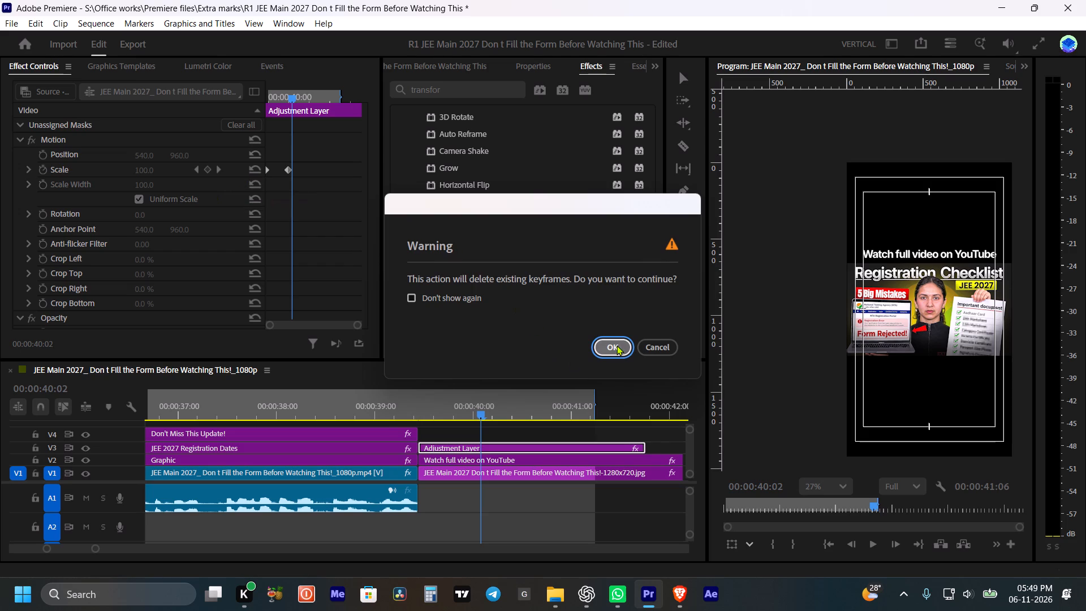
Keyframe the Transform effect's Scale from 121 at 00:00:39:11 to 100 at about 00:00:40:06 and preview it.
{"action": "left_click_drag", "start_coordinate": [430, 406], "coordinate": [420, 407], "text": "shift"}
{"action": "scroll", "coordinate": [286, 212], "scroll_direction": "down", "scroll_amount": 11}
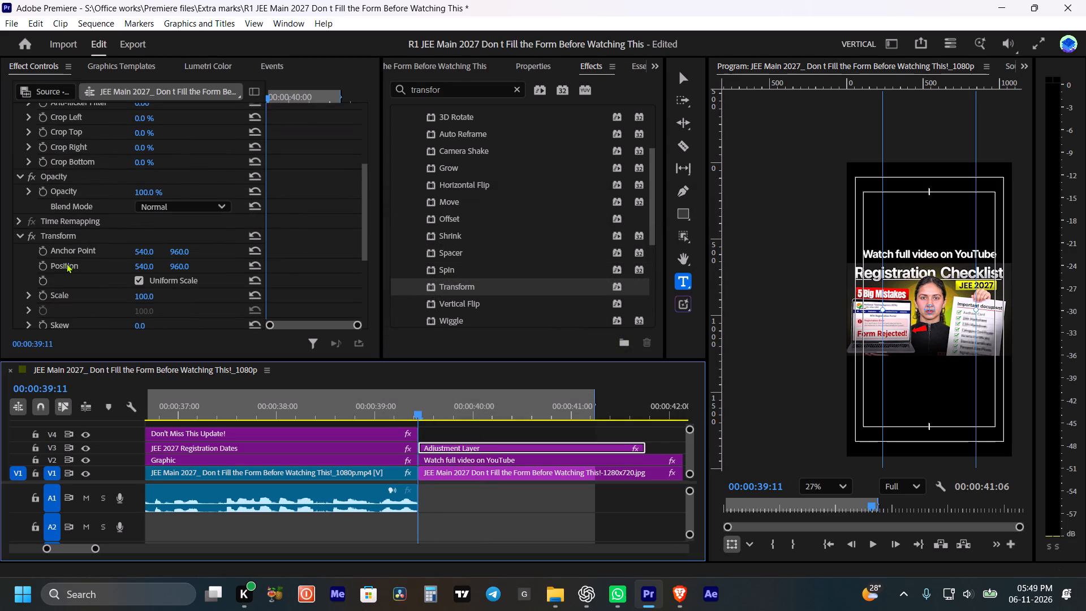
{"action": "left_click", "coordinate": [44, 282]}
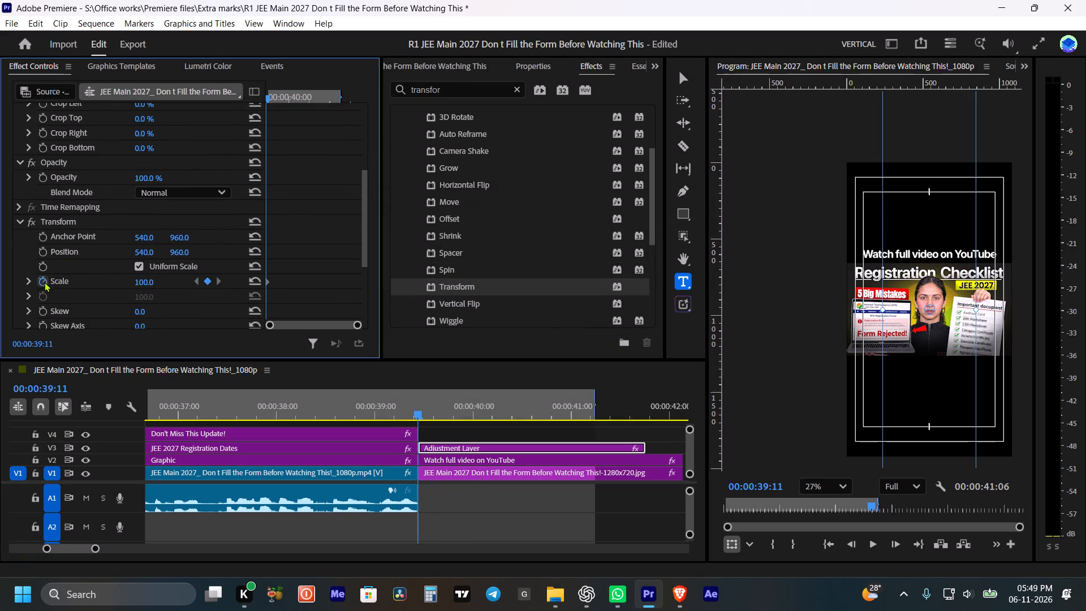
{"action": "left_click_drag", "start_coordinate": [269, 281], "coordinate": [298, 291]}
{"action": "left_click_drag", "start_coordinate": [150, 284], "coordinate": [165, 284]}
{"action": "key", "text": "space"}
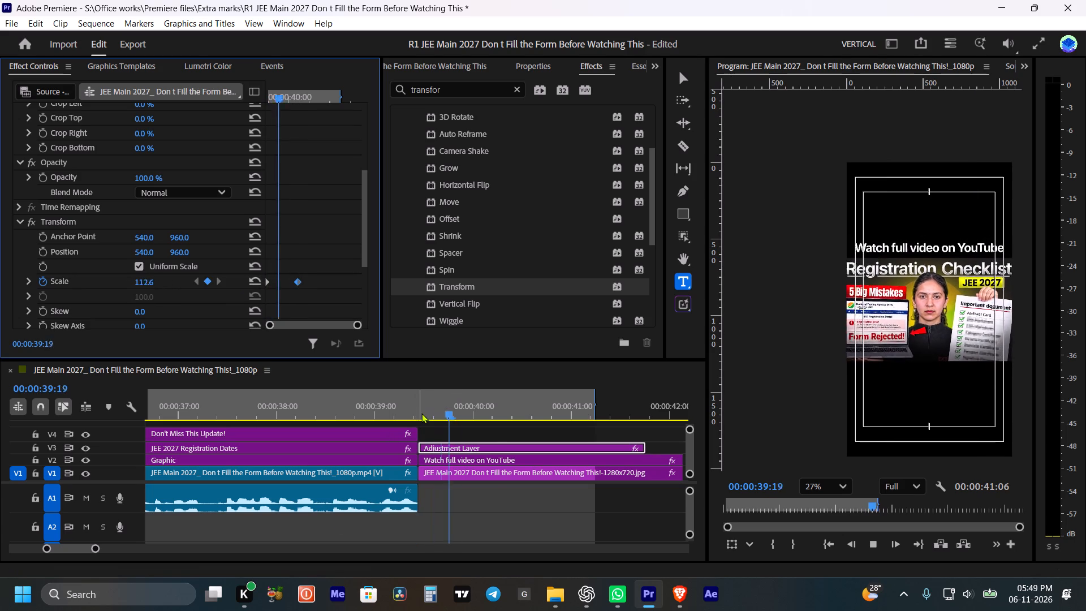
{"action": "key", "text": "space"}
Apply Ease Out and Ease In to both Transform Scale keyframes and play back the end card's start.
{"action": "left_click_drag", "start_coordinate": [325, 272], "coordinate": [244, 302]}
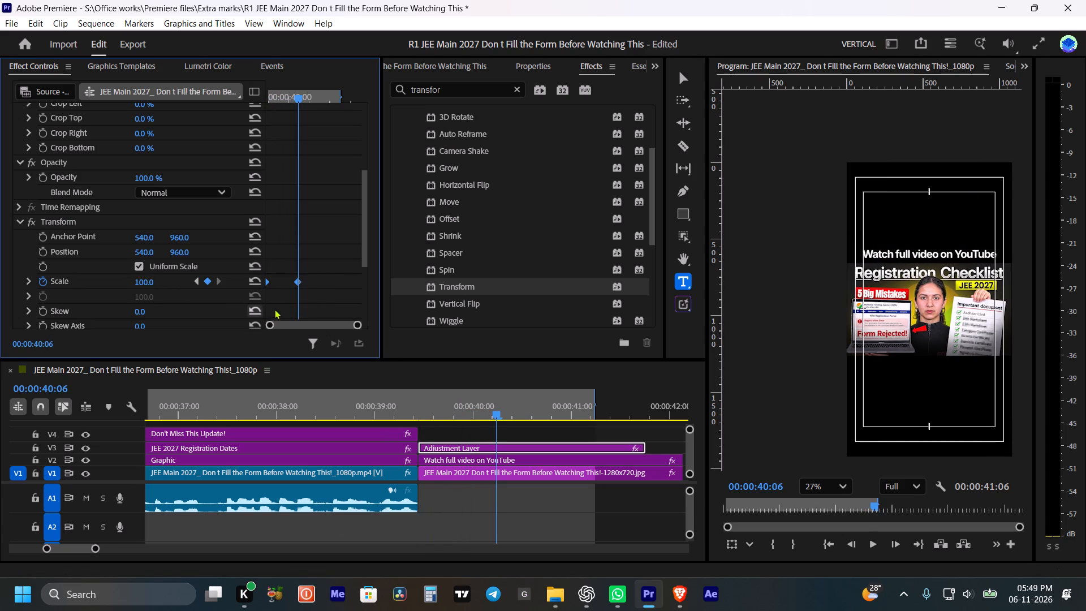
{"action": "right_click", "coordinate": [296, 281]}
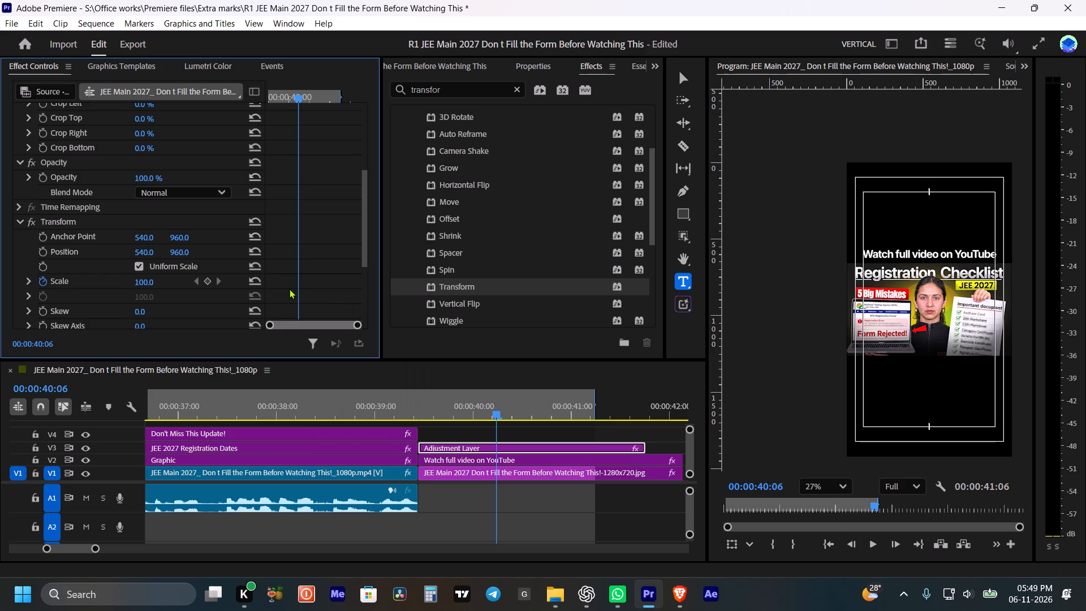
{"action": "key", "text": "ctrl+z"}
{"action": "right_click", "coordinate": [295, 279]}
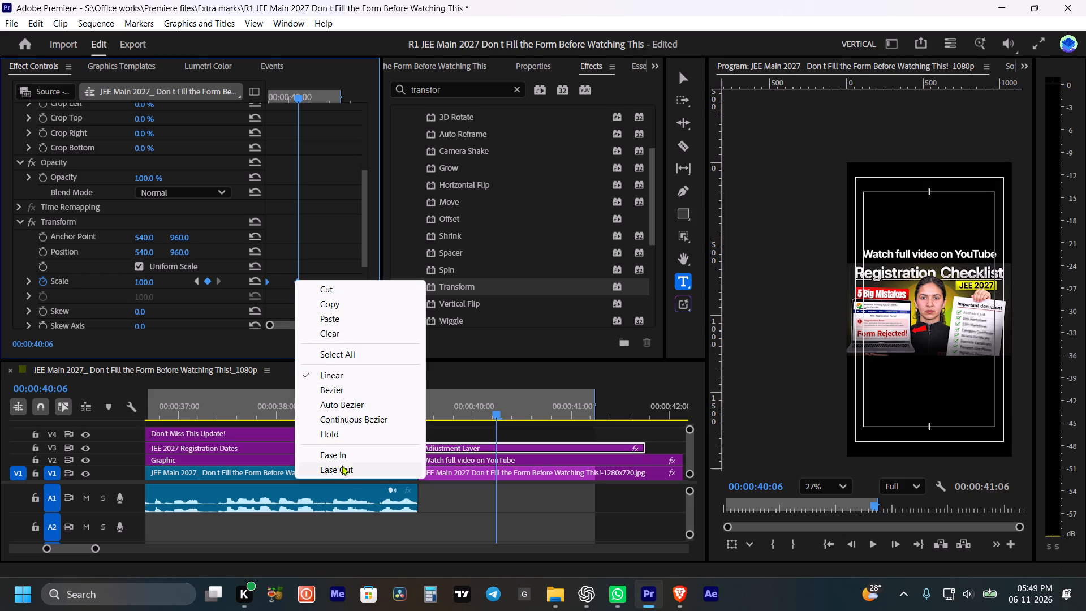
{"action": "left_click", "coordinate": [344, 475]}
{"action": "right_click", "coordinate": [298, 281]}
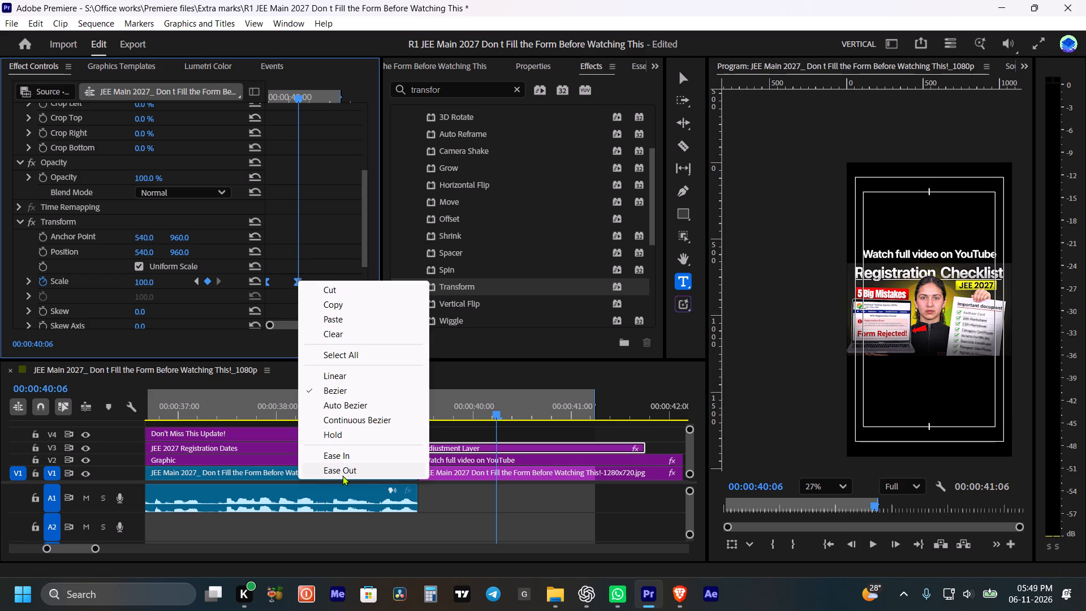
{"action": "left_click", "coordinate": [343, 462]}
{"action": "left_click_drag", "start_coordinate": [437, 405], "coordinate": [377, 416]}
{"action": "key", "text": "space"}
{"action": "key", "text": "space"}
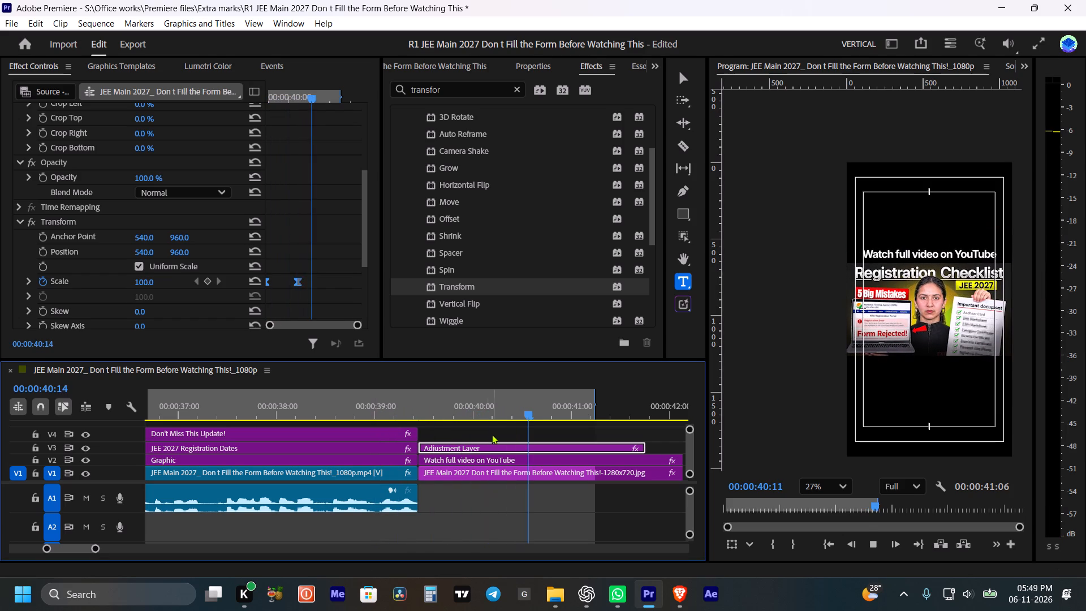
Move the end Transform Scale keyframe to 00:00:40:00 and play back the faster zoom.
{"action": "left_click", "coordinate": [305, 287]}
{"action": "left_click_drag", "start_coordinate": [299, 279], "coordinate": [288, 281]}
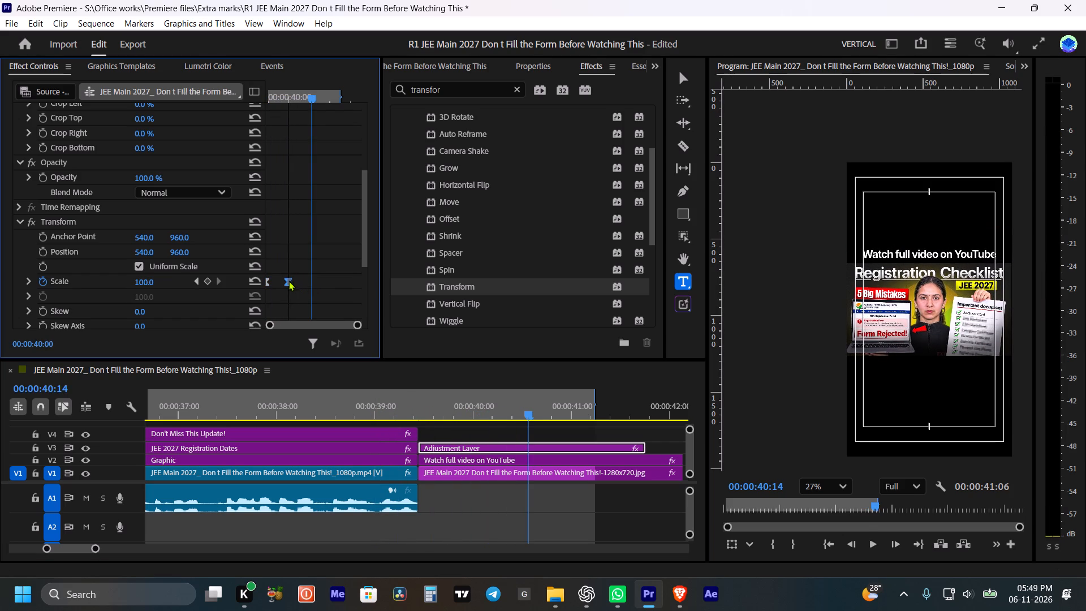
{"action": "left_click", "coordinate": [401, 407]}
{"action": "key", "text": "space"}
{"action": "key", "text": "space"}
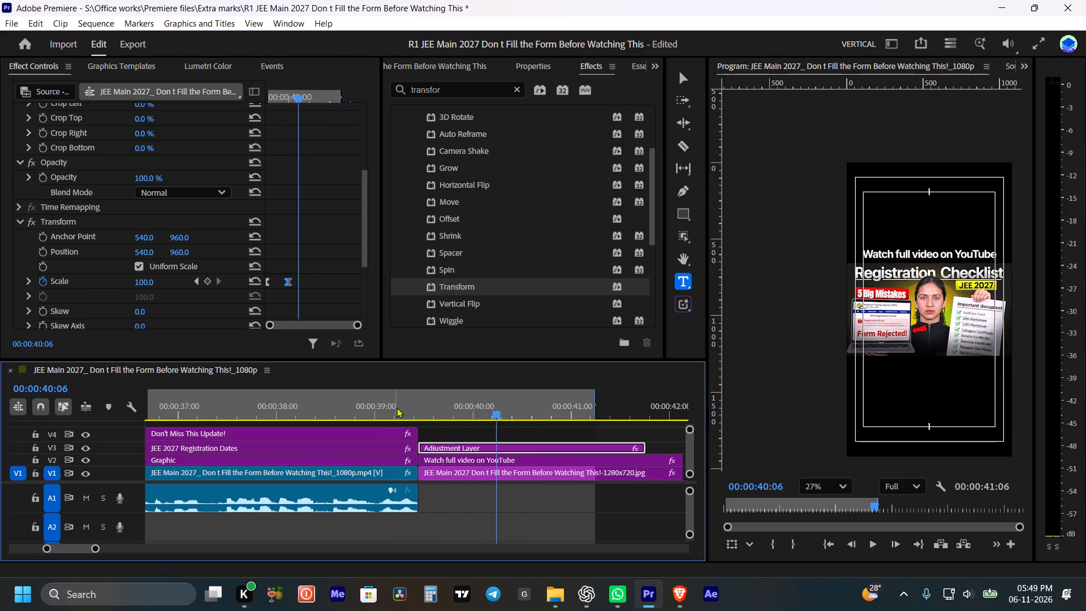
{"action": "key", "text": "space"}
{"action": "key", "text": "space"}
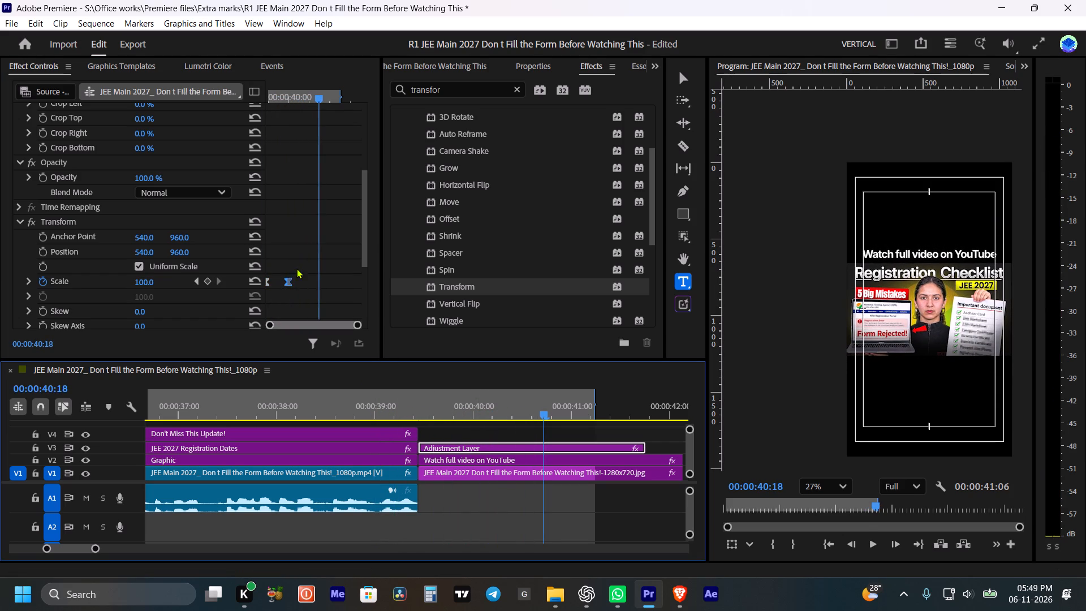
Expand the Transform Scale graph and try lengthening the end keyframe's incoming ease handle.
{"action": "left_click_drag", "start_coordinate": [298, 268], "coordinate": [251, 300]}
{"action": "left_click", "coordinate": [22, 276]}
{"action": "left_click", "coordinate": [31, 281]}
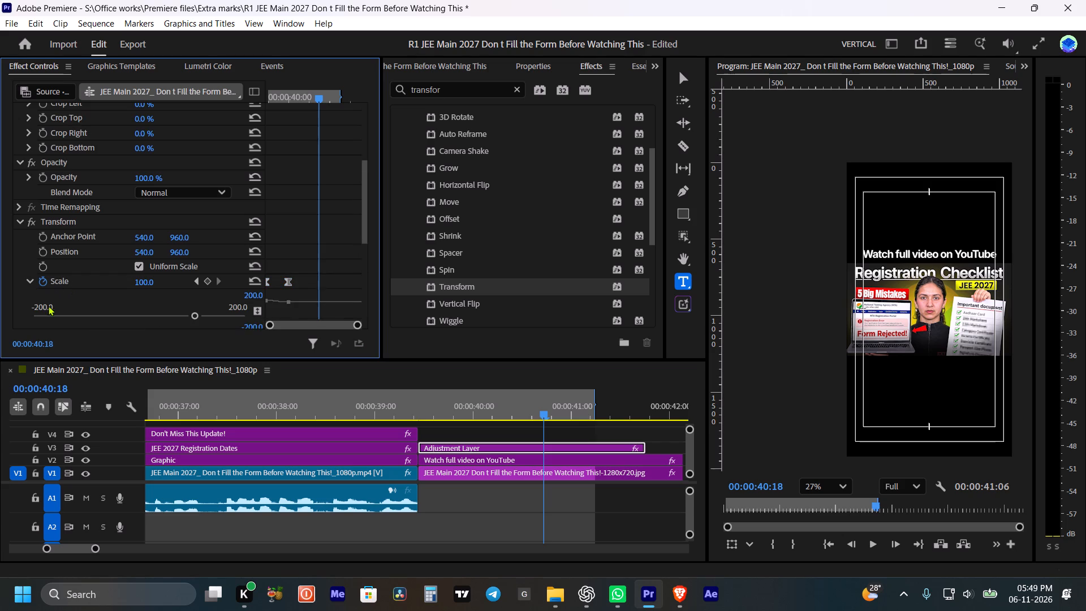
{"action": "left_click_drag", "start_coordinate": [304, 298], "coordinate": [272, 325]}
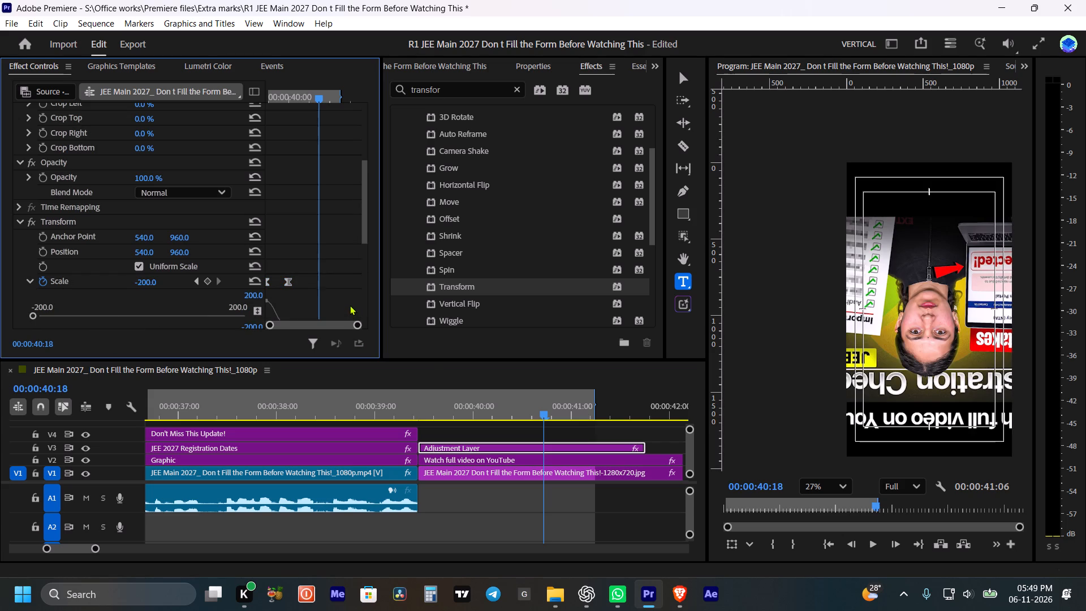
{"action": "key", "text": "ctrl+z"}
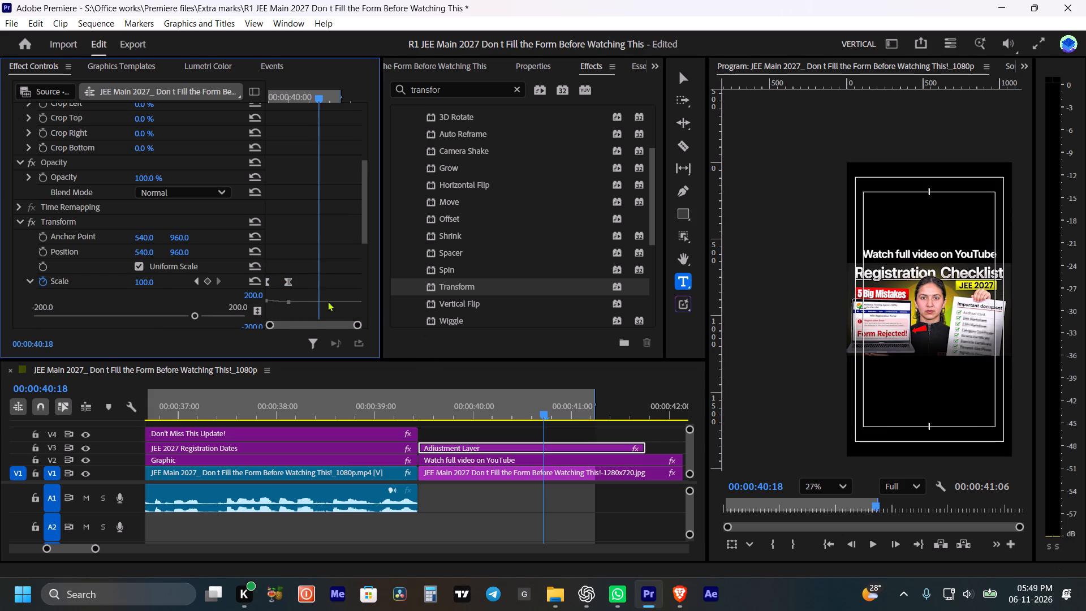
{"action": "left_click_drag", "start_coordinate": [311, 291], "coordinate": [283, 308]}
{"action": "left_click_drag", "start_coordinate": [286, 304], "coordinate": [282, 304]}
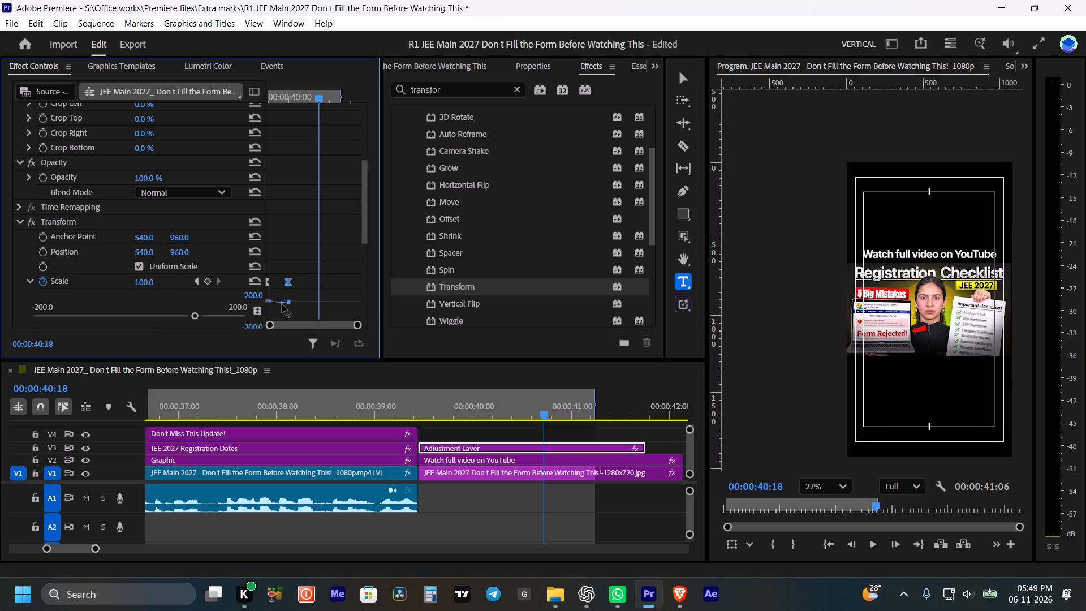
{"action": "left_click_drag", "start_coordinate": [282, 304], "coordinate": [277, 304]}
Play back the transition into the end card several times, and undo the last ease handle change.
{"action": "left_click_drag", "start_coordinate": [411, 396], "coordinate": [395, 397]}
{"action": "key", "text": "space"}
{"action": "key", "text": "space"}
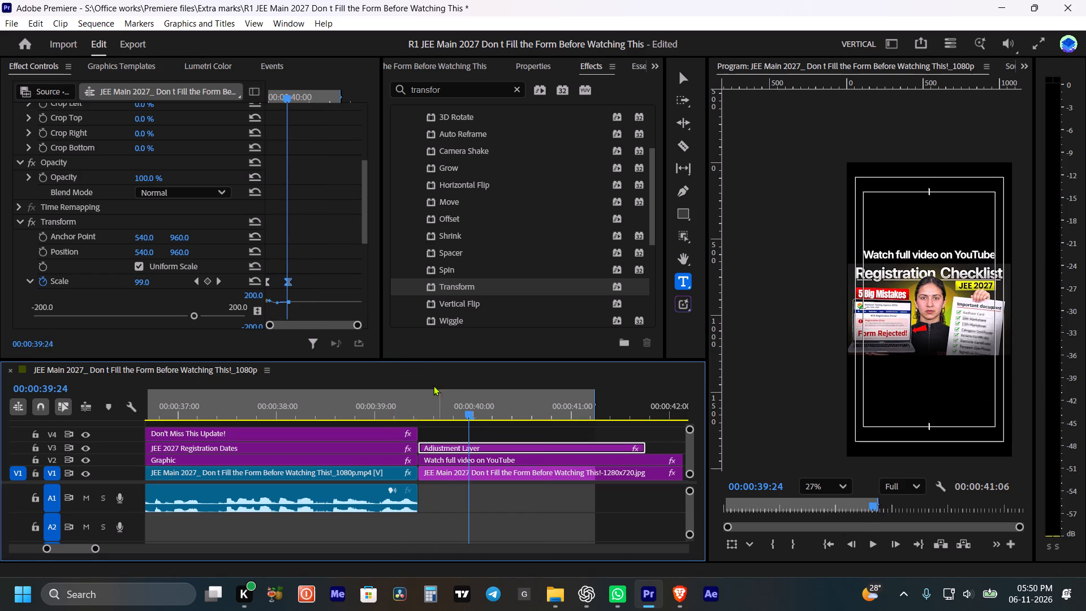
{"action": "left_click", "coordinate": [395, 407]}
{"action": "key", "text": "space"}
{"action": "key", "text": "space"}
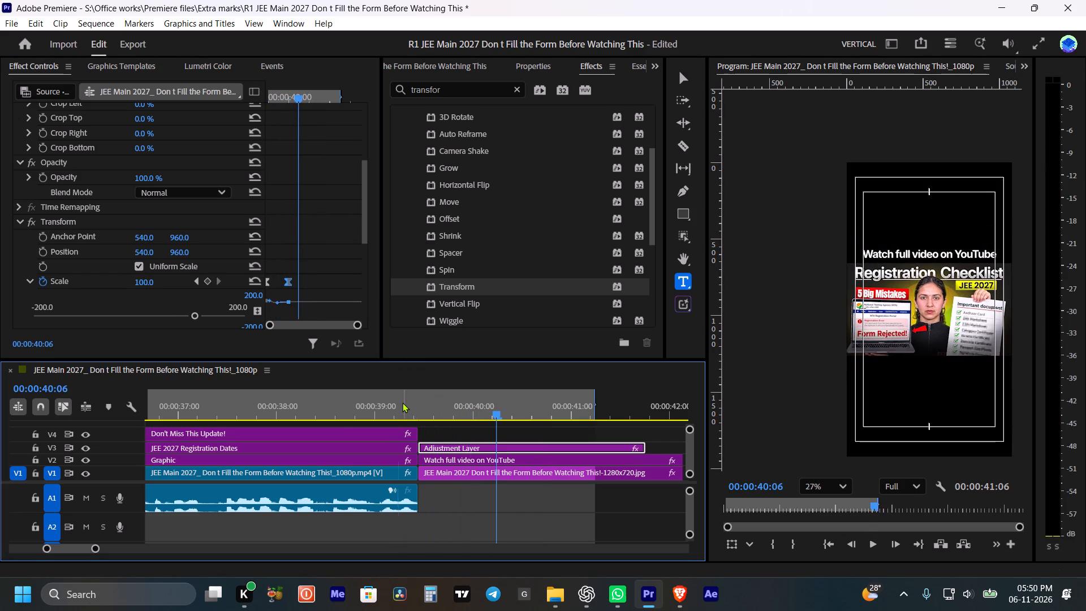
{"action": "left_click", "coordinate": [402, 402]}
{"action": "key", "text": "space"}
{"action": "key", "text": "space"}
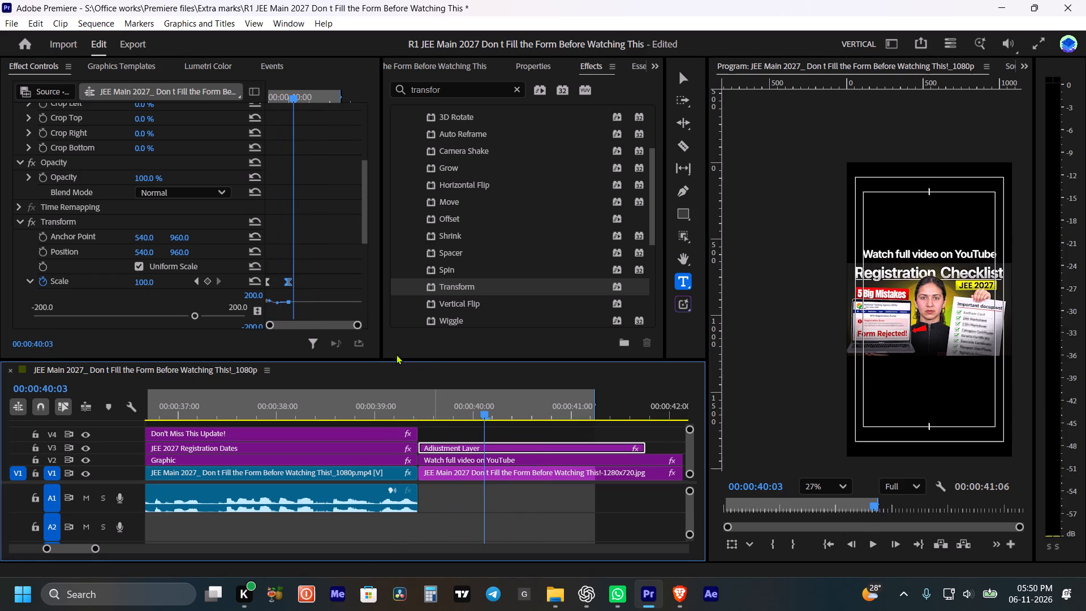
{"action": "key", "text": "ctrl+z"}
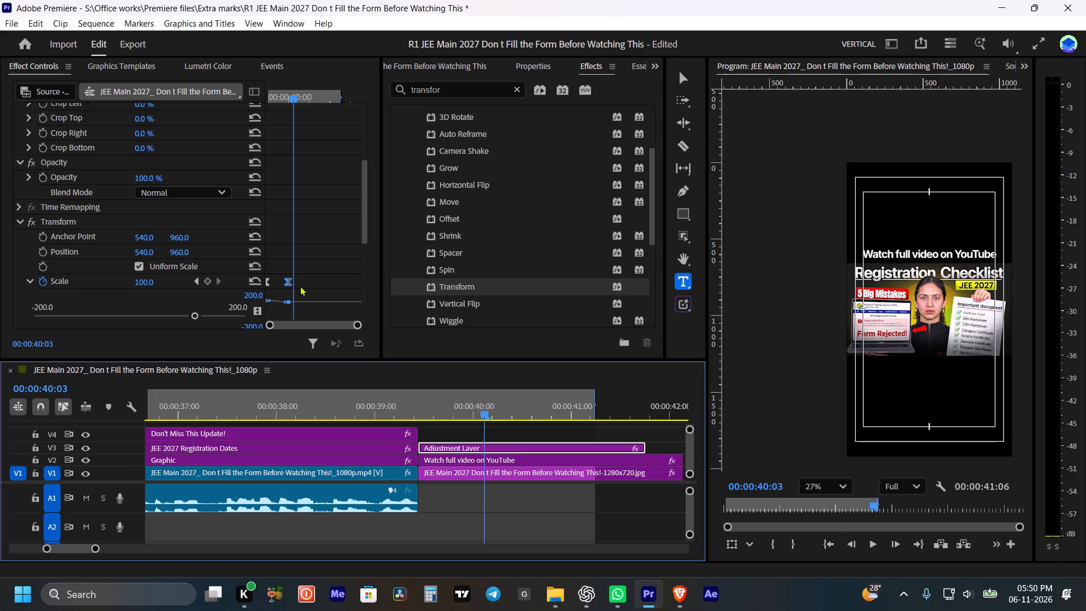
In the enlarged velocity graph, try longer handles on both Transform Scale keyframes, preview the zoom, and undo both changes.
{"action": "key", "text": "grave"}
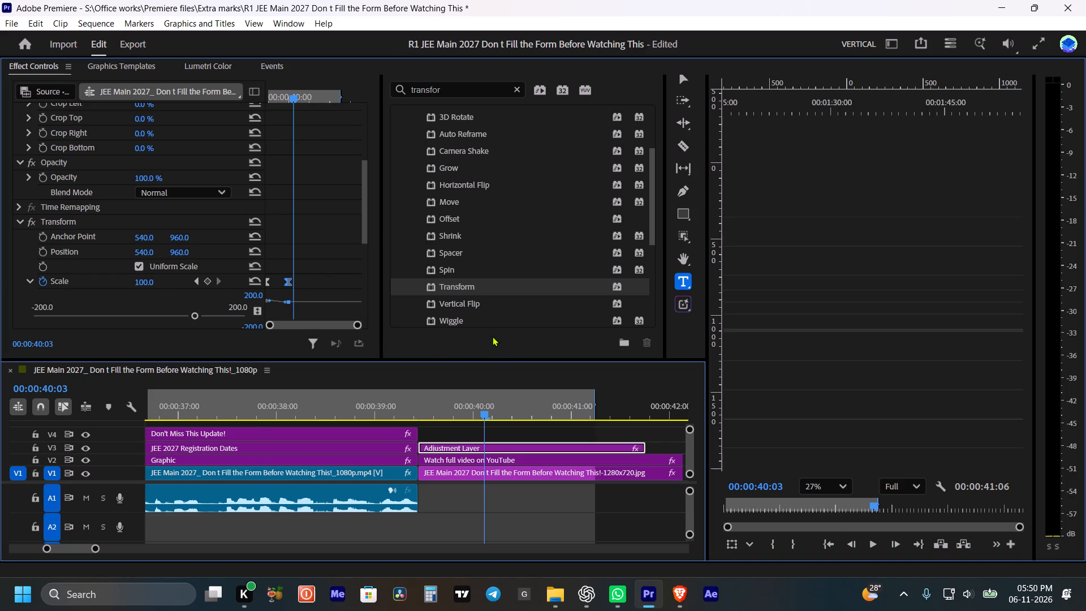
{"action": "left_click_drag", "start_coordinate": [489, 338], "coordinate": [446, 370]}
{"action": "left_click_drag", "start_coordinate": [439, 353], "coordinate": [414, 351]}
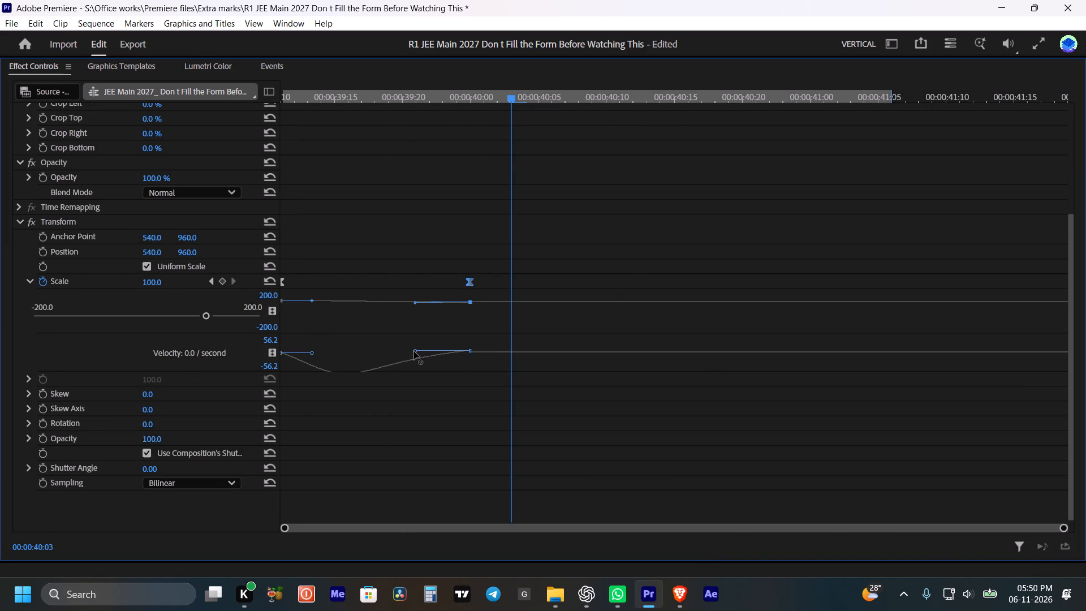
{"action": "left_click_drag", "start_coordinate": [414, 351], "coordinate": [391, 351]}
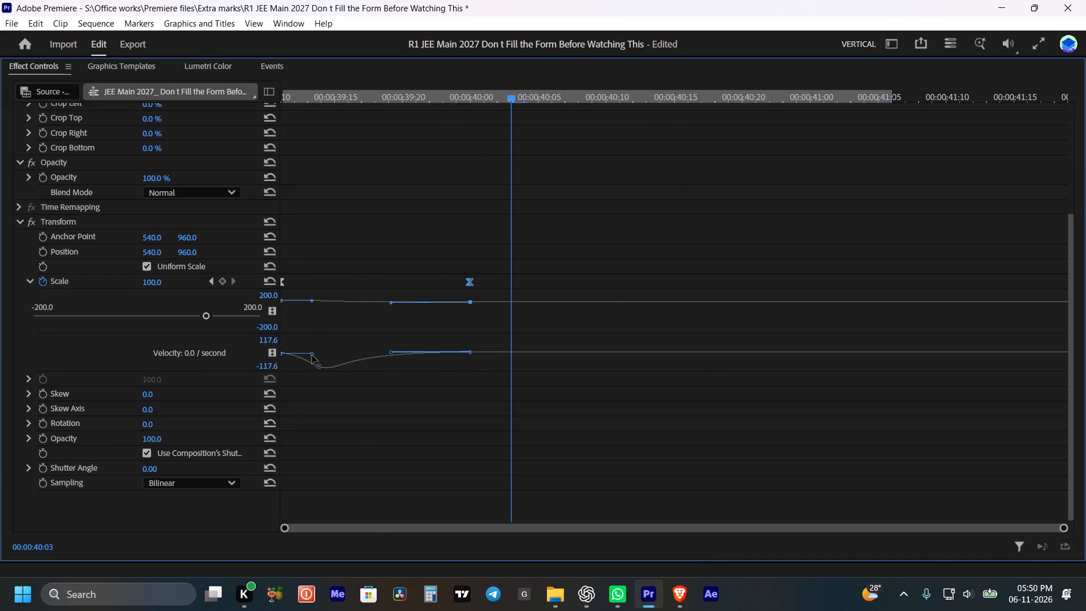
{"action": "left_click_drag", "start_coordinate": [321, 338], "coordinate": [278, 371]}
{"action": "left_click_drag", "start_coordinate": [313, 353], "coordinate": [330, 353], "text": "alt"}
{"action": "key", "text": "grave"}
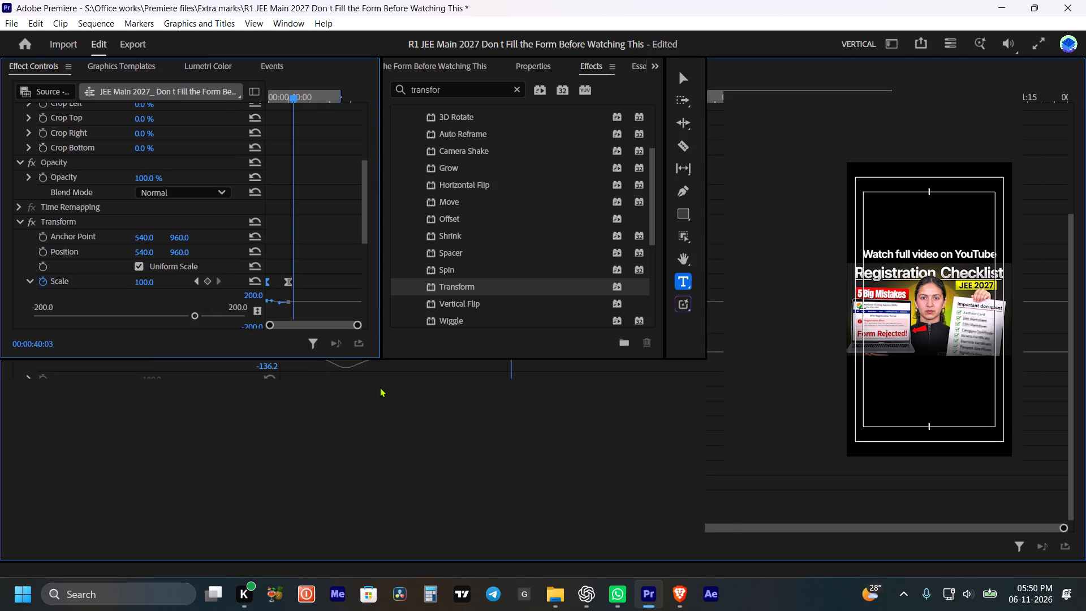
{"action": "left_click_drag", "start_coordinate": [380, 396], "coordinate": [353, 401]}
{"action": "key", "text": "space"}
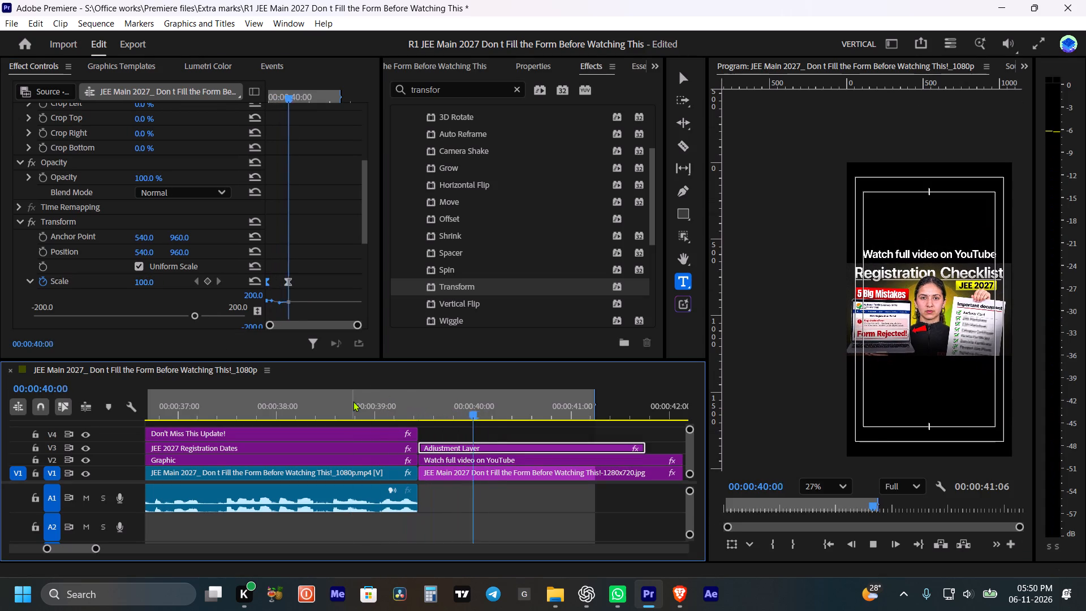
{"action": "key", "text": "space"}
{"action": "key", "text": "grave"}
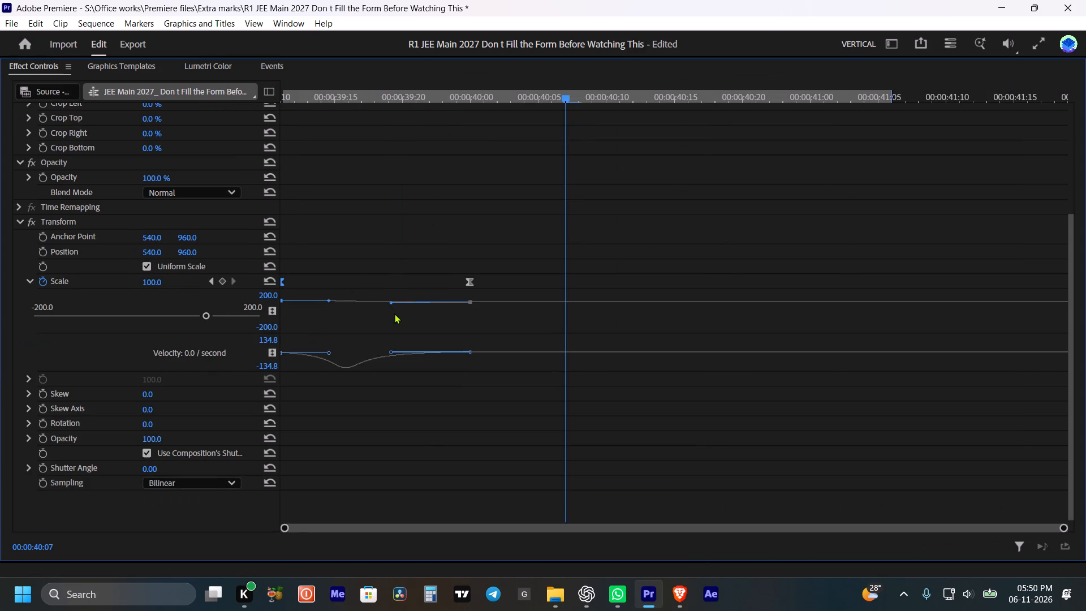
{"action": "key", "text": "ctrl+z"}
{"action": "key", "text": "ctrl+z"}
Lengthen only the end Scale keyframe's velocity handle back to about 00:00:39:20, restore the layout, and play back the end card.
{"action": "left_click_drag", "start_coordinate": [500, 336], "coordinate": [464, 380]}
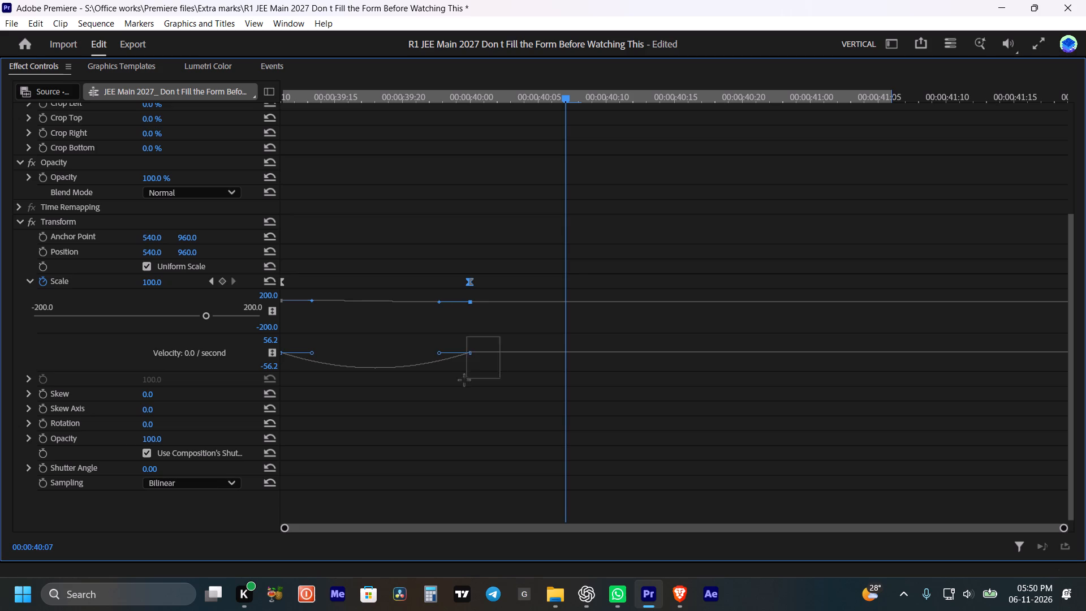
{"action": "left_click_drag", "start_coordinate": [464, 380], "coordinate": [463, 381]}
{"action": "left_click_drag", "start_coordinate": [438, 354], "coordinate": [398, 354]}
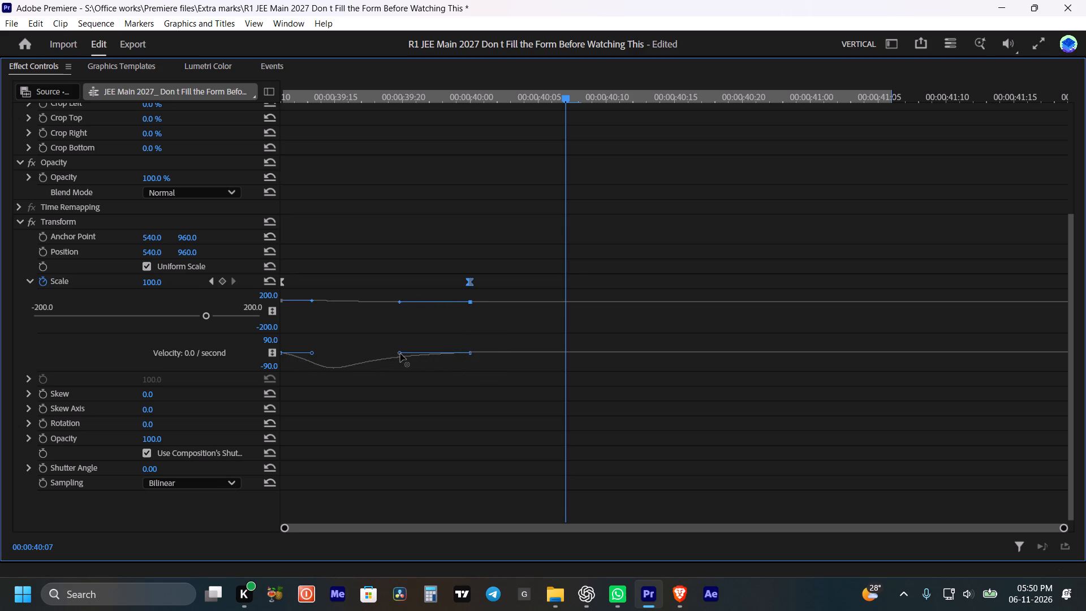
{"action": "key", "text": "grave"}
{"action": "left_click_drag", "start_coordinate": [413, 397], "coordinate": [367, 409]}
{"action": "key", "text": "space"}
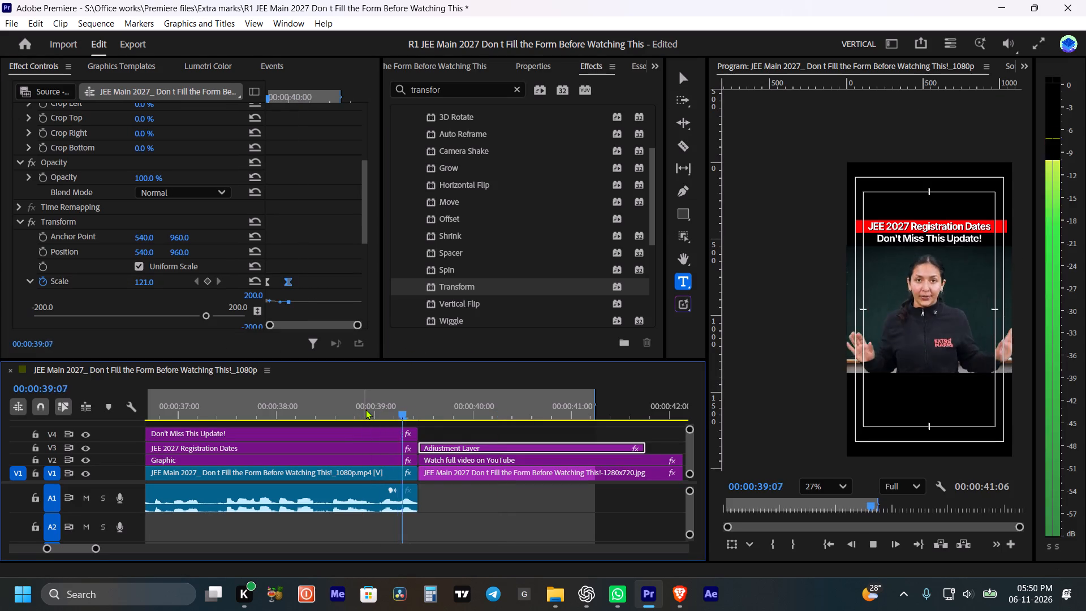
{"action": "scroll", "coordinate": [437, 426], "scroll_direction": "down", "scroll_amount": 3, "text": "alt"}
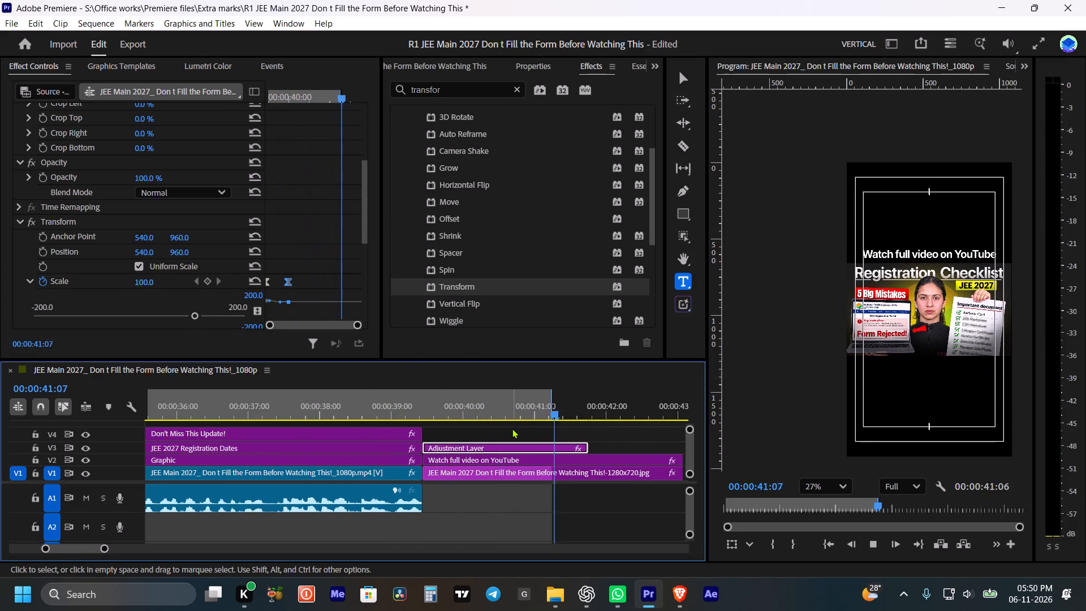
{"action": "key", "text": "space"}
Move the Transform effect's end Scale keyframe out to about 00:00:40:17 and play back the slower end-card zoom.
{"action": "left_click_drag", "start_coordinate": [308, 257], "coordinate": [278, 302]}
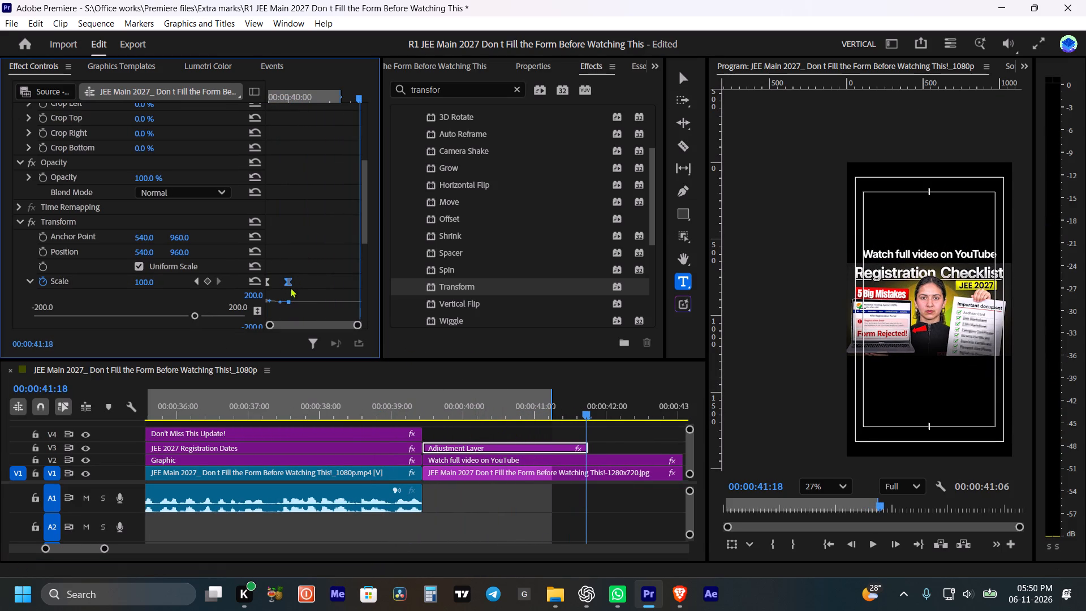
{"action": "key", "text": "grave"}
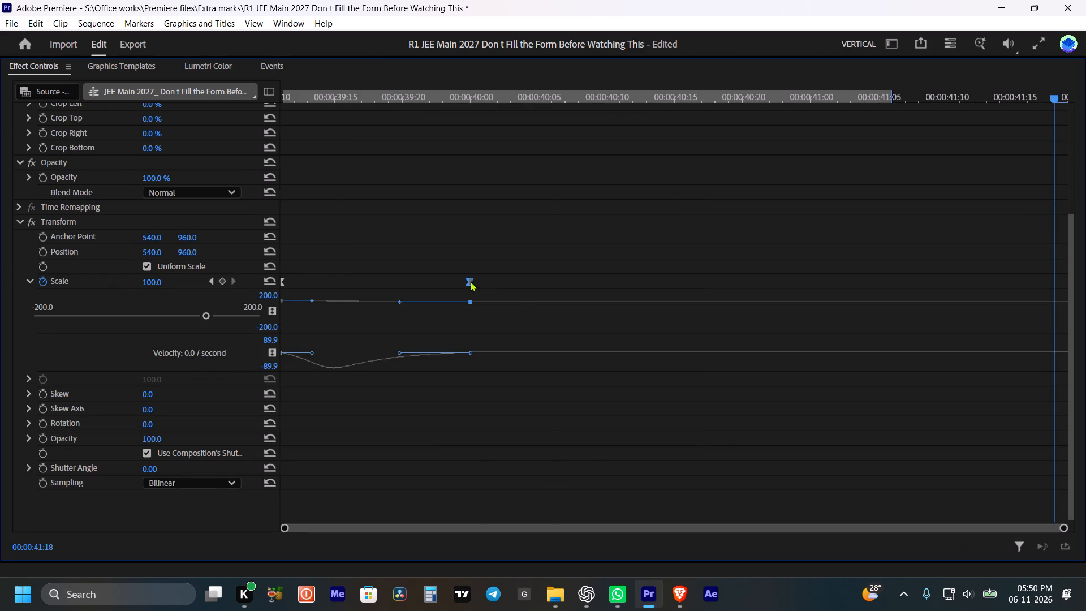
{"action": "left_click_drag", "start_coordinate": [470, 281], "coordinate": [708, 283]}
{"action": "key", "text": "grave"}
{"action": "left_click_drag", "start_coordinate": [357, 395], "coordinate": [330, 407]}
{"action": "key", "text": "space"}
{"action": "scroll", "coordinate": [325, 406], "scroll_direction": "down", "scroll_amount": 4, "text": "alt"}
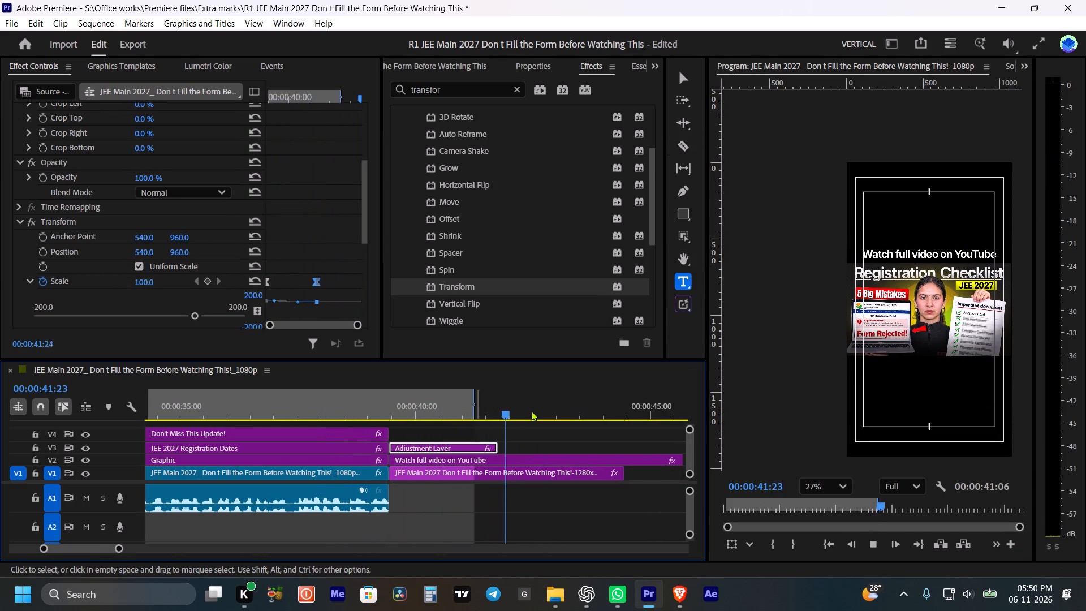
{"action": "key", "text": "space"}
Extend the sequence's out point to the end of the adjustment layer, for a marked duration of 00:00:41:19.
{"action": "left_click_drag", "start_coordinate": [473, 406], "coordinate": [499, 410]}
Set the font size of the "Watch full video on YouTube" text to 75 and centre it horizontally in the frame.
{"action": "scroll", "coordinate": [498, 416], "scroll_direction": "down", "scroll_amount": 4, "text": "alt"}
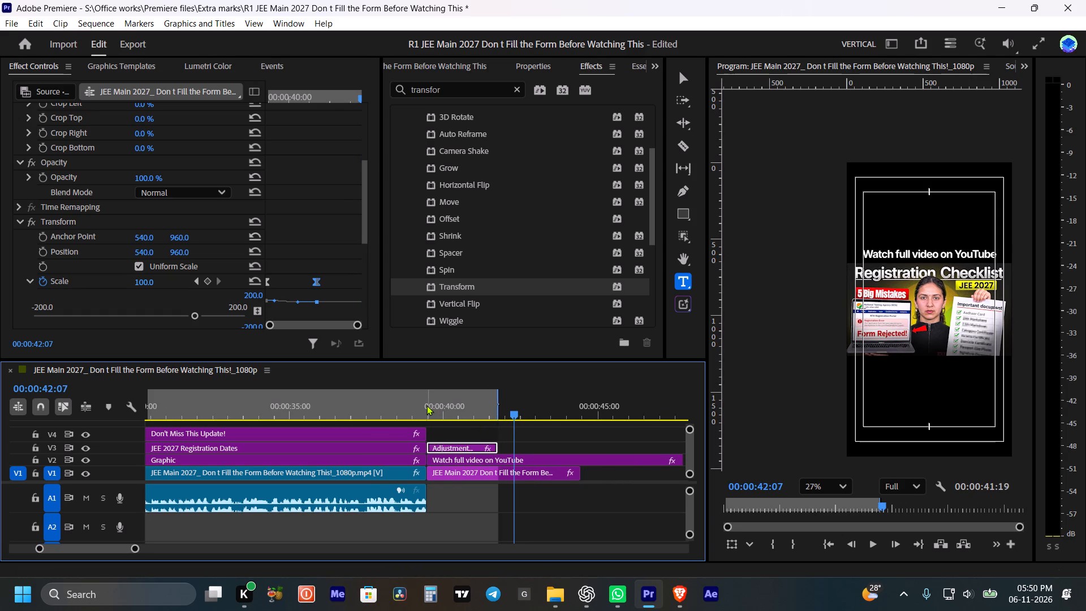
{"action": "left_click", "coordinate": [474, 461]}
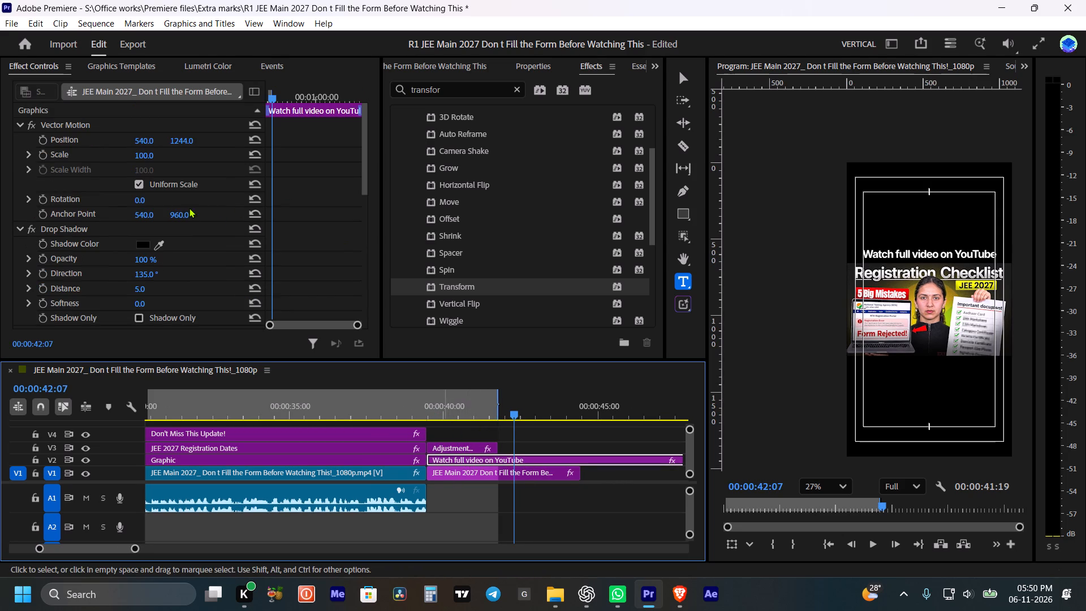
{"action": "left_click", "coordinate": [531, 67]}
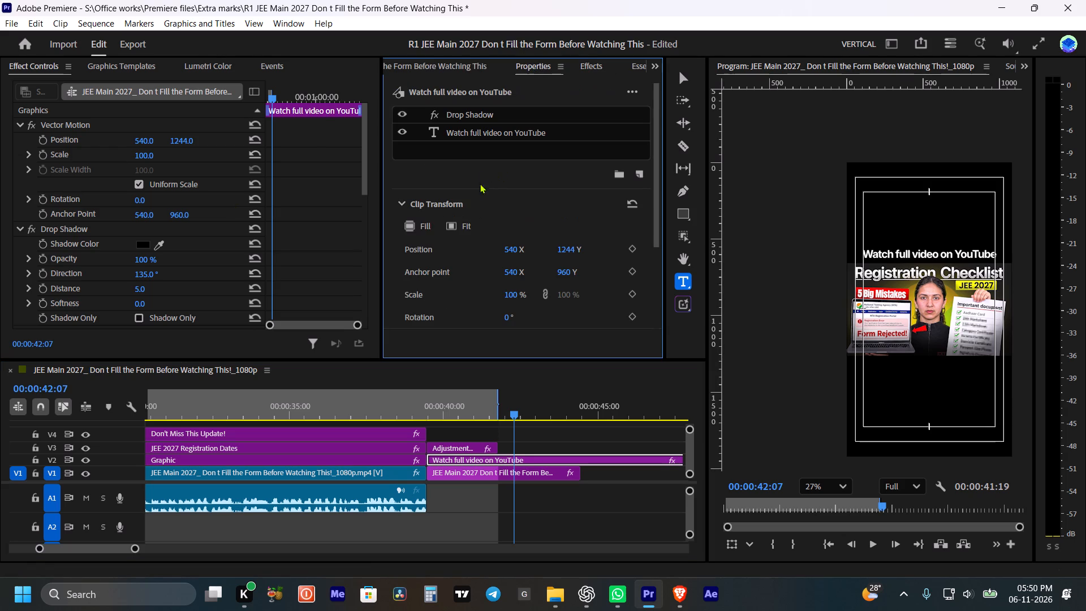
{"action": "left_click", "coordinate": [477, 130]}
{"action": "scroll", "coordinate": [503, 253], "scroll_direction": "down", "scroll_amount": 7}
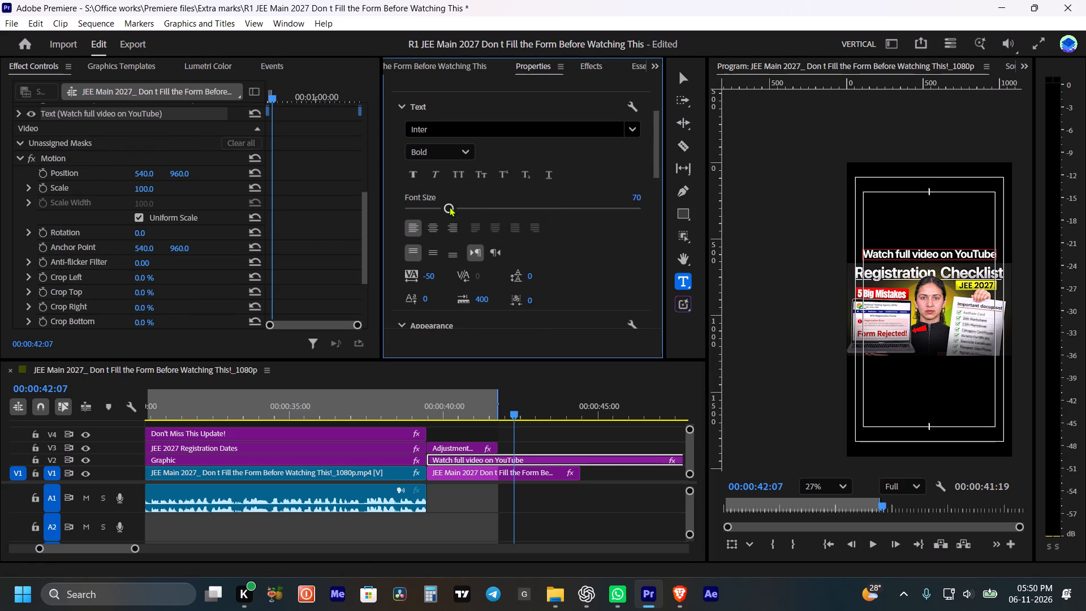
{"action": "left_click", "coordinate": [450, 206]}
{"action": "scroll", "coordinate": [540, 248], "scroll_direction": "down", "scroll_amount": 9}
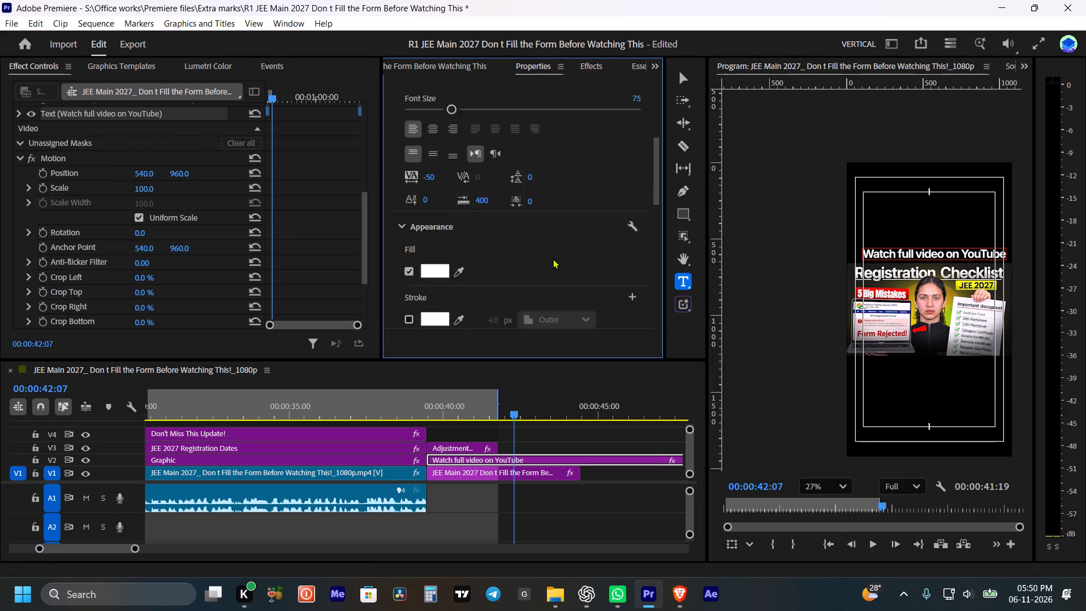
{"action": "scroll", "coordinate": [553, 259], "scroll_direction": "down", "scroll_amount": 13}
{"action": "left_click", "coordinate": [532, 280]}
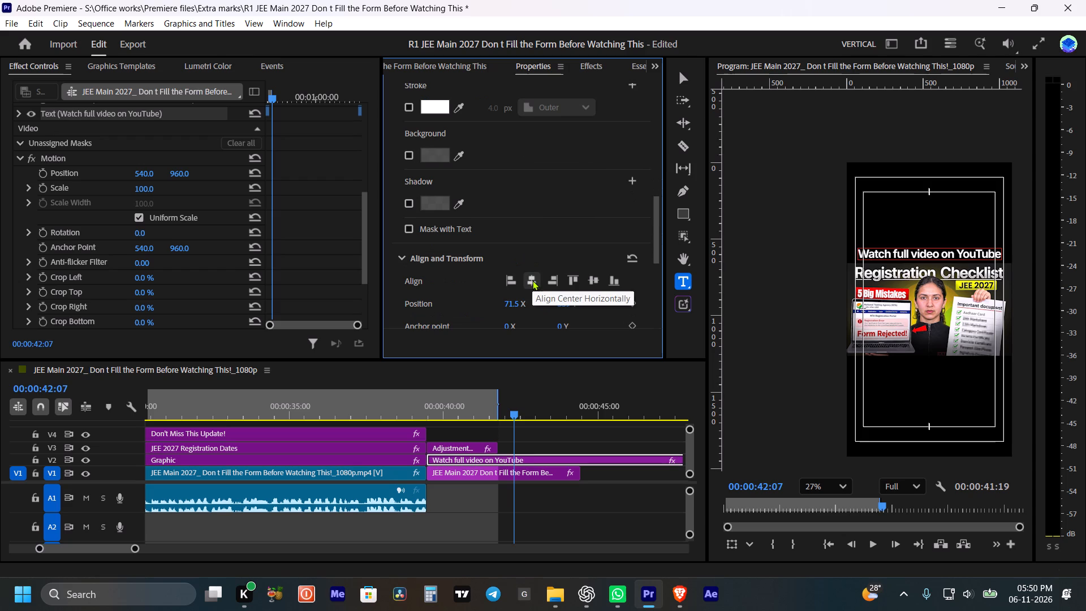
{"action": "triple_click", "coordinate": [532, 280]}
{"action": "double_click", "coordinate": [532, 280]}
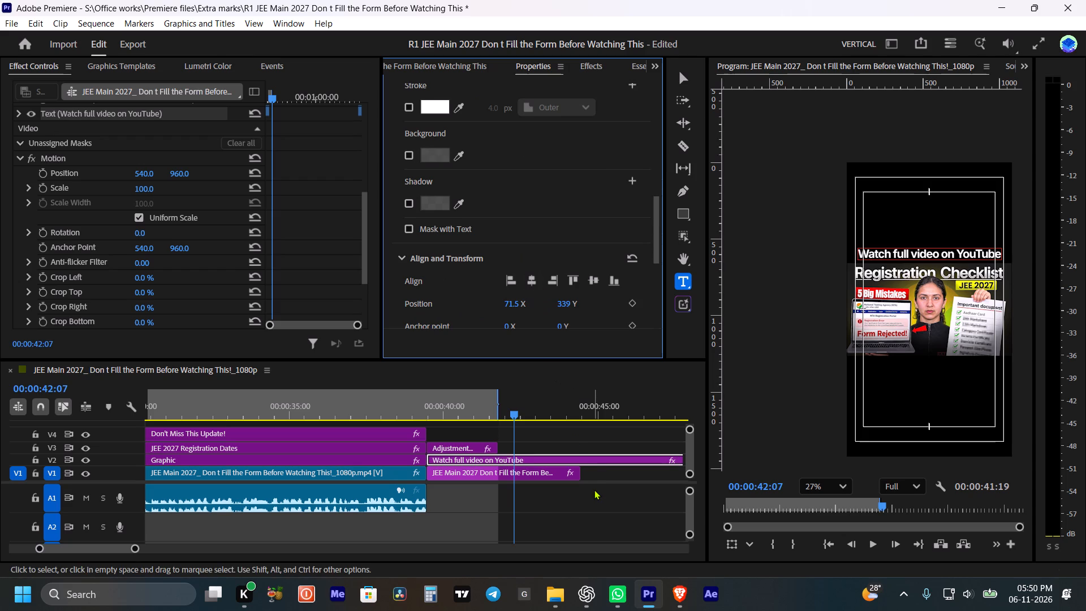
Deselect the end-card text clip and save the project.
{"action": "left_click", "coordinate": [594, 489]}
{"action": "key", "text": "ctrl+s"}
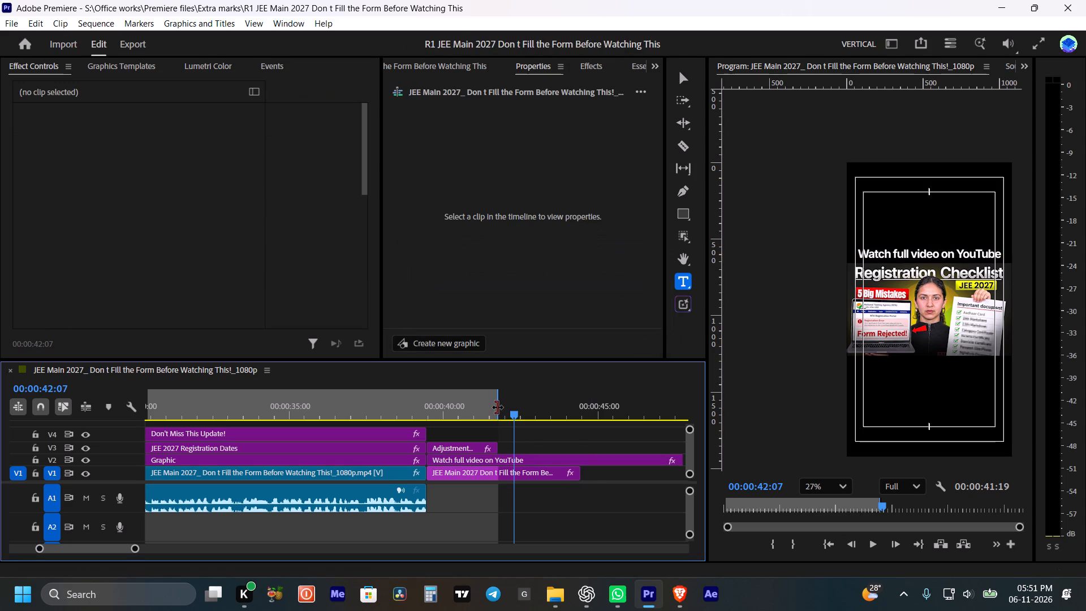
Check the opening, then narrow the red bar behind "JEE 2027 Registration Dates" from its right edge to roughly the title's width.
{"action": "scroll", "coordinate": [454, 415], "scroll_direction": "down", "scroll_amount": 11, "text": "alt"}
{"action": "left_click_drag", "start_coordinate": [344, 402], "coordinate": [28, 463]}
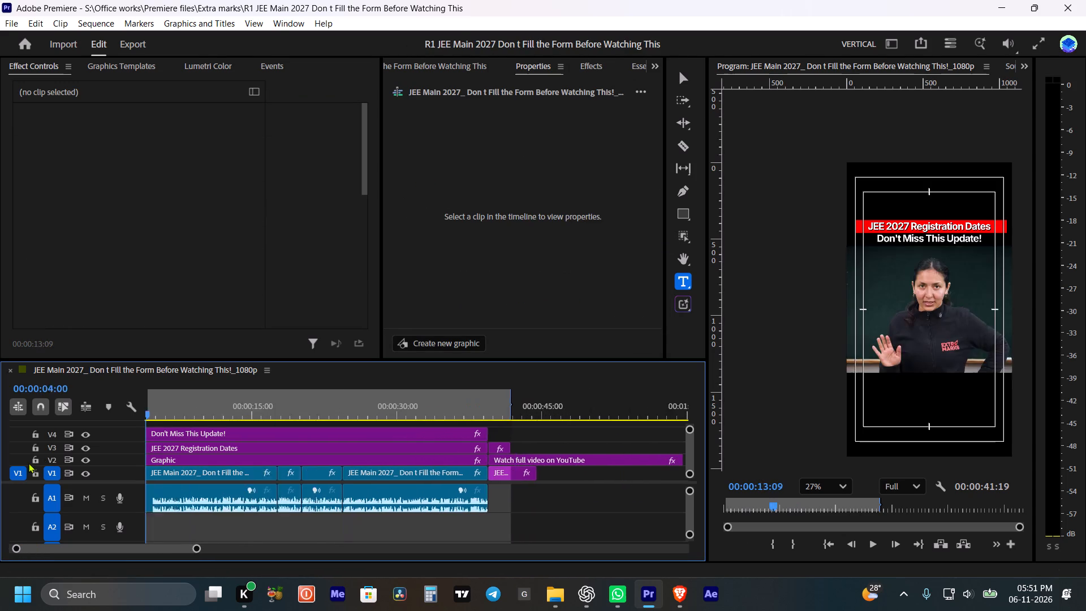
{"action": "left_click_drag", "start_coordinate": [28, 463], "coordinate": [28, 463]}
{"action": "key", "text": "space"}
{"action": "scroll", "coordinate": [275, 453], "scroll_direction": "down", "scroll_amount": 12, "text": "alt"}
{"action": "key", "text": "space"}
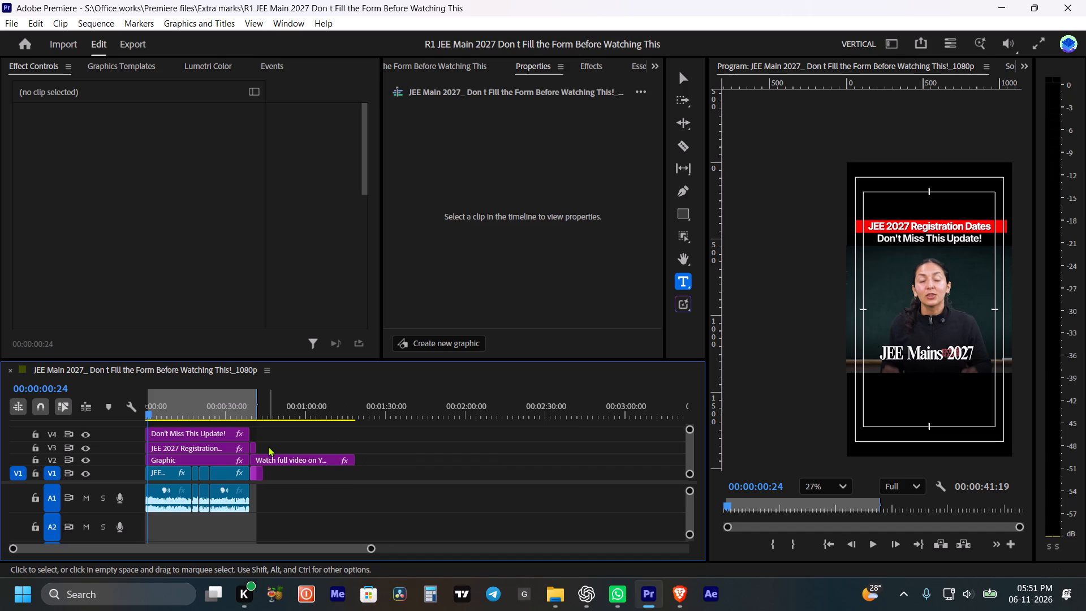
{"action": "left_click", "coordinate": [170, 457]}
{"action": "key", "text": "v"}
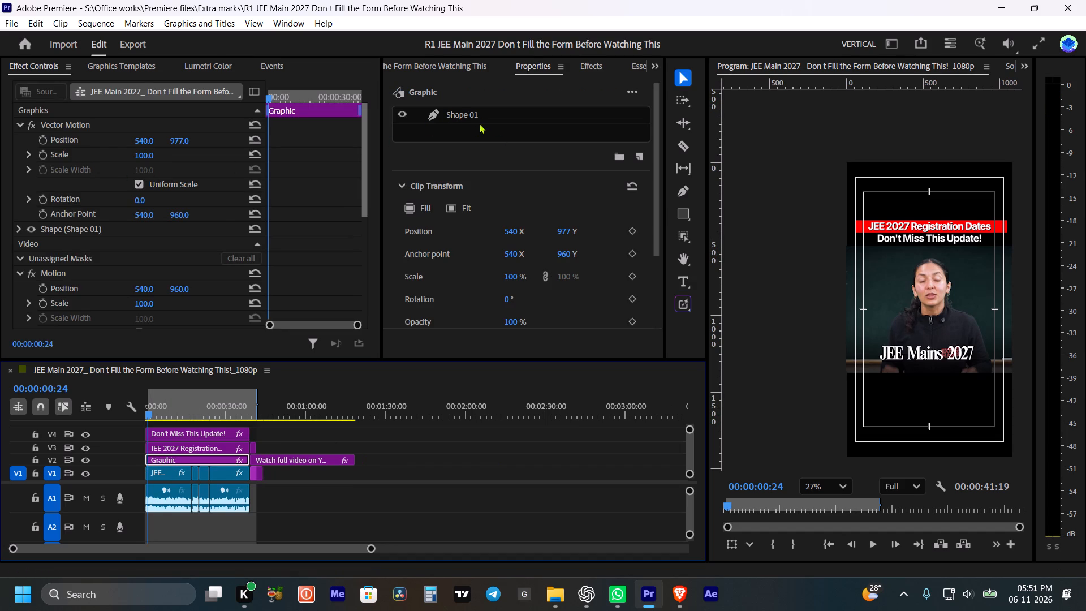
{"action": "left_click", "coordinate": [459, 113]}
{"action": "key", "text": "grave"}
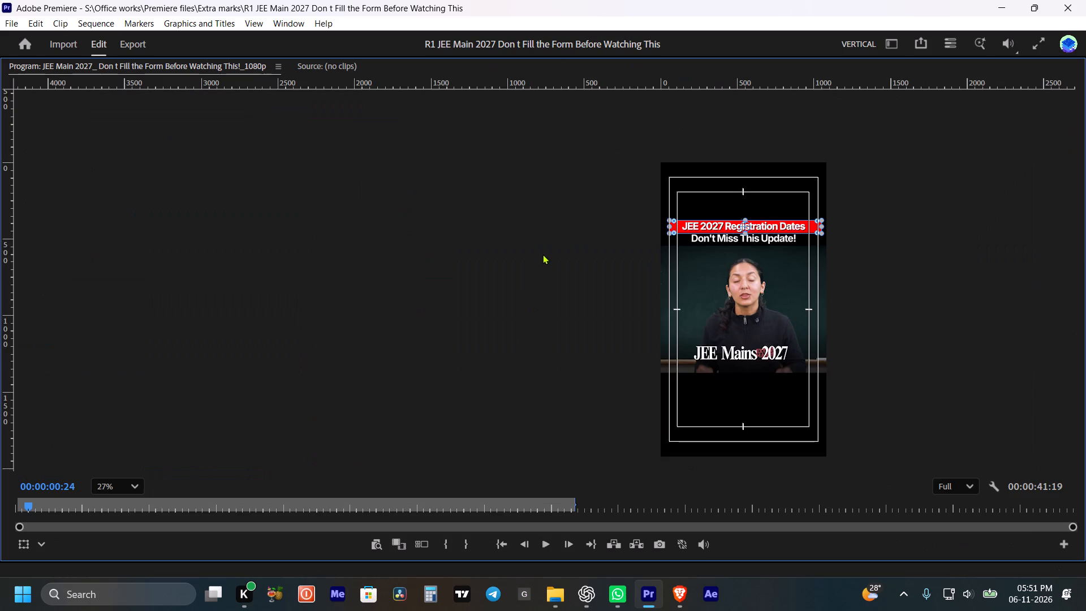
{"action": "scroll", "coordinate": [753, 214], "scroll_direction": "up", "scroll_amount": 9}
{"action": "left_click_drag", "start_coordinate": [817, 194], "coordinate": [813, 194]}
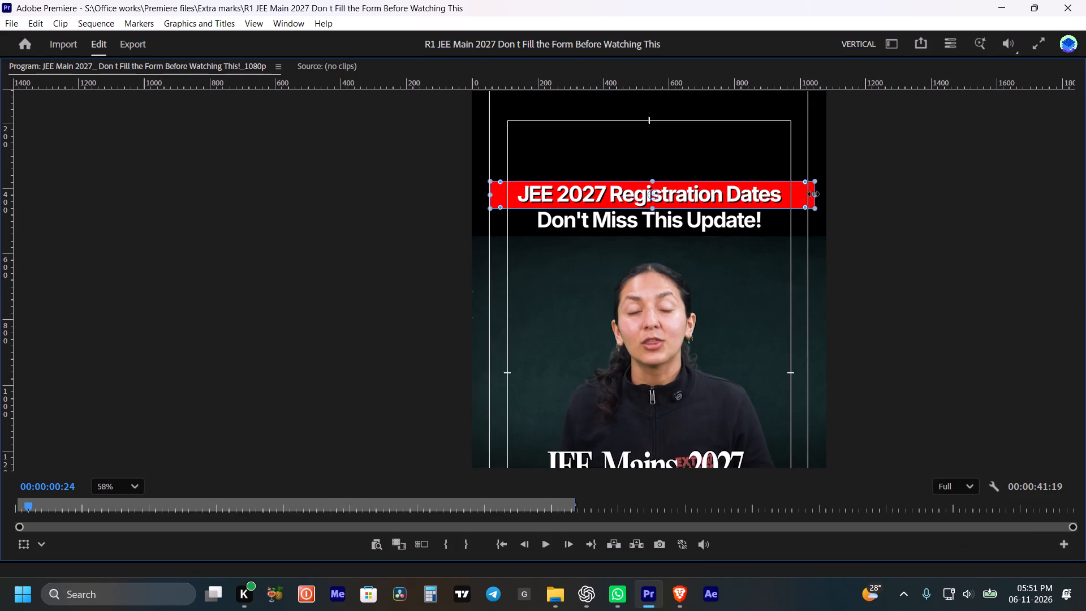
{"action": "left_click_drag", "start_coordinate": [813, 194], "coordinate": [771, 195]}
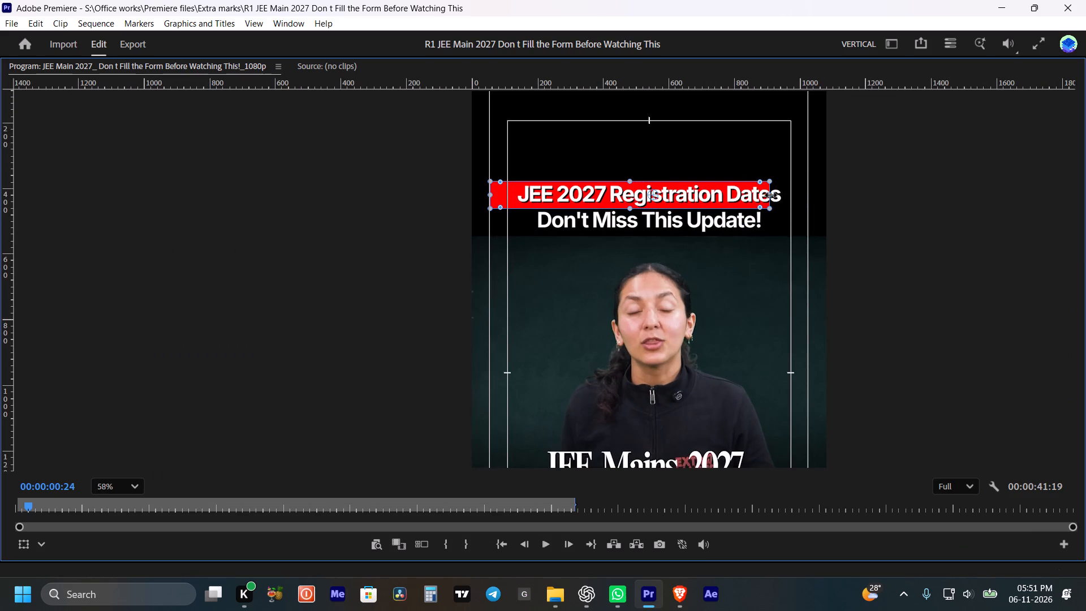
{"action": "left_click_drag", "start_coordinate": [771, 195], "coordinate": [761, 194]}
{"action": "key", "text": "grave"}
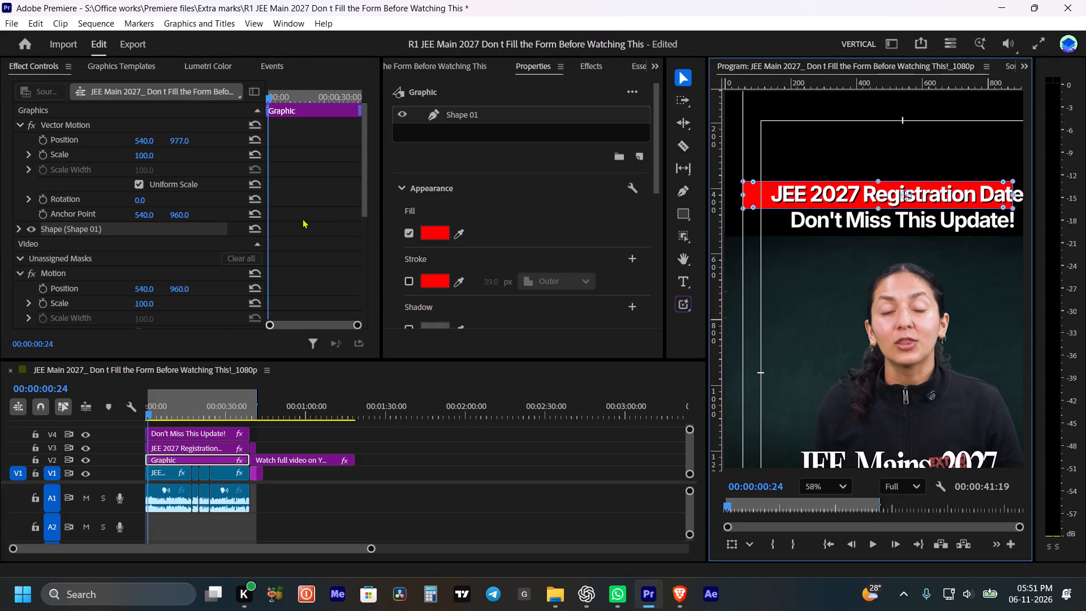
Centre the red title bar horizontally in the frame so it sits behind the first title line.
{"action": "left_click", "coordinate": [466, 110]}
{"action": "scroll", "coordinate": [494, 165], "scroll_direction": "down", "scroll_amount": 10}
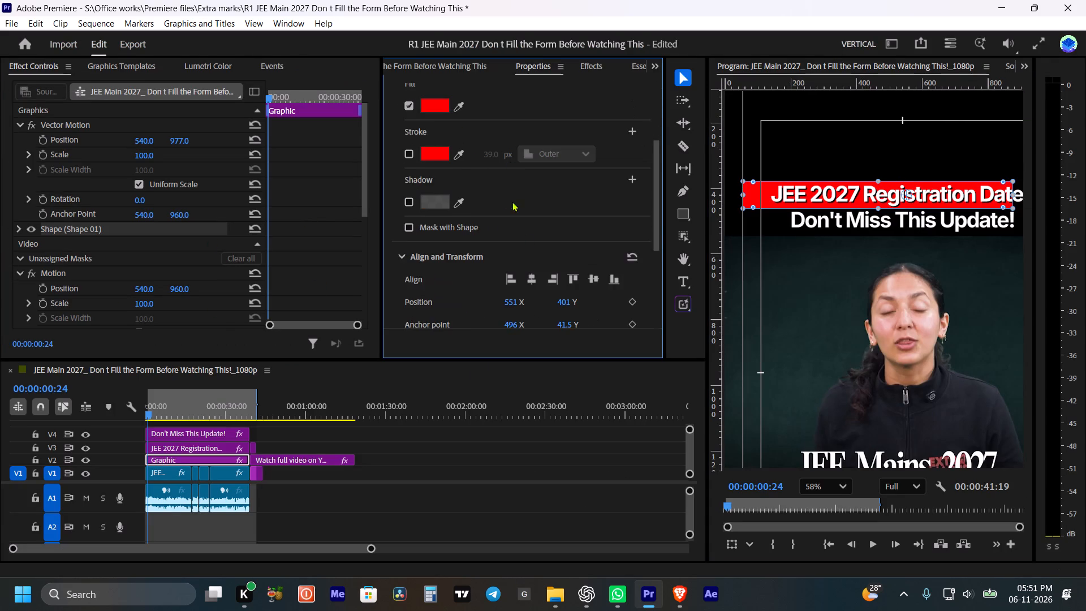
{"action": "left_click", "coordinate": [531, 265]}
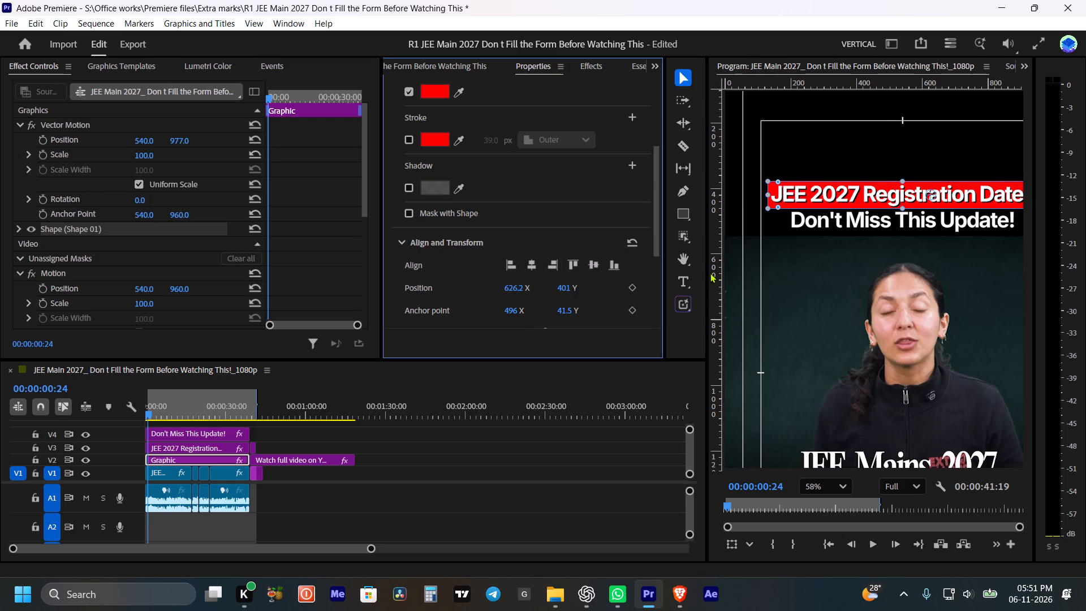
{"action": "scroll", "coordinate": [710, 273], "scroll_direction": "down", "scroll_amount": 4}
{"action": "left_click", "coordinate": [525, 441]}
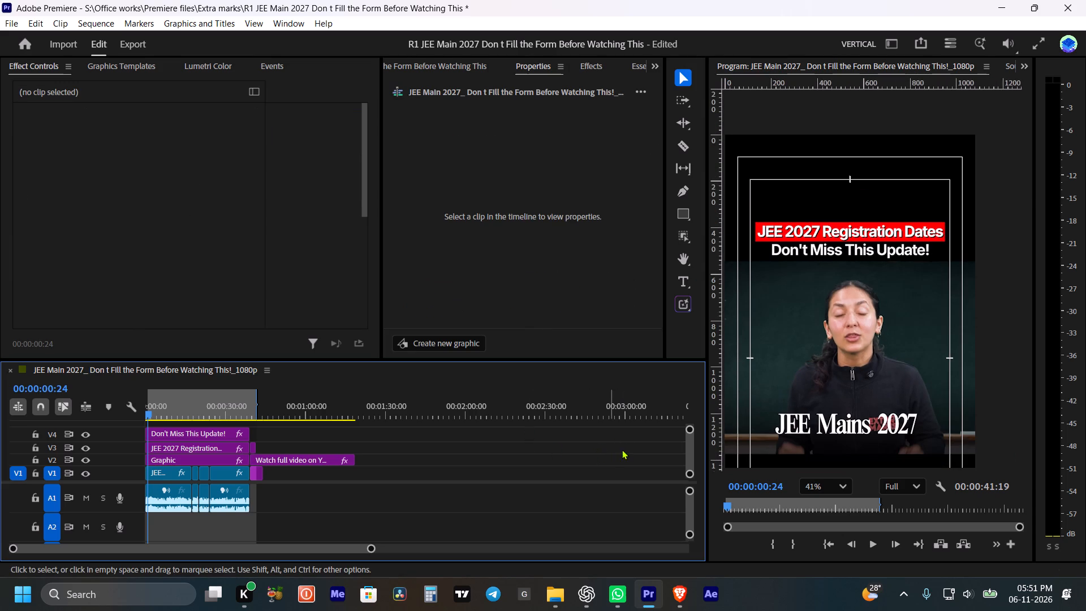
Save the project and play back the opening from the start with the whole frame in view.
{"action": "scroll", "coordinate": [899, 242], "scroll_direction": "down", "scroll_amount": 6}
{"action": "key", "text": "space"}
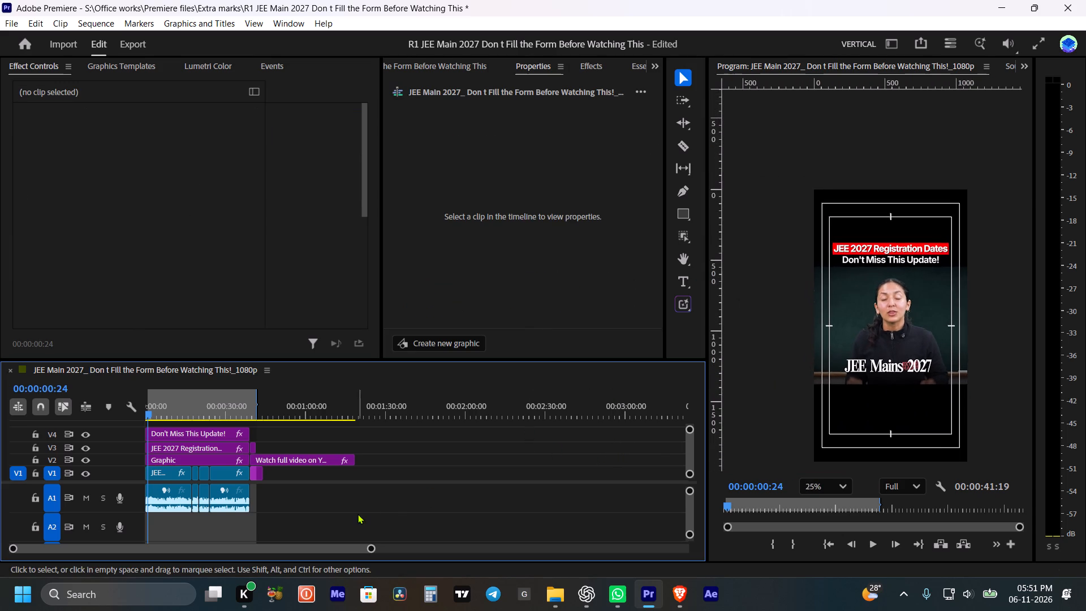
{"action": "key", "text": "space"}
{"action": "key", "text": "ctrl+s"}
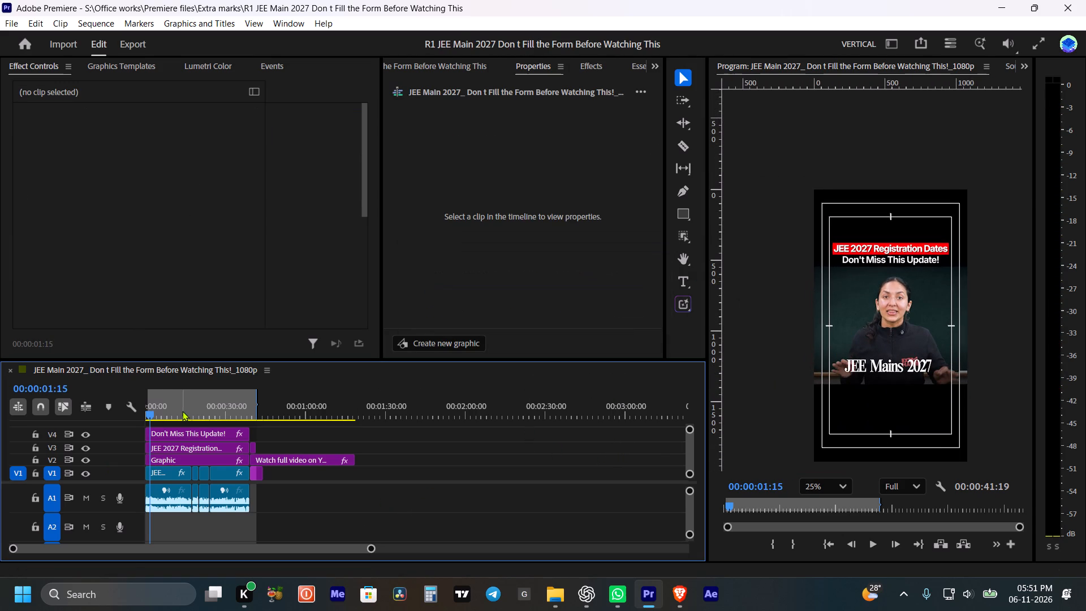
{"action": "left_click_drag", "start_coordinate": [181, 409], "coordinate": [117, 428]}
{"action": "key", "text": "space"}
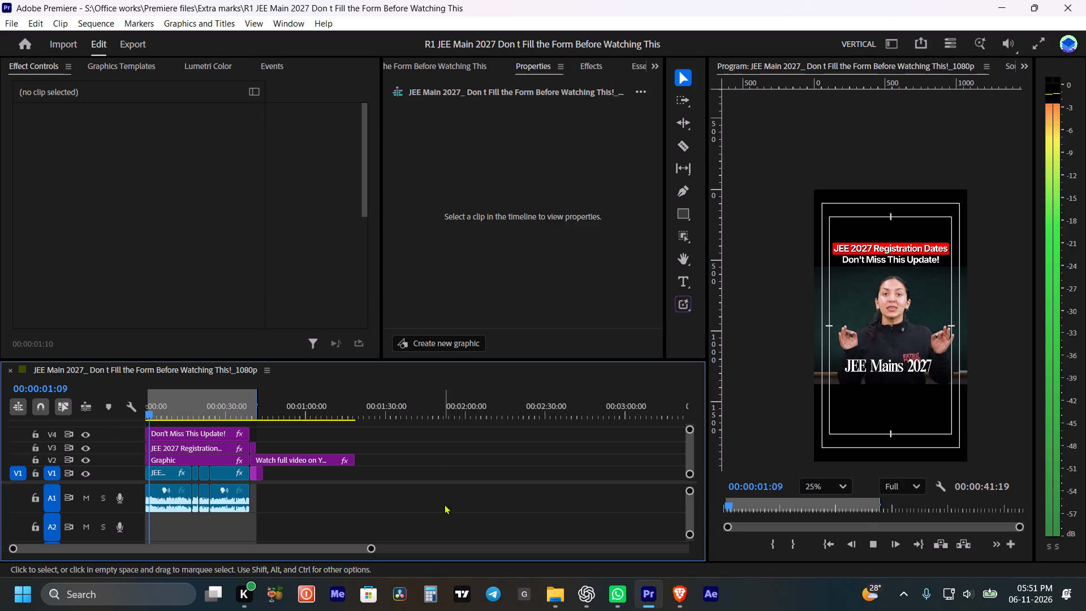
{"action": "key", "text": "space"}
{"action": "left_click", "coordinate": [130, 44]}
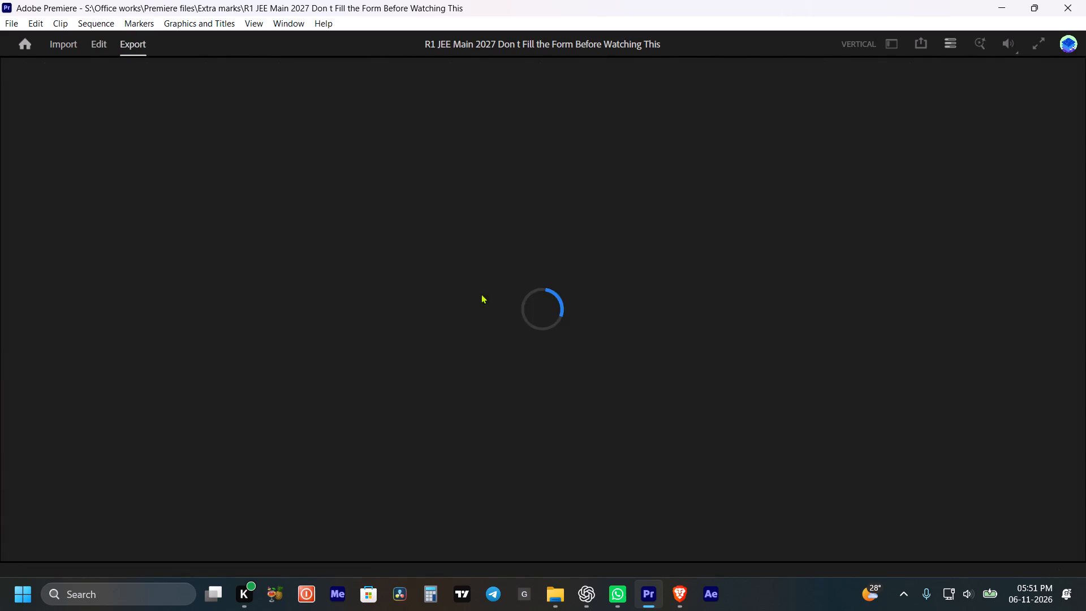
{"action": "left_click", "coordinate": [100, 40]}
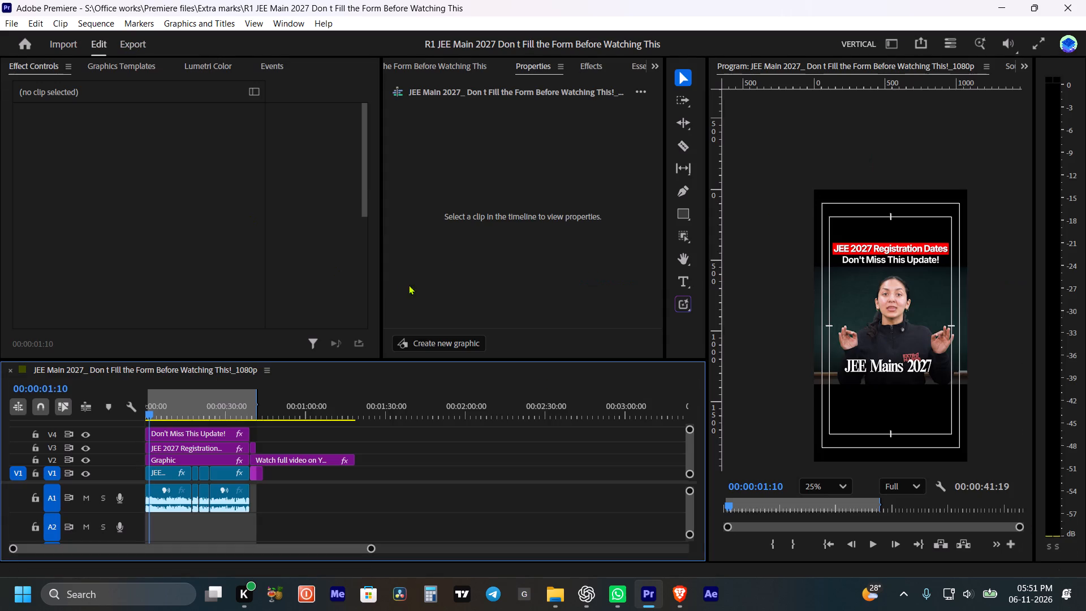
Create a new bin named "sfx" in the project.
{"action": "scroll", "coordinate": [523, 64], "scroll_direction": "up", "scroll_amount": 2}
{"action": "scroll", "coordinate": [560, 263], "scroll_direction": "down", "scroll_amount": 5}
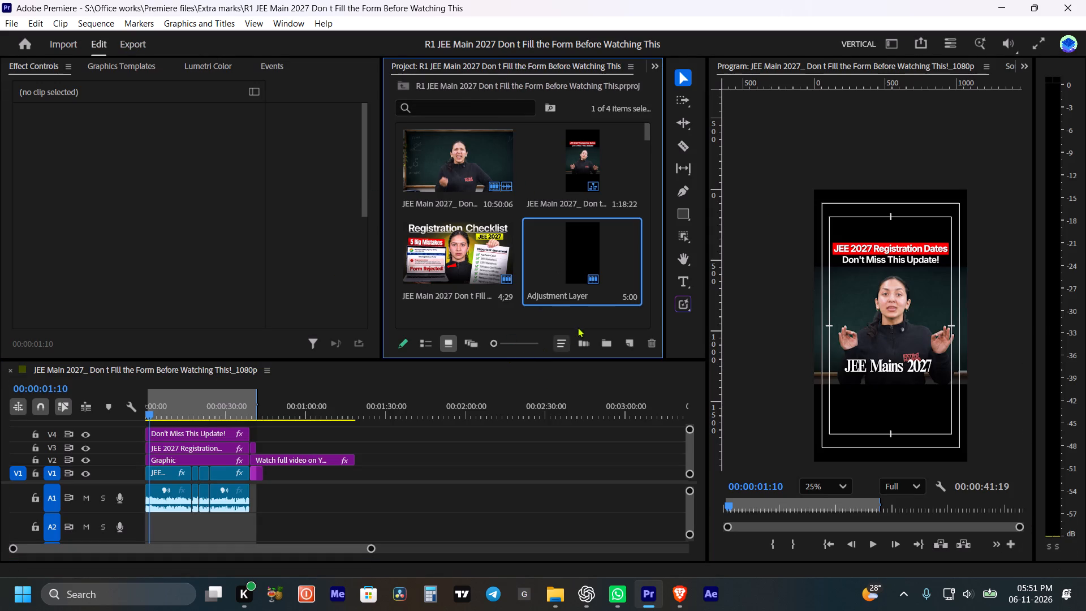
{"action": "left_click", "coordinate": [601, 346]}
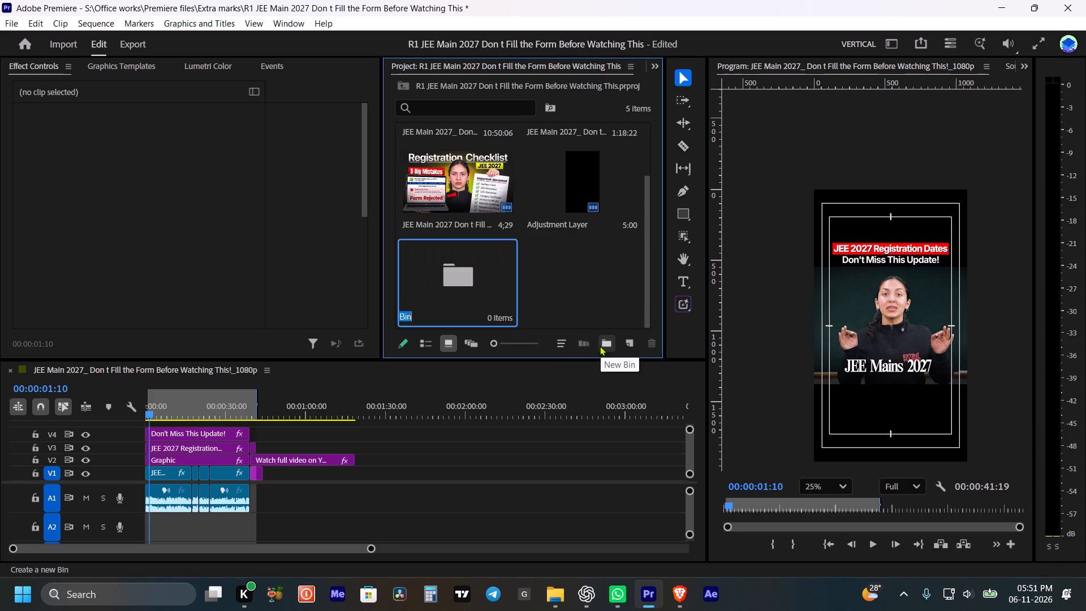
{"action": "type", "text": "sfx"}
{"action": "key", "text": "Return"}
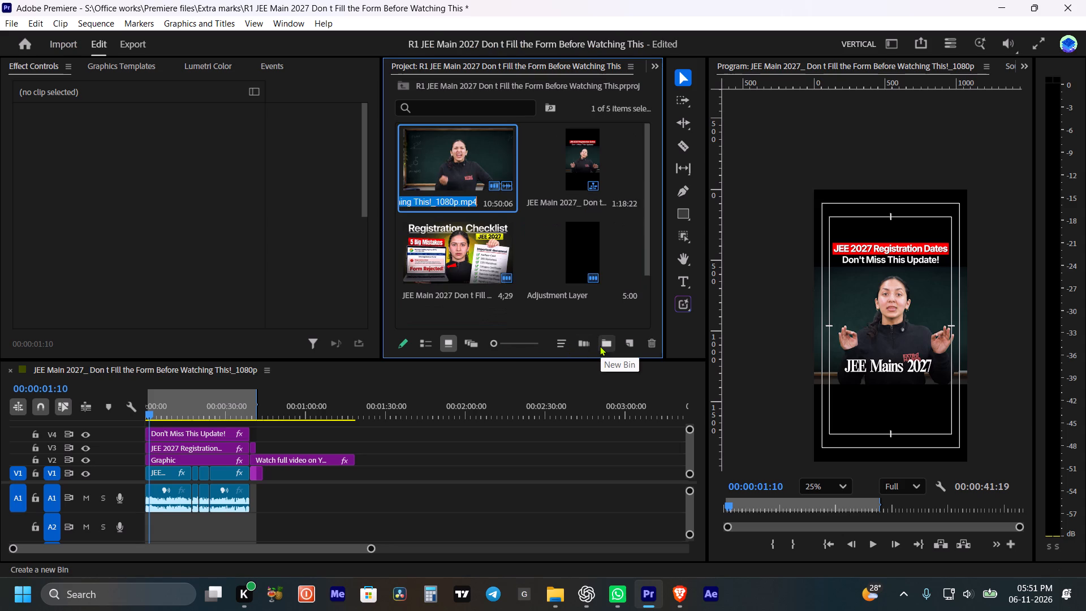
{"action": "left_click", "coordinate": [577, 234]}
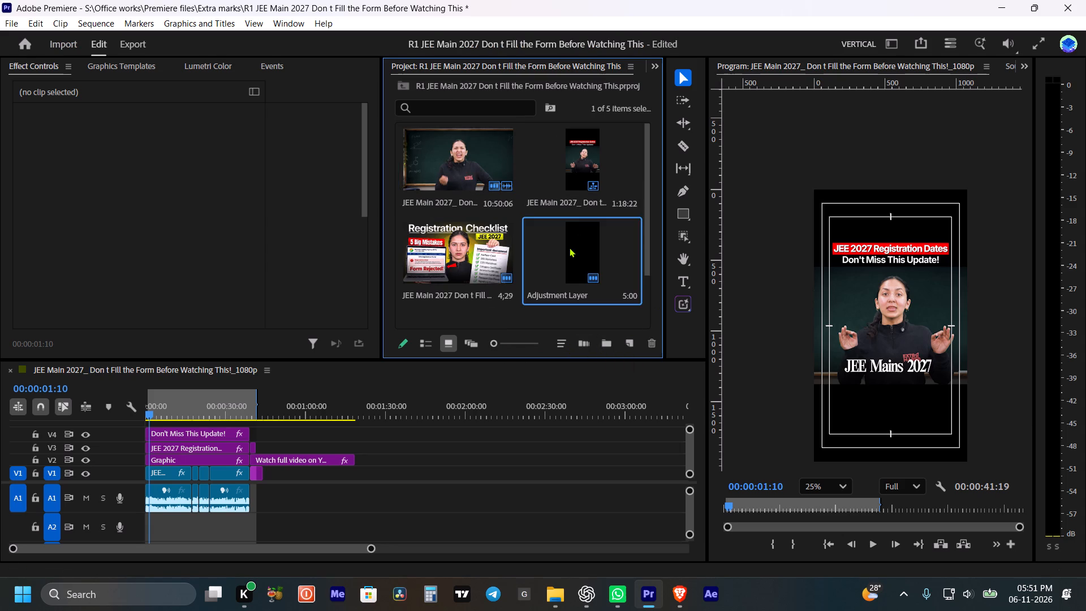
Import the sounds "Boom 1" and "riser metallic" from the Office works "MY SFX" folder into the sfx bin.
{"action": "scroll", "coordinate": [568, 247], "scroll_direction": "down", "scroll_amount": 4}
{"action": "double_click", "coordinate": [469, 261]}
{"action": "left_click", "coordinate": [501, 245]}
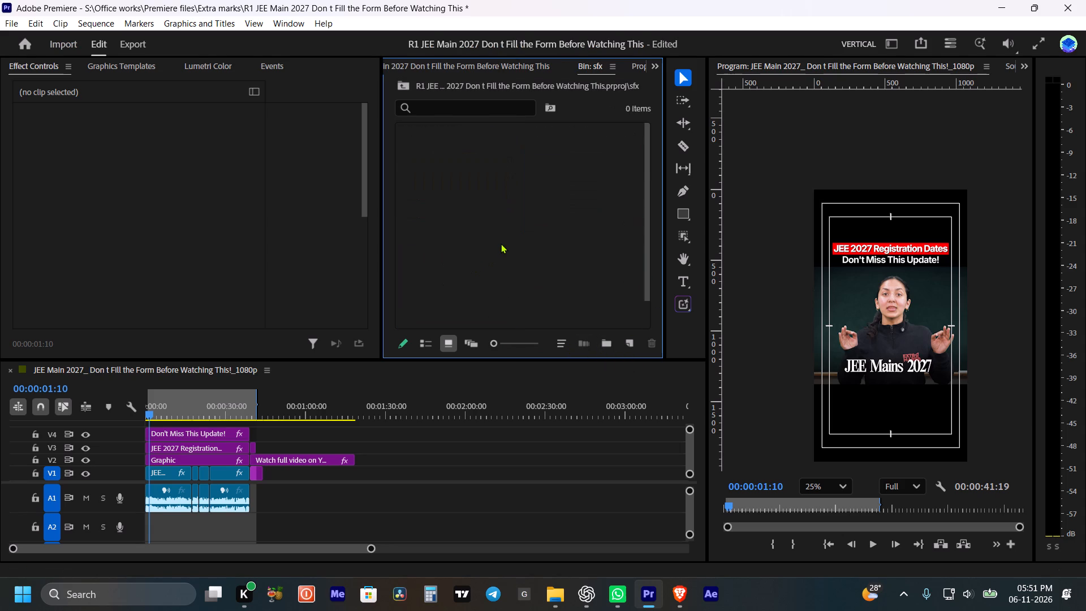
{"action": "key", "text": "ctrl+i"}
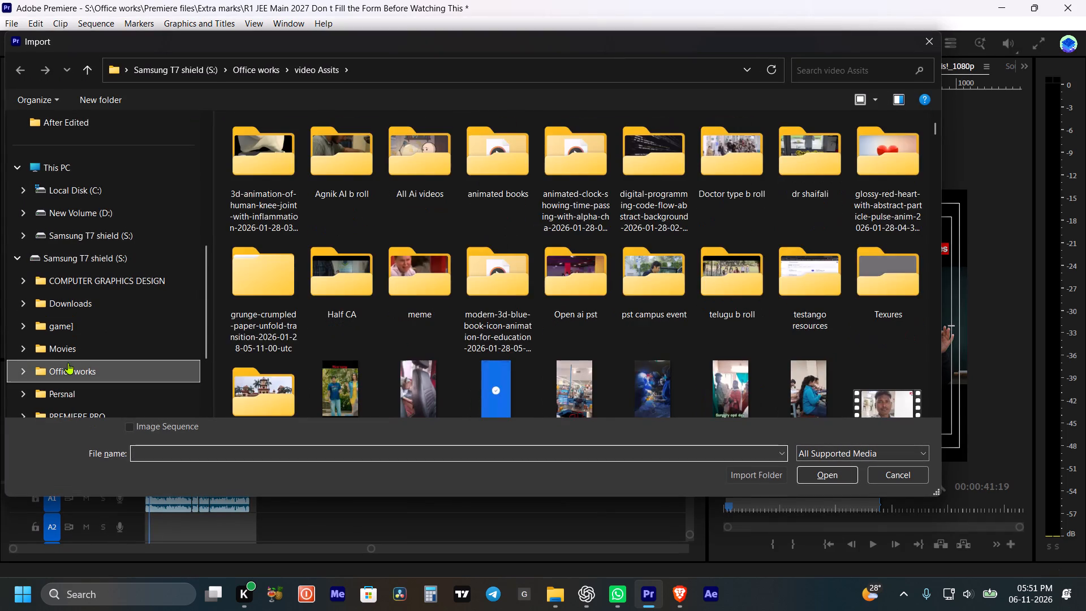
{"action": "left_click", "coordinate": [68, 363]}
{"action": "double_click", "coordinate": [734, 167]}
{"action": "scroll", "coordinate": [857, 213], "scroll_direction": "down", "scroll_amount": 2}
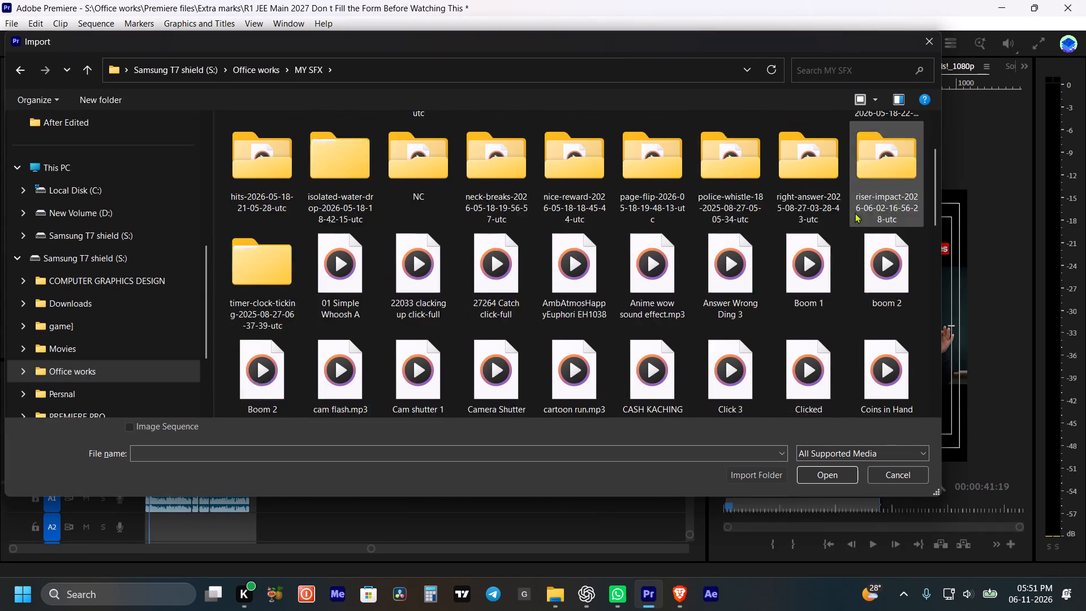
{"action": "scroll", "coordinate": [696, 310], "scroll_direction": "down", "scroll_amount": 2}
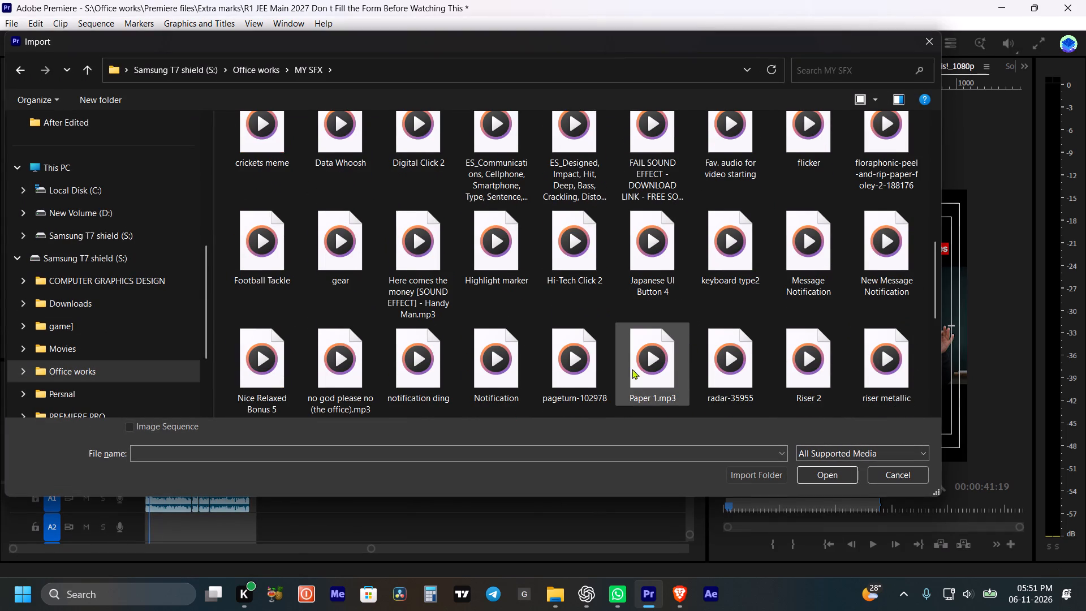
{"action": "left_click", "coordinate": [881, 375]}
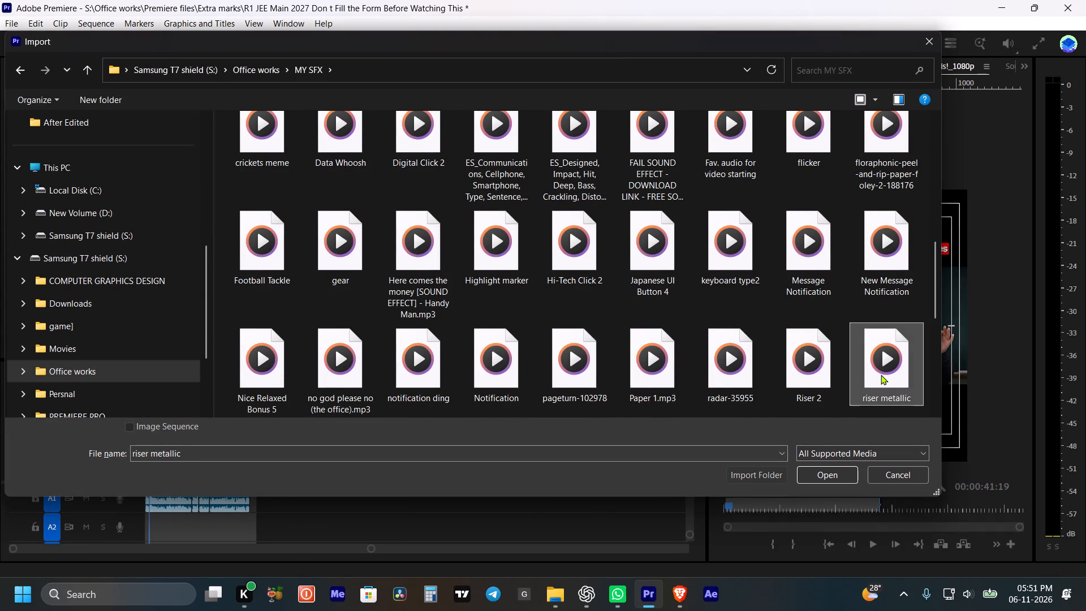
{"action": "scroll", "coordinate": [800, 339], "scroll_direction": "up", "scroll_amount": 5}
{"action": "scroll", "coordinate": [812, 338], "scroll_direction": "down", "scroll_amount": 1}
{"action": "left_click", "coordinate": [807, 286], "text": "ctrl"}
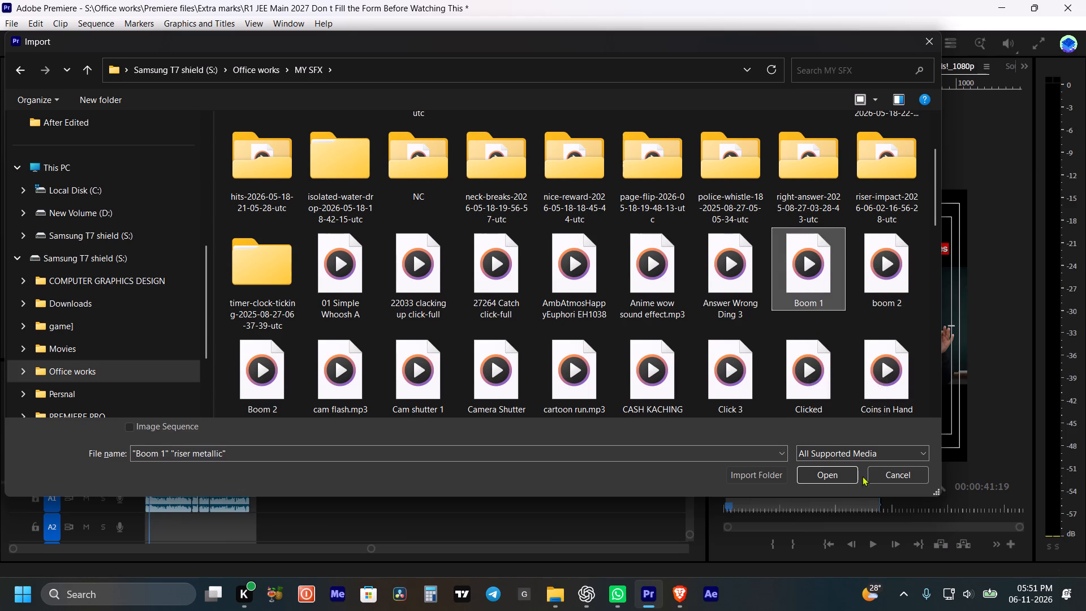
{"action": "left_click", "coordinate": [809, 461]}
{"action": "left_click", "coordinate": [816, 476]}
{"action": "left_click", "coordinate": [816, 476]}
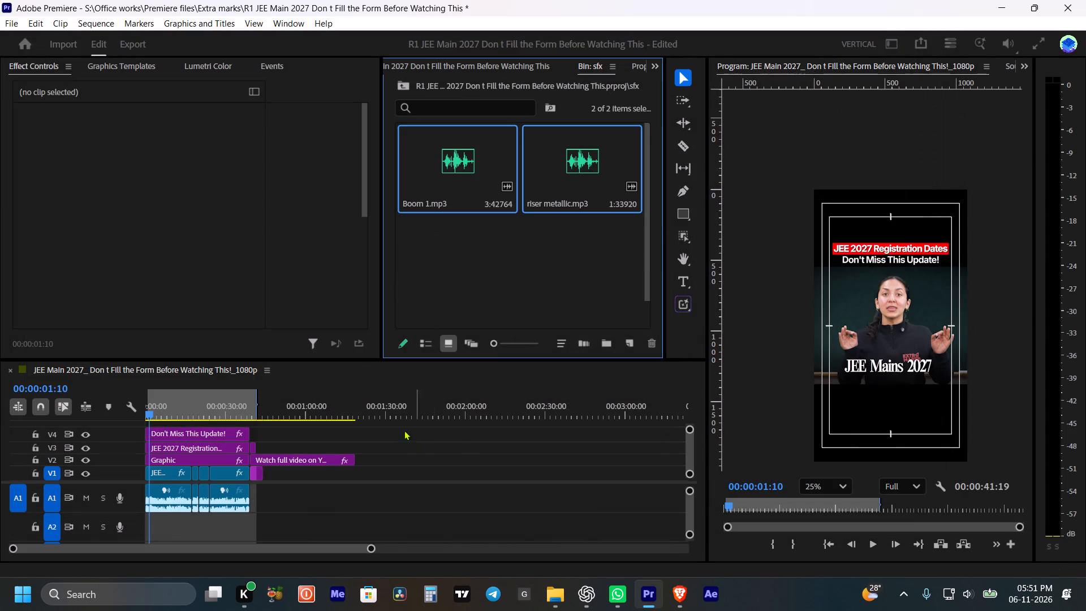
Place riser metallic.mp3 on track A2 so it ends at the cut to the end card, and play the transition.
{"action": "left_click_drag", "start_coordinate": [581, 273], "coordinate": [575, 257]}
{"action": "left_click", "coordinate": [579, 182]}
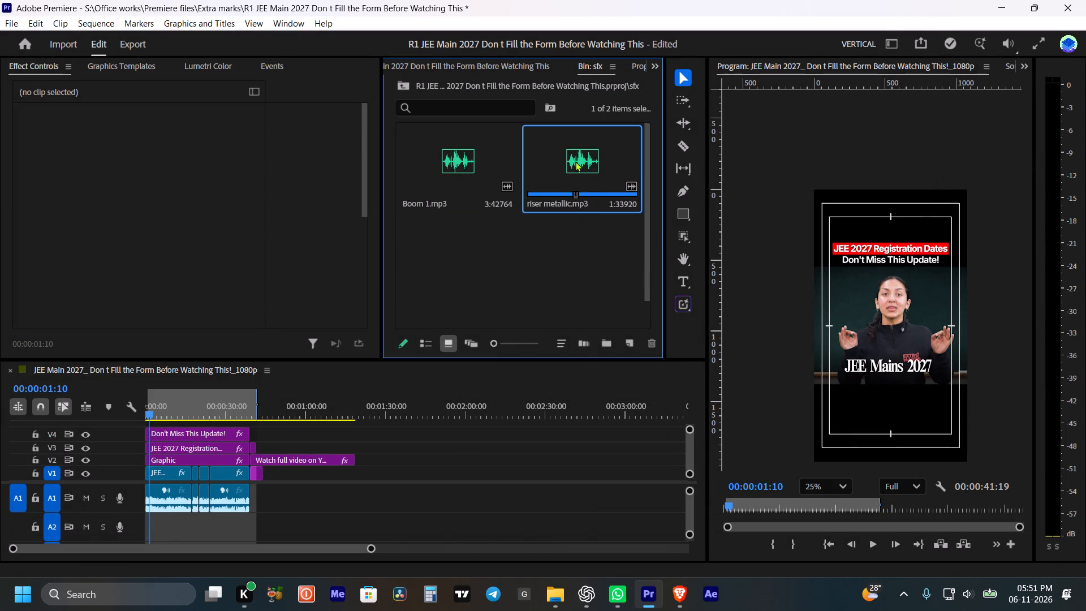
{"action": "left_click_drag", "start_coordinate": [575, 161], "coordinate": [247, 520]}
{"action": "scroll", "coordinate": [248, 499], "scroll_direction": "up", "scroll_amount": 20, "text": "alt"}
{"action": "scroll", "coordinate": [248, 499], "scroll_direction": "up", "scroll_amount": 3, "text": "alt"}
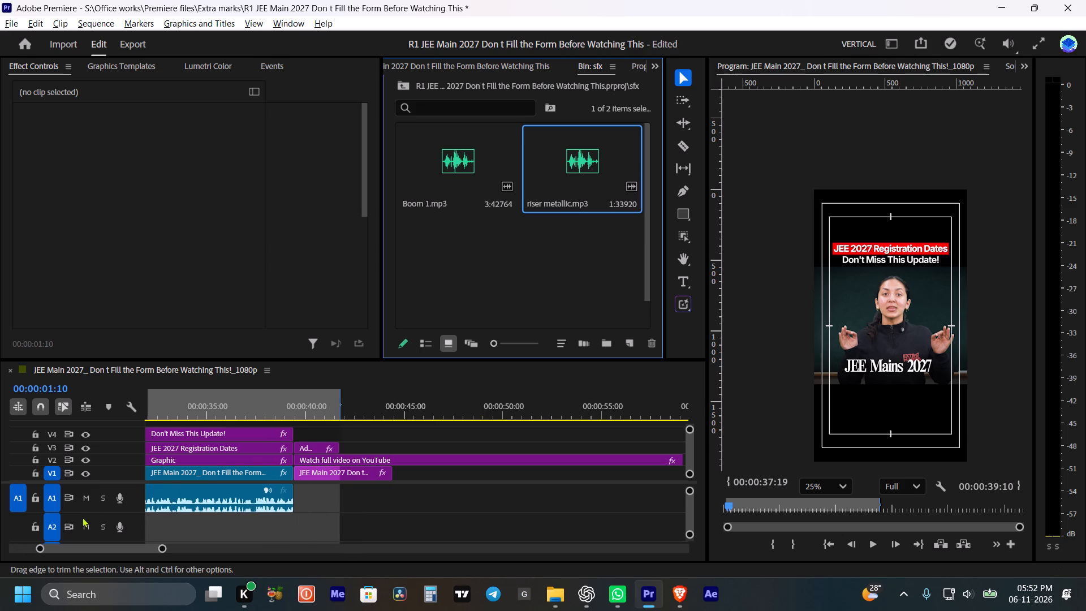
{"action": "scroll", "coordinate": [139, 498], "scroll_direction": "down", "scroll_amount": 4, "text": "alt"}
{"action": "left_click_drag", "start_coordinate": [591, 163], "coordinate": [327, 497]}
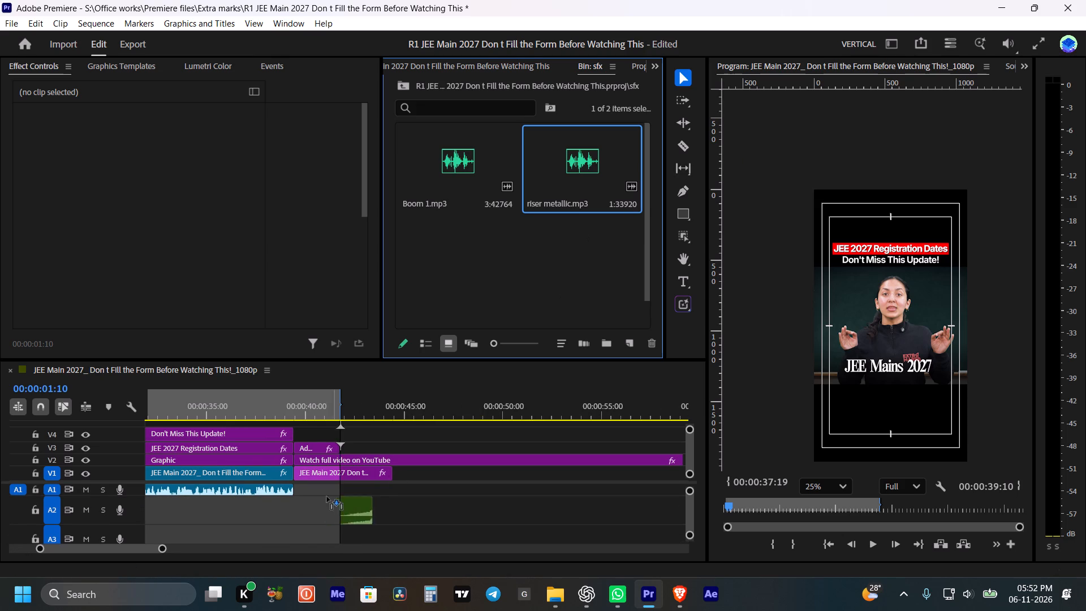
{"action": "left_click_drag", "start_coordinate": [327, 497], "coordinate": [260, 507]}
{"action": "left_click", "coordinate": [272, 397]}
{"action": "key", "text": "space"}
{"action": "scroll", "coordinate": [268, 411], "scroll_direction": "up", "scroll_amount": 3}
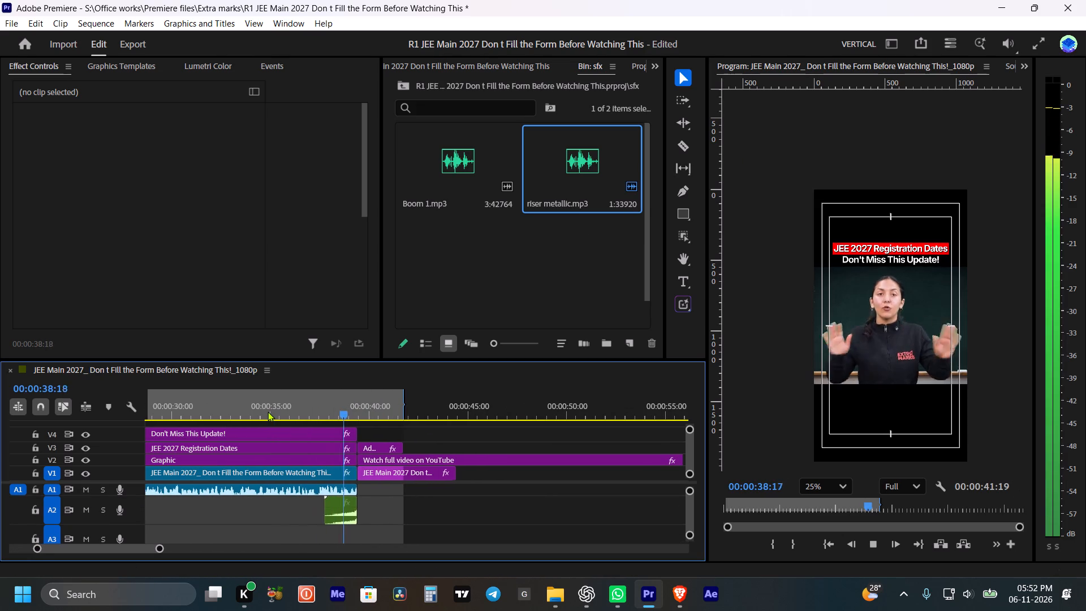
{"action": "key", "text": "space"}
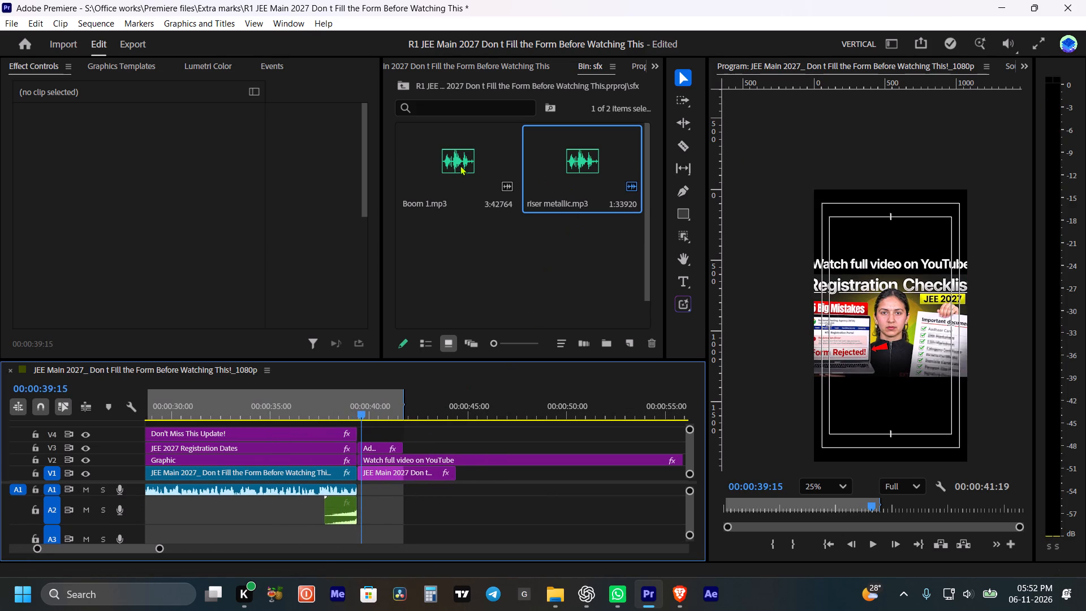
Place Boom 1.mp3 on track A1 starting exactly where the end card begins, and play back the transition.
{"action": "left_click_drag", "start_coordinate": [462, 166], "coordinate": [361, 490]}
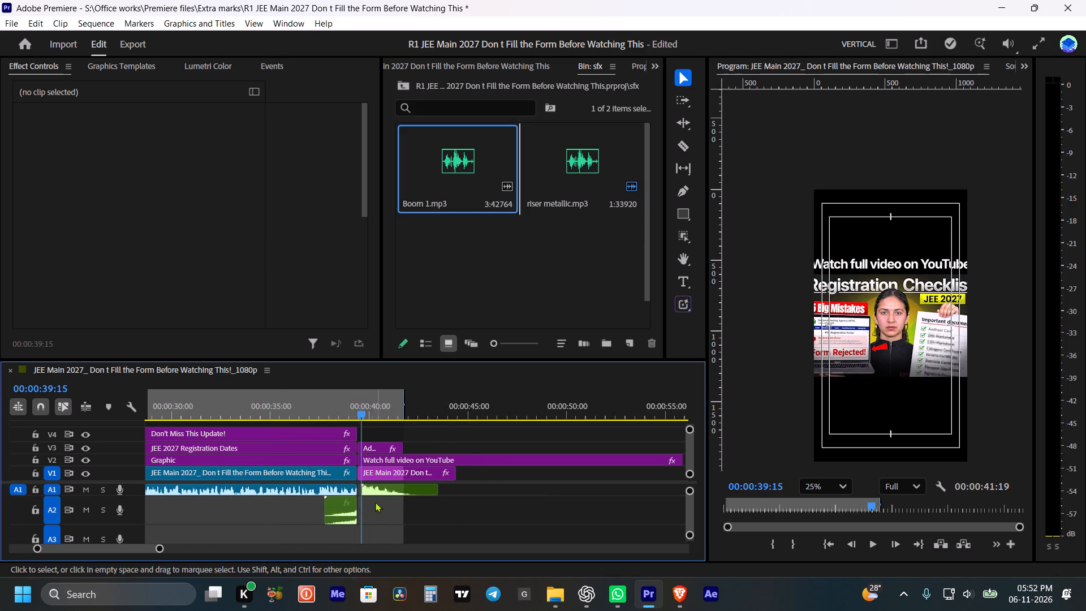
{"action": "scroll", "coordinate": [354, 493], "scroll_direction": "up", "scroll_amount": 10, "text": "alt"}
{"action": "left_click_drag", "start_coordinate": [564, 489], "coordinate": [554, 488]}
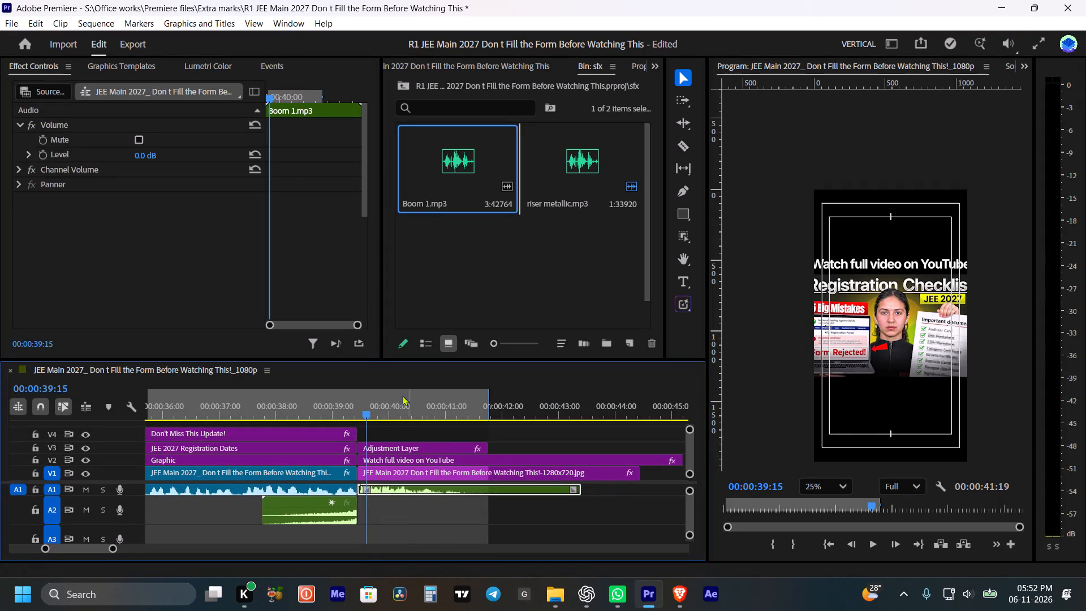
{"action": "left_click_drag", "start_coordinate": [365, 398], "coordinate": [310, 413]}
{"action": "key", "text": "space"}
{"action": "key", "text": "space"}
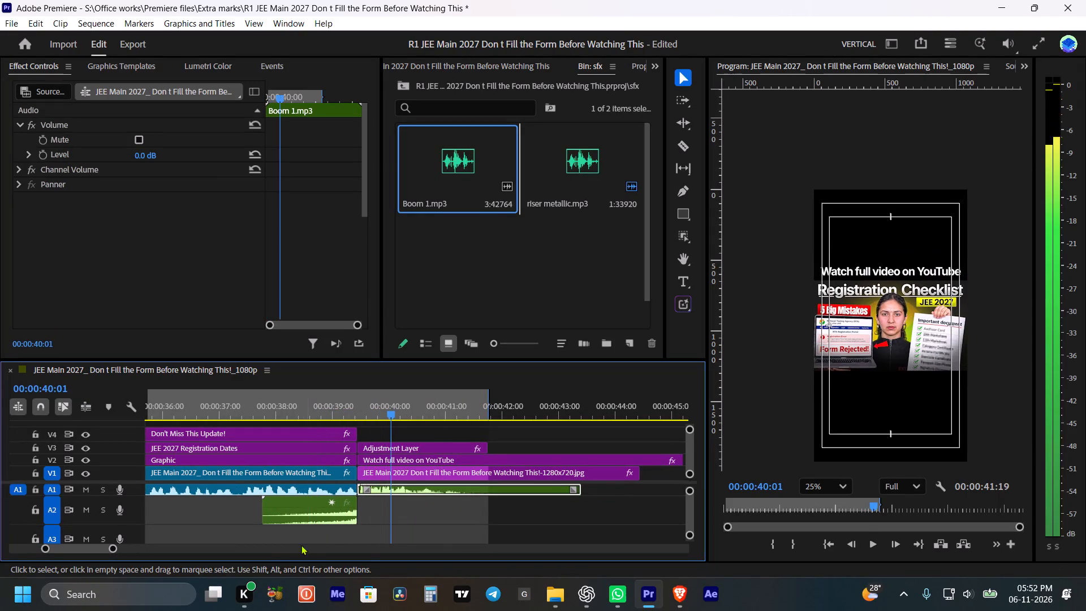
Lower the riser metallic clip's volume level to -10 dB and play back through the end card.
{"action": "left_click", "coordinate": [319, 520]}
{"action": "left_click", "coordinate": [137, 158]}
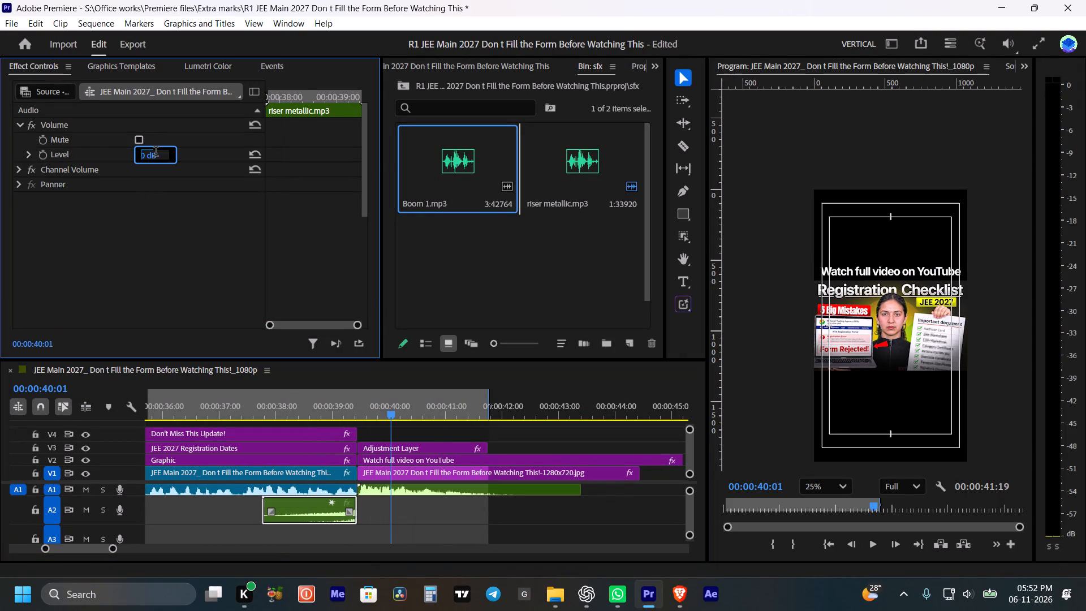
{"action": "type", "text": "-1"}
{"action": "key", "text": "0"}
{"action": "left_click", "coordinate": [175, 260]}
{"action": "left_click_drag", "start_coordinate": [348, 402], "coordinate": [321, 405]}
{"action": "key", "text": "space"}
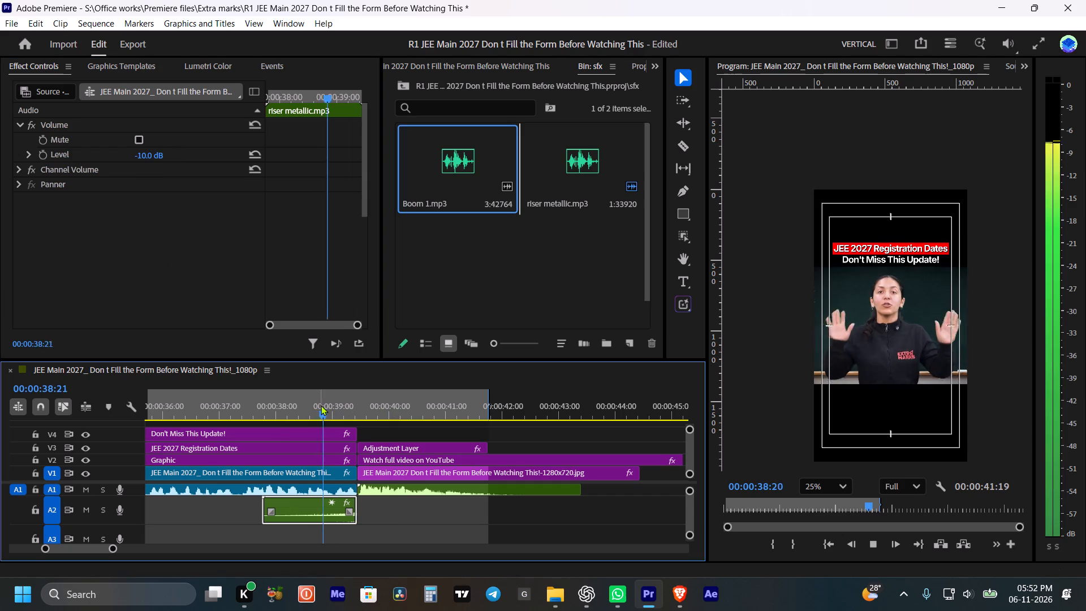
{"action": "scroll", "coordinate": [385, 438], "scroll_direction": "down", "scroll_amount": 6, "text": "alt"}
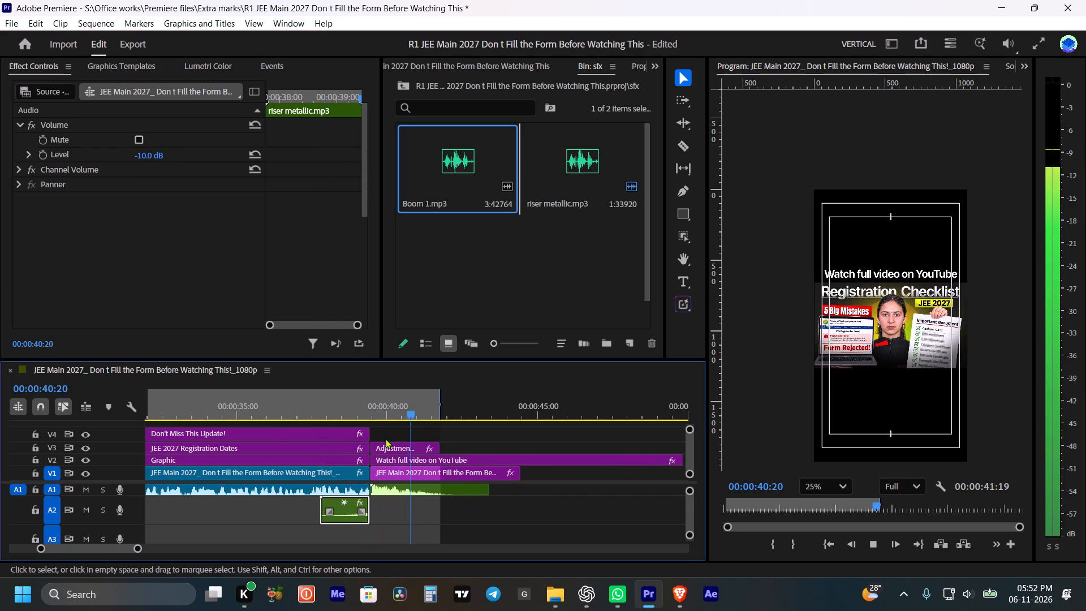
{"action": "key", "text": "space"}
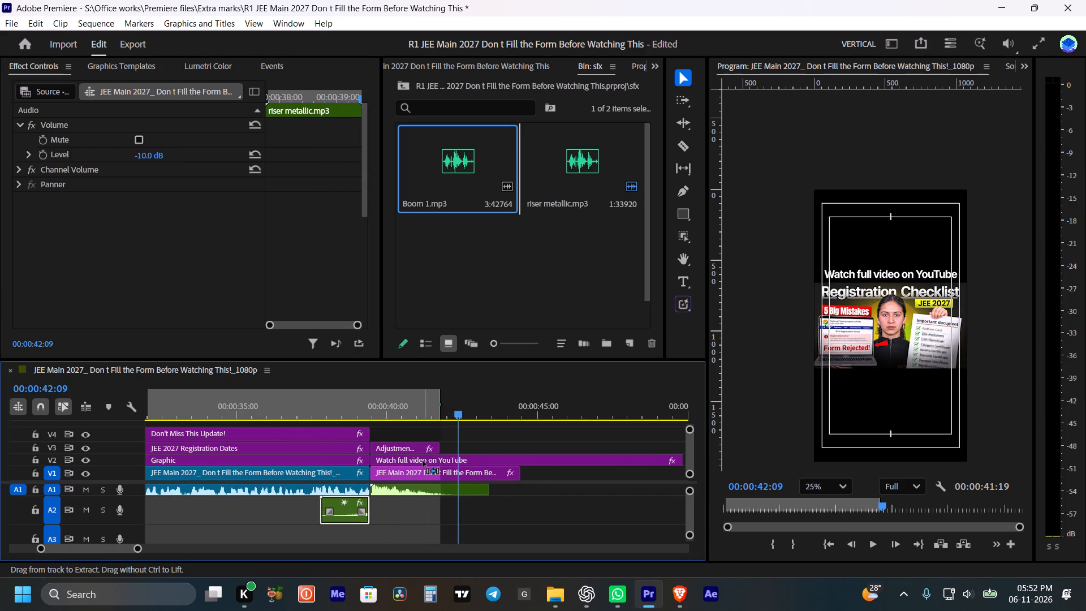
Save the project and set the export location to the "jee" folder in Client > Extra marks > After edit.
{"action": "key", "text": "ctrl+s"}
{"action": "left_click", "coordinate": [124, 46]}
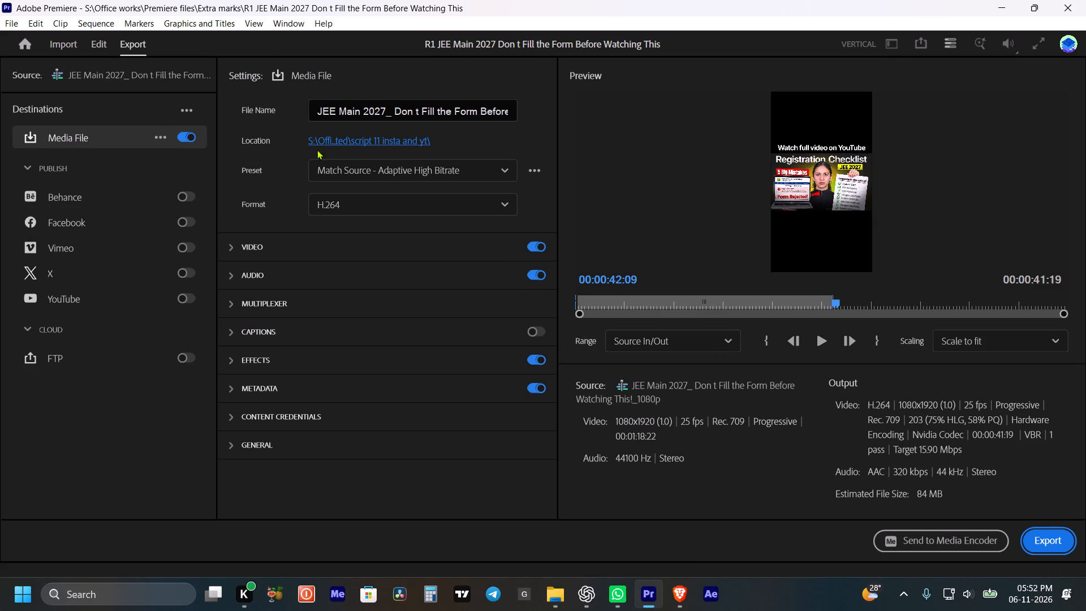
{"action": "left_click", "coordinate": [338, 141]}
{"action": "left_click", "coordinate": [314, 74]}
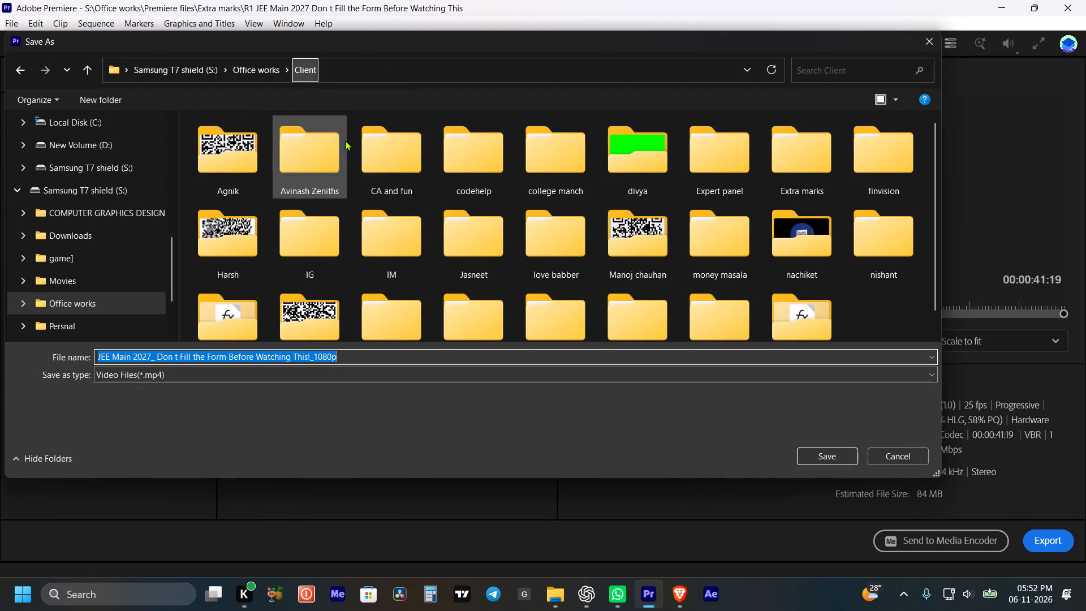
{"action": "left_click", "coordinate": [692, 166]}
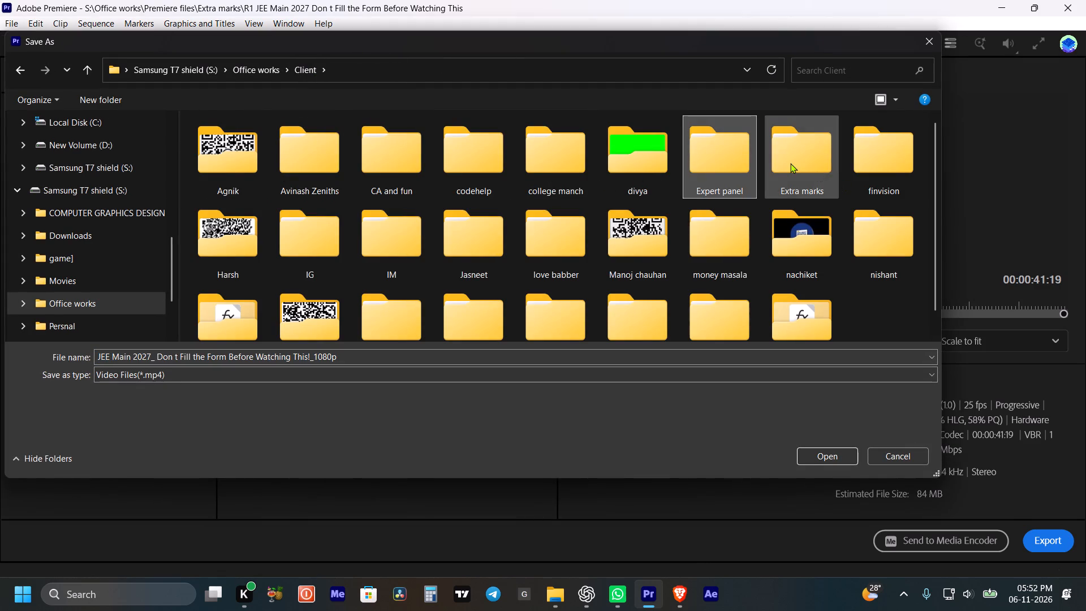
{"action": "double_click", "coordinate": [790, 163]}
{"action": "double_click", "coordinate": [234, 138]}
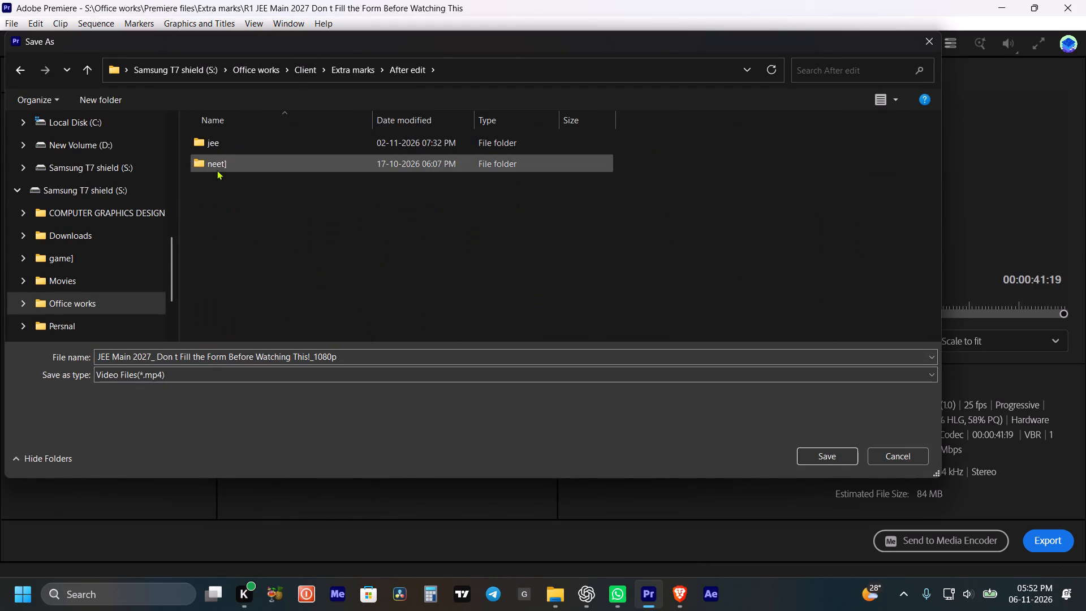
{"action": "double_click", "coordinate": [219, 144]}
{"action": "scroll", "coordinate": [342, 254], "scroll_direction": "down", "scroll_amount": 5}
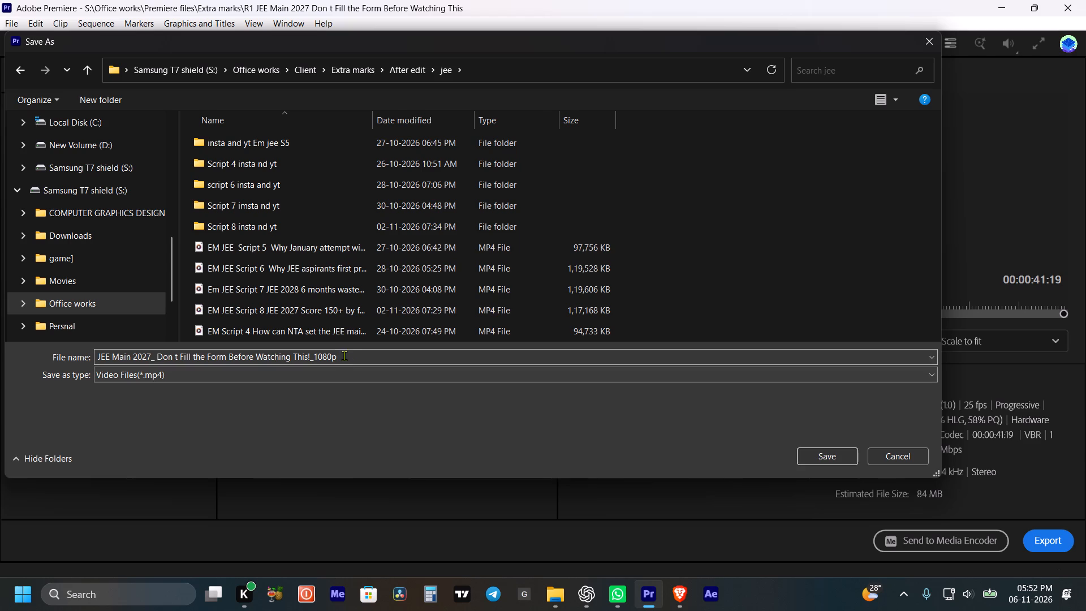
Name the export file "R1 JEE Main 2027_ Don t Fill the Form Before Watching This", copy that name and save the location.
{"action": "left_click", "coordinate": [348, 357]}
{"action": "key", "text": "super+v"}
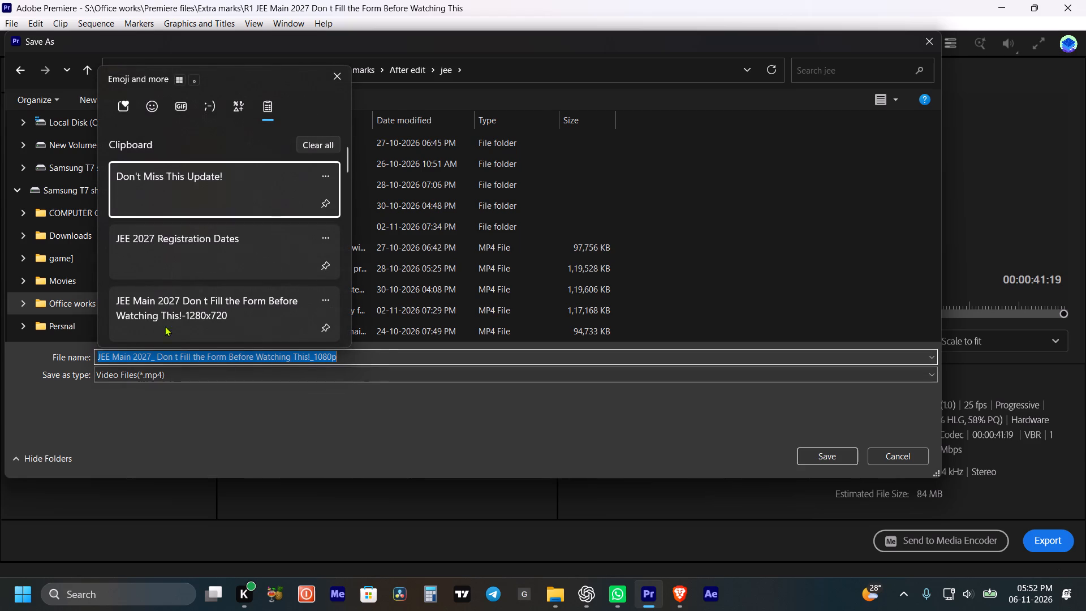
{"action": "scroll", "coordinate": [183, 202], "scroll_direction": "down", "scroll_amount": 3}
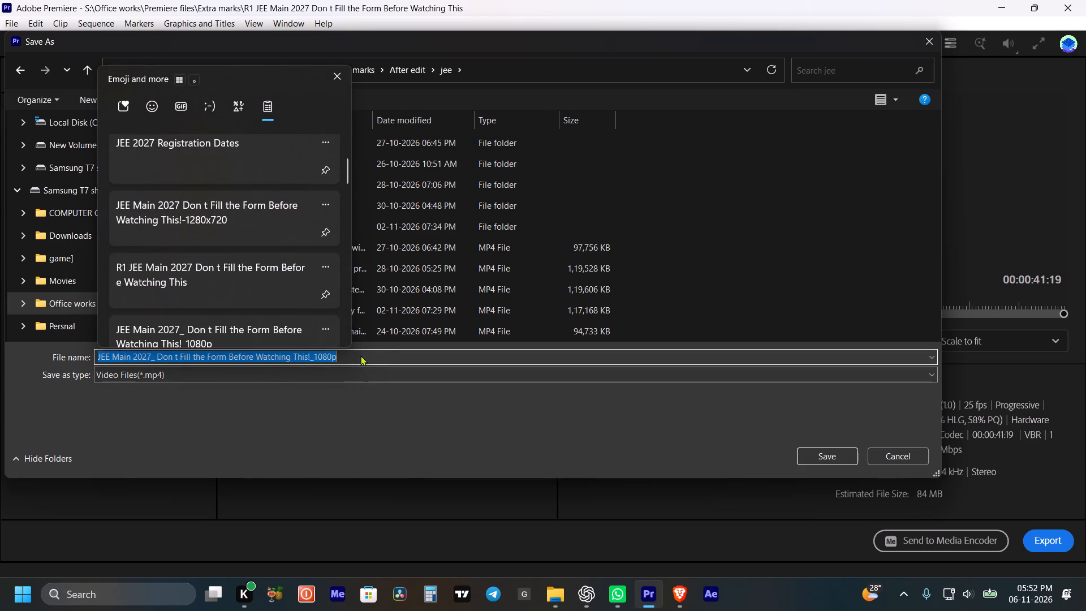
{"action": "left_click", "coordinate": [360, 355]}
{"action": "left_click", "coordinate": [365, 351]}
{"action": "left_click_drag", "start_coordinate": [362, 359], "coordinate": [309, 377]}
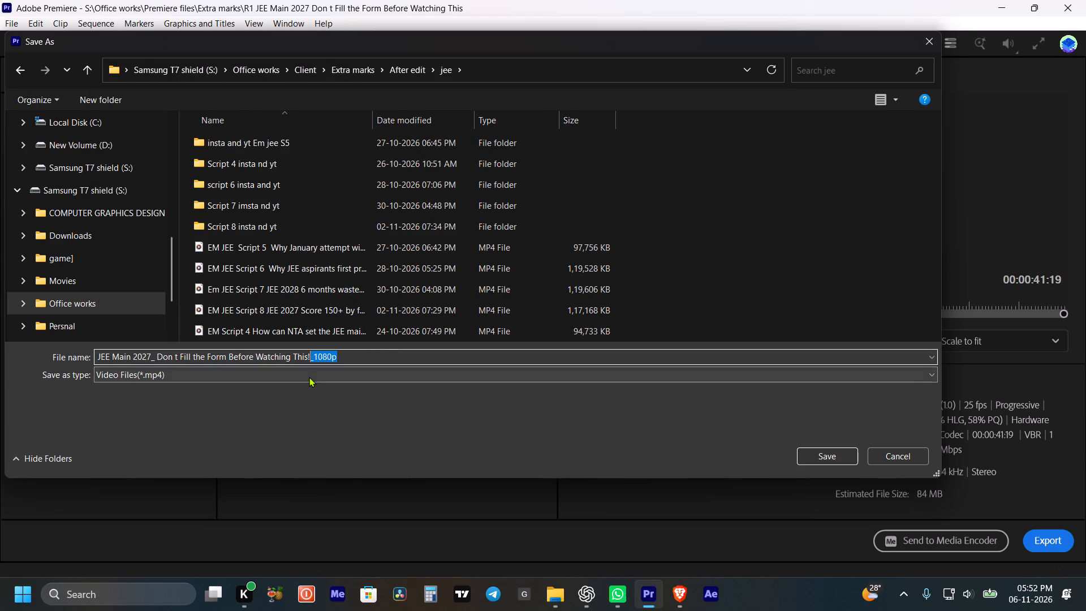
{"action": "key", "text": "BackSpace"}
{"action": "key", "text": "BackSpace"}
{"action": "key", "text": "Left"}
{"action": "key", "text": "Left"}
{"action": "key", "text": "Left"}
{"action": "key", "text": "Left"}
{"action": "key", "text": "Left"}
{"action": "key", "text": "Left"}
{"action": "key", "text": "Left"}
{"action": "key", "text": "Left"}
{"action": "key", "text": "Left"}
{"action": "key", "text": "Left"}
{"action": "key", "text": "Left"}
{"action": "key", "text": "Left"}
{"action": "key", "text": "Left"}
{"action": "key", "text": "Left"}
{"action": "key", "text": "Left"}
{"action": "key", "text": "Left"}
{"action": "key", "text": "Left"}
{"action": "key", "text": "Left"}
{"action": "key", "text": "Left"}
{"action": "key", "text": "Left"}
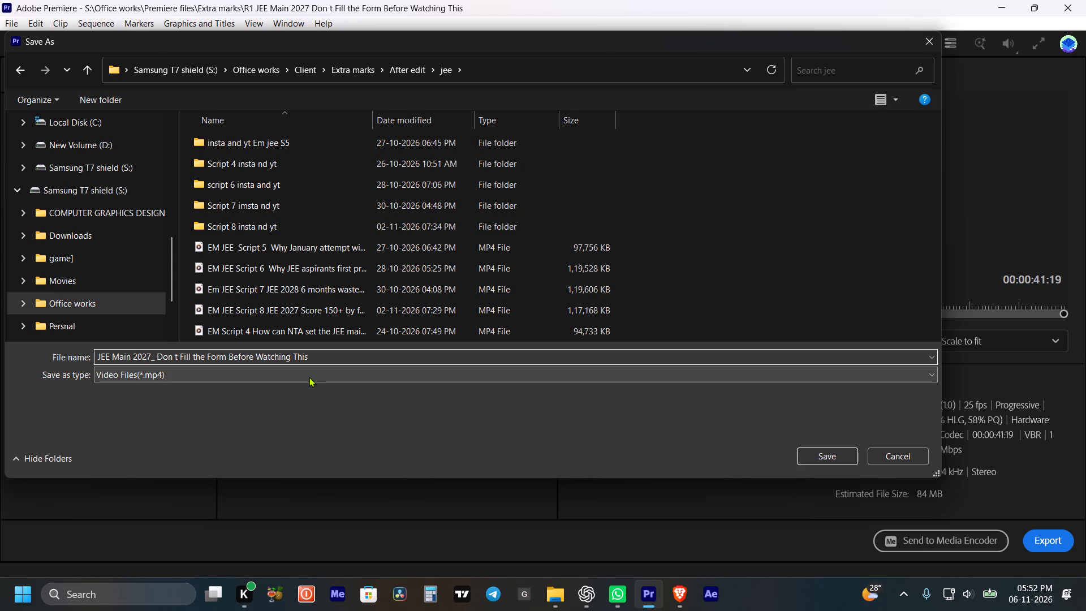
{"action": "type", "text": "R!"}
{"action": "key", "text": "space"}
{"action": "key", "text": "BackSpace"}
{"action": "key", "text": "BackSpace"}
{"action": "key", "text": "1"}
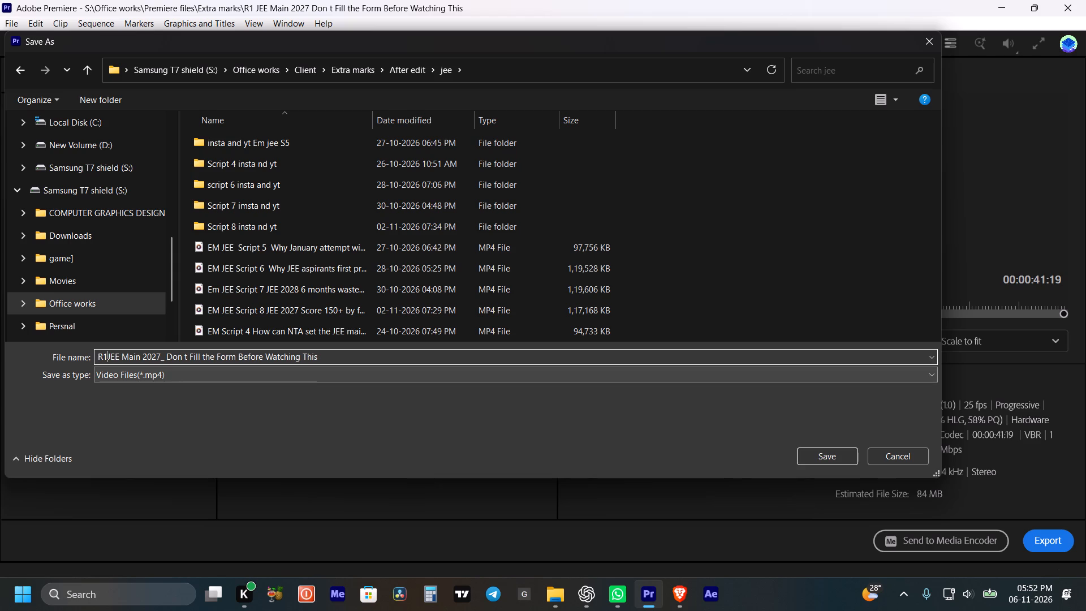
{"action": "key", "text": "space"}
{"action": "key", "text": "ctrl+a"}
{"action": "key", "text": "ctrl+c"}
{"action": "key", "text": "ctrl+c"}
{"action": "key", "text": "ctrl+c"}
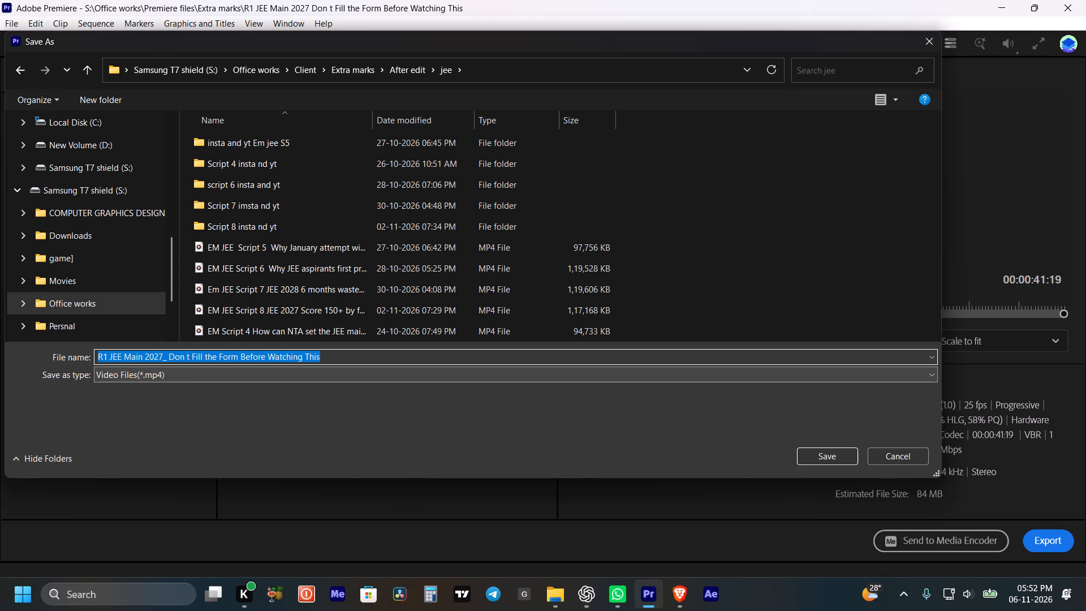
{"action": "left_click", "coordinate": [811, 456]}
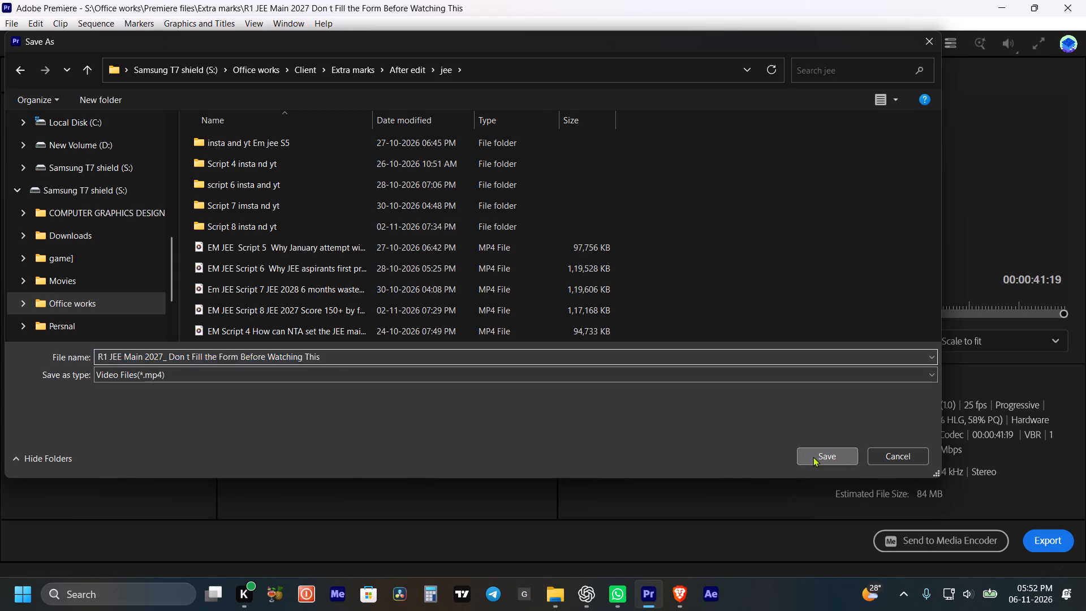
In the export video settings, enable Render at Maximum Depth and raise the target bitrate to 41.58 Mbps.
{"action": "left_click", "coordinate": [285, 248]}
{"action": "left_click", "coordinate": [255, 473]}
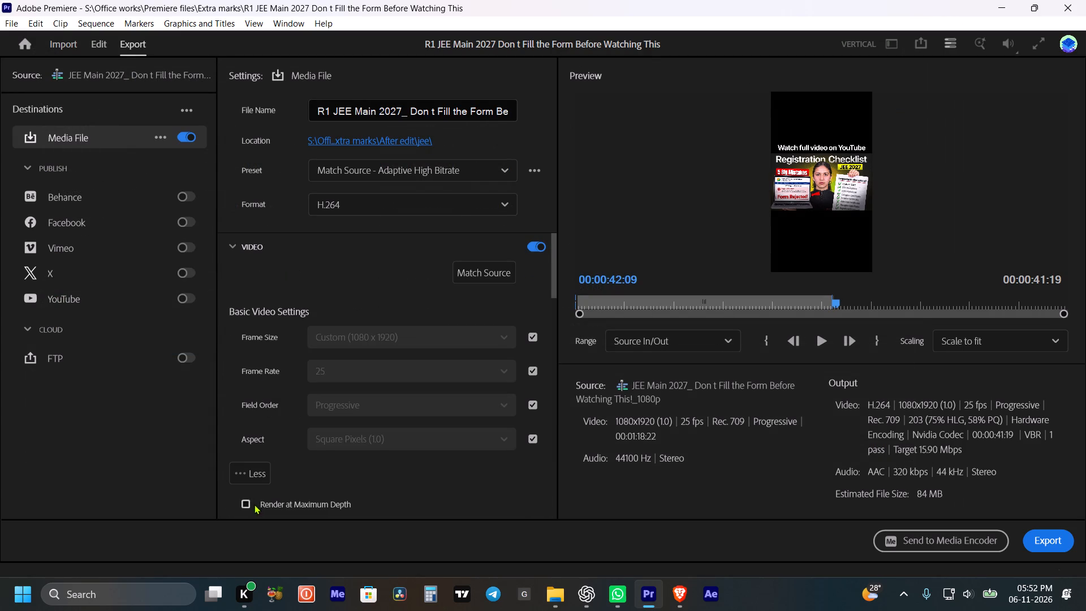
{"action": "left_click", "coordinate": [253, 504]}
{"action": "left_click_drag", "start_coordinate": [555, 275], "coordinate": [563, 451]}
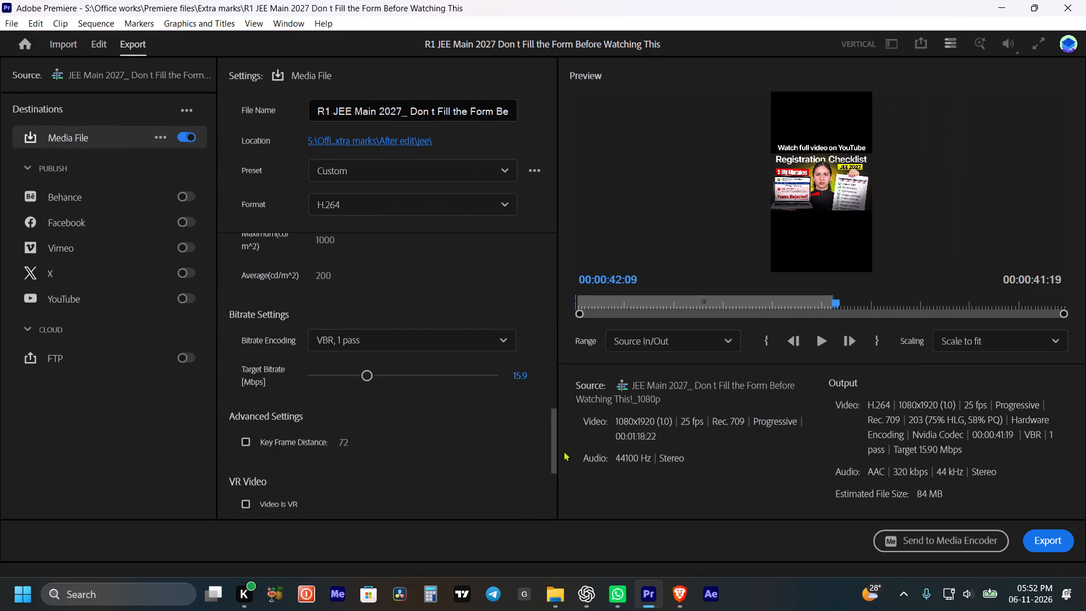
{"action": "left_click_drag", "start_coordinate": [563, 451], "coordinate": [560, 449]}
{"action": "left_click_drag", "start_coordinate": [458, 377], "coordinate": [472, 375]}
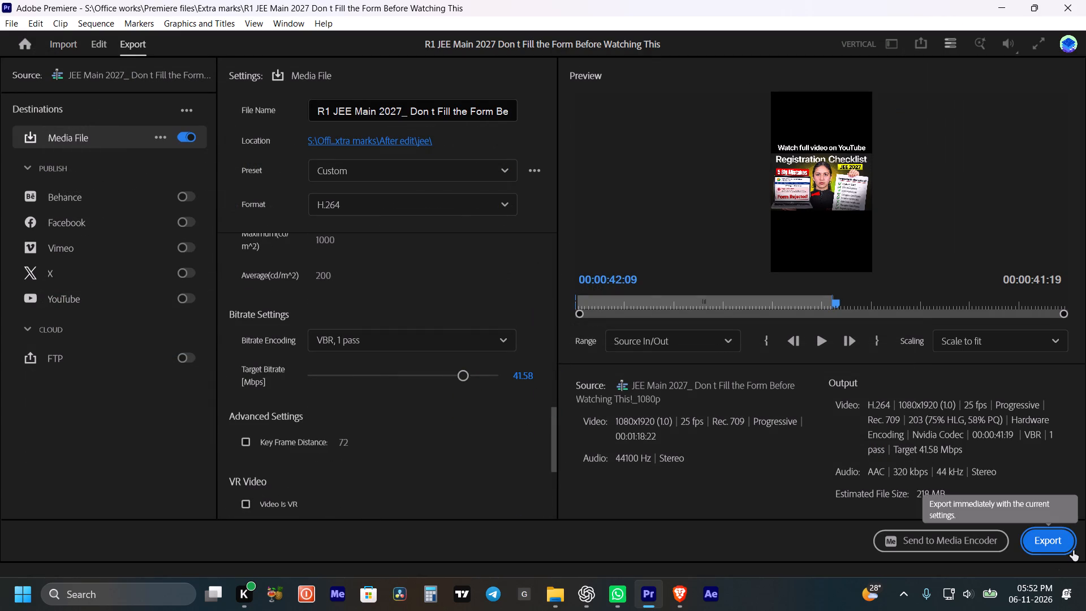
Export the finished JEE Main 2027 Short with the configured H.264 settings.
{"action": "left_click", "coordinate": [1073, 550]}
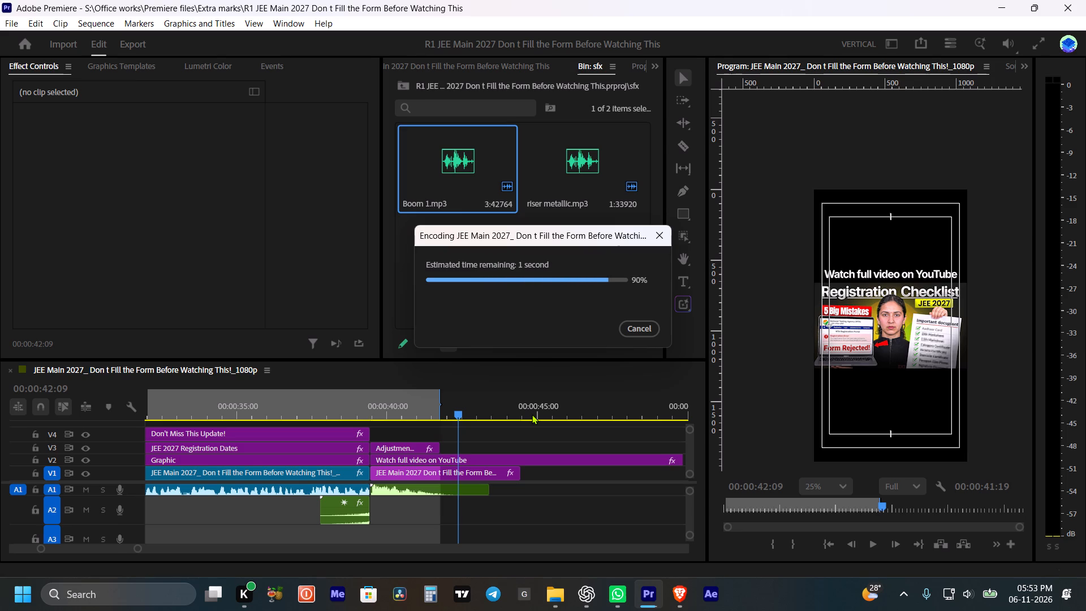
Switch to the Brave browser and open the bookmarked Kalakar site in place of the YouTube downloader page.
{"action": "left_click", "coordinate": [691, 596]}
{"action": "left_click", "coordinate": [735, 5]}
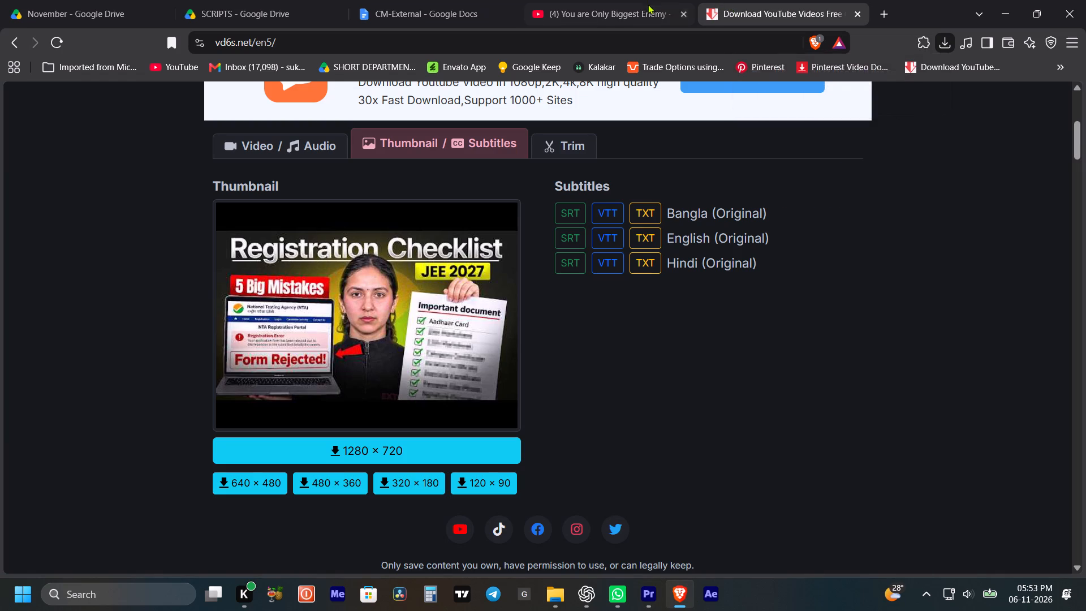
{"action": "left_click", "coordinate": [644, 1]}
{"action": "left_click_drag", "start_coordinate": [604, 69], "coordinate": [674, 119]}
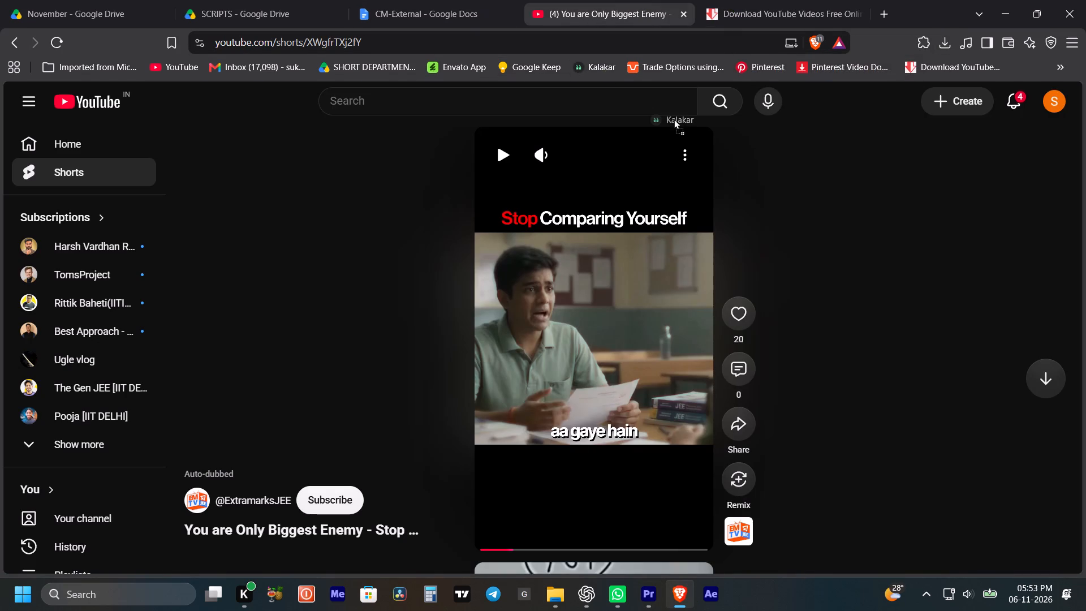
{"action": "left_click_drag", "start_coordinate": [674, 119], "coordinate": [588, 71]}
{"action": "left_click", "coordinate": [747, 12]}
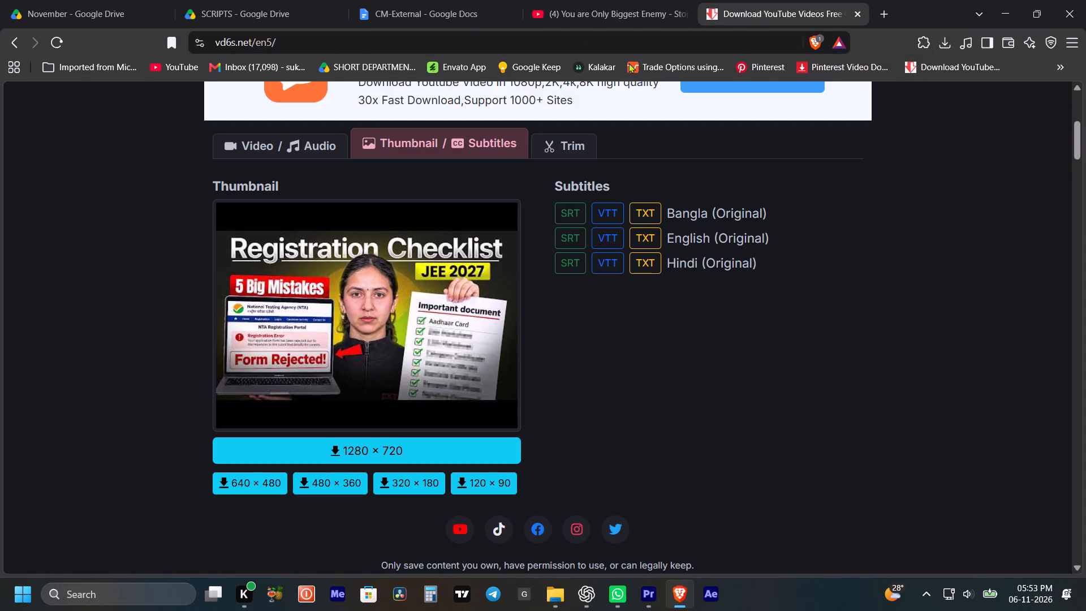
{"action": "left_click", "coordinate": [570, 72]}
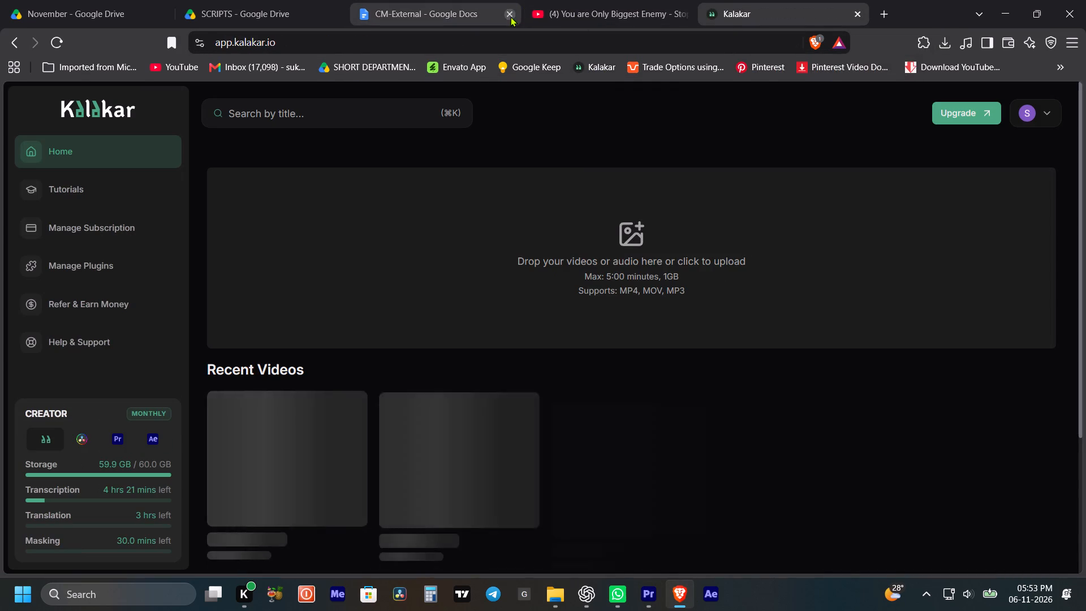
Close the CM-External document and browse the recent videos in Kalakar.
{"action": "left_click", "coordinate": [510, 16]}
{"action": "scroll", "coordinate": [614, 246], "scroll_direction": "down", "scroll_amount": 4}
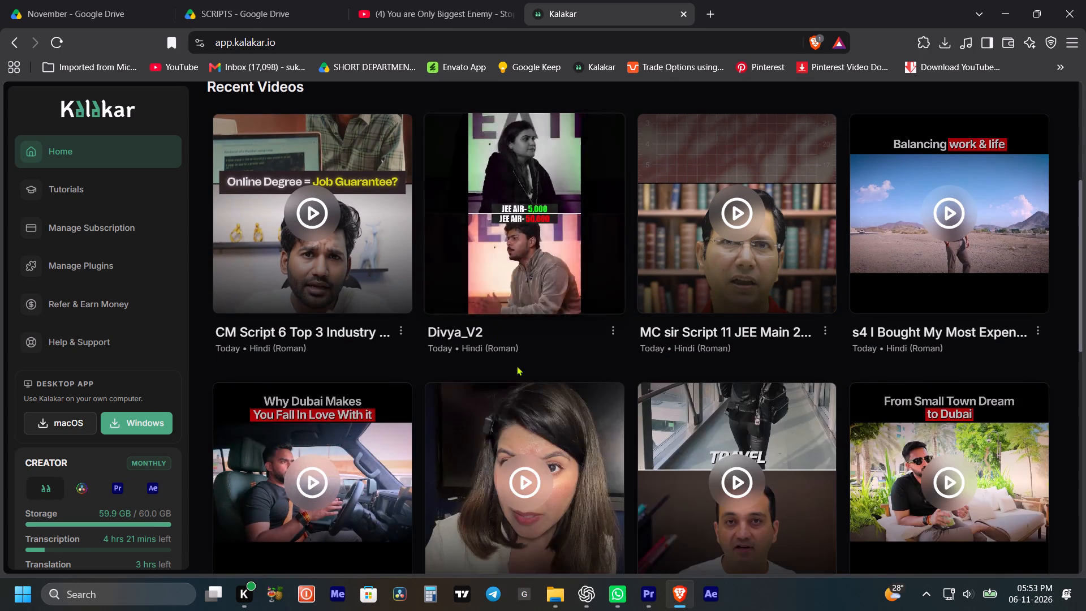
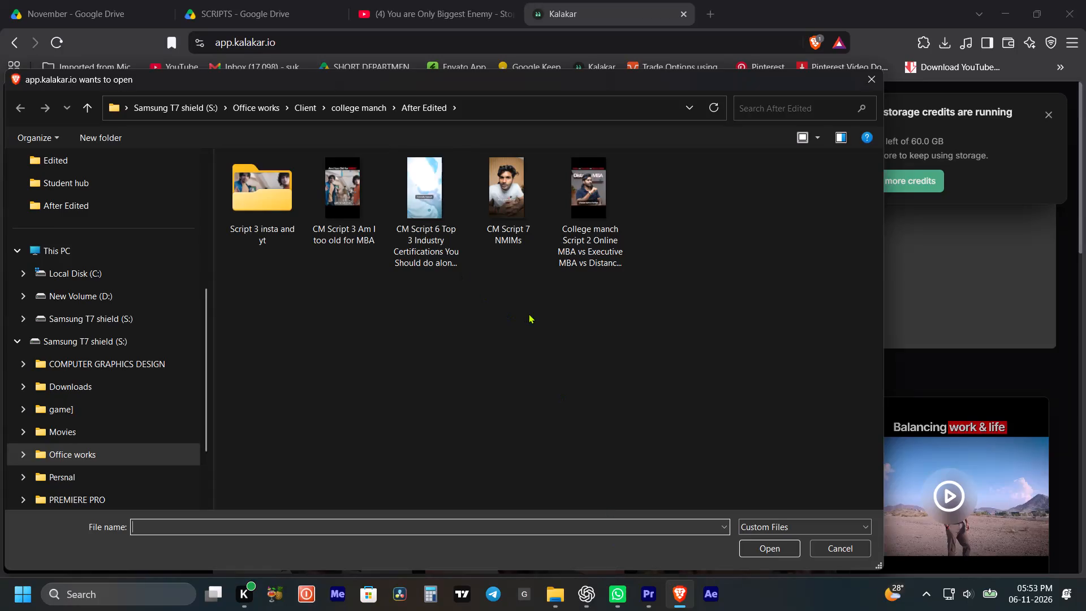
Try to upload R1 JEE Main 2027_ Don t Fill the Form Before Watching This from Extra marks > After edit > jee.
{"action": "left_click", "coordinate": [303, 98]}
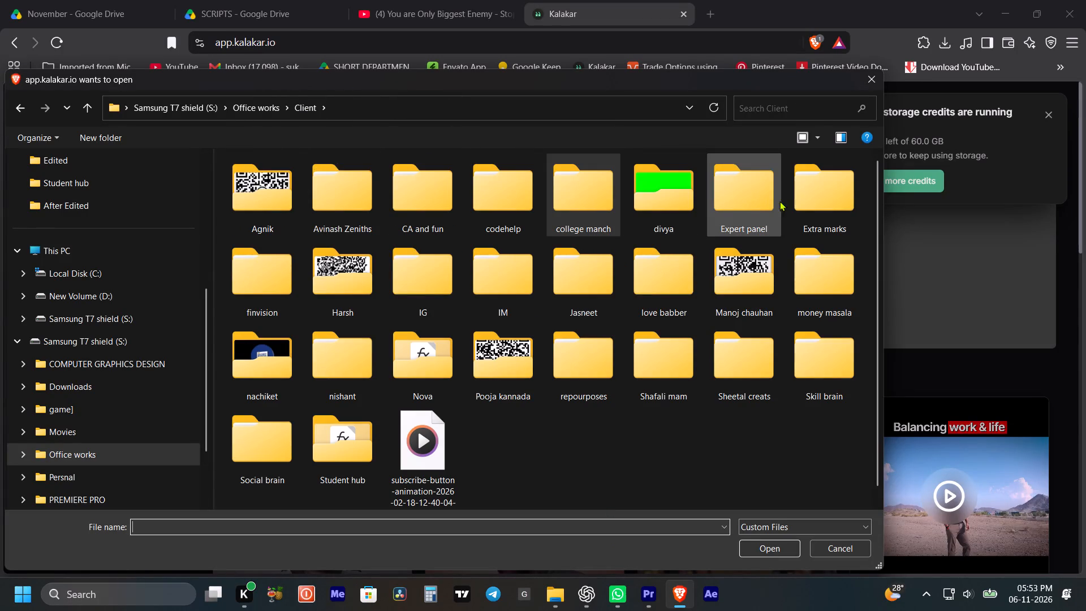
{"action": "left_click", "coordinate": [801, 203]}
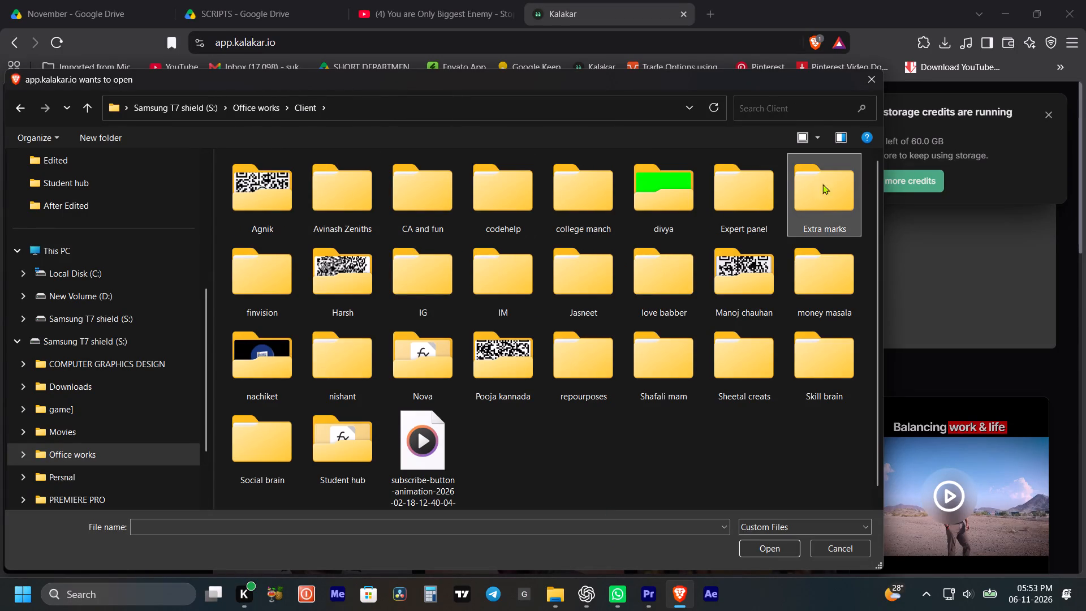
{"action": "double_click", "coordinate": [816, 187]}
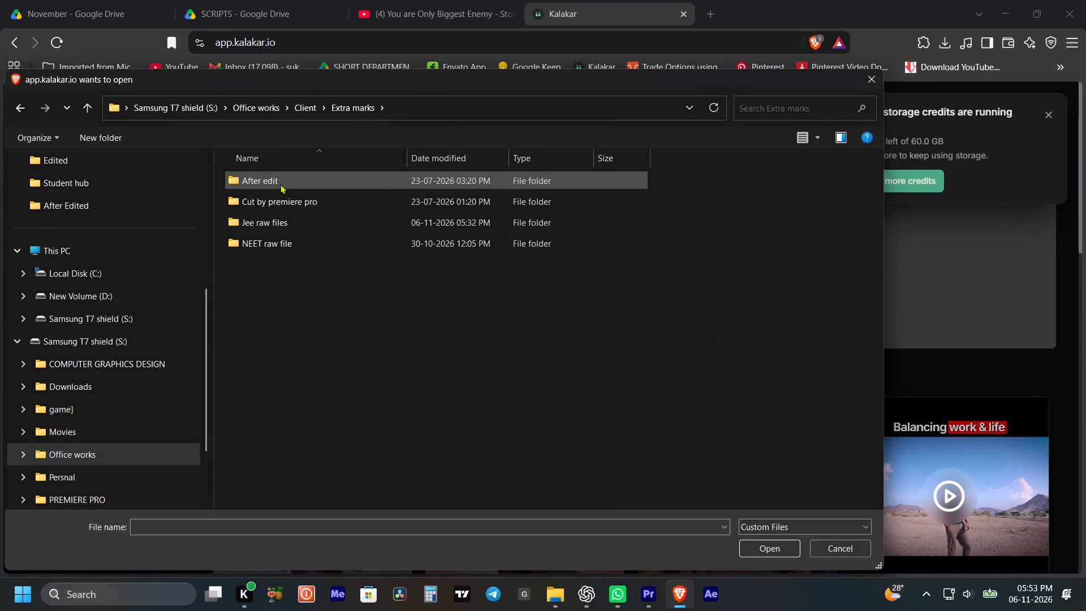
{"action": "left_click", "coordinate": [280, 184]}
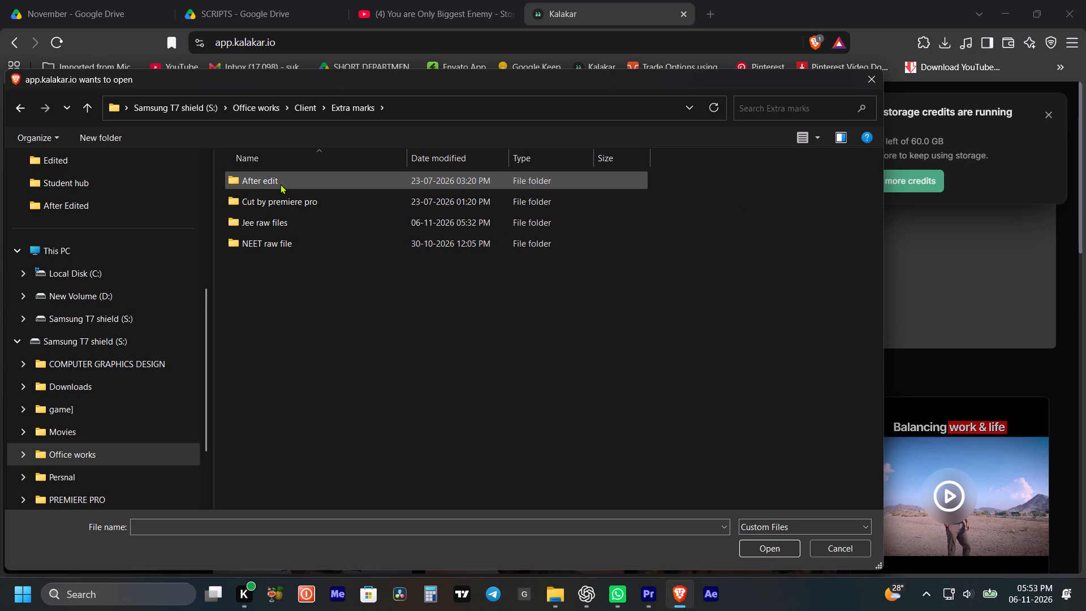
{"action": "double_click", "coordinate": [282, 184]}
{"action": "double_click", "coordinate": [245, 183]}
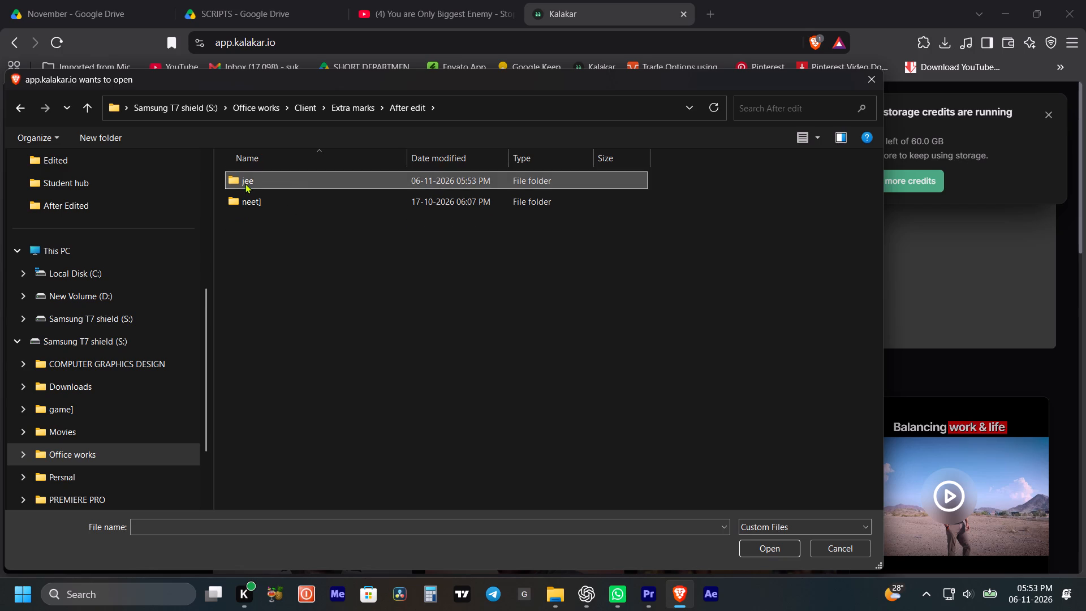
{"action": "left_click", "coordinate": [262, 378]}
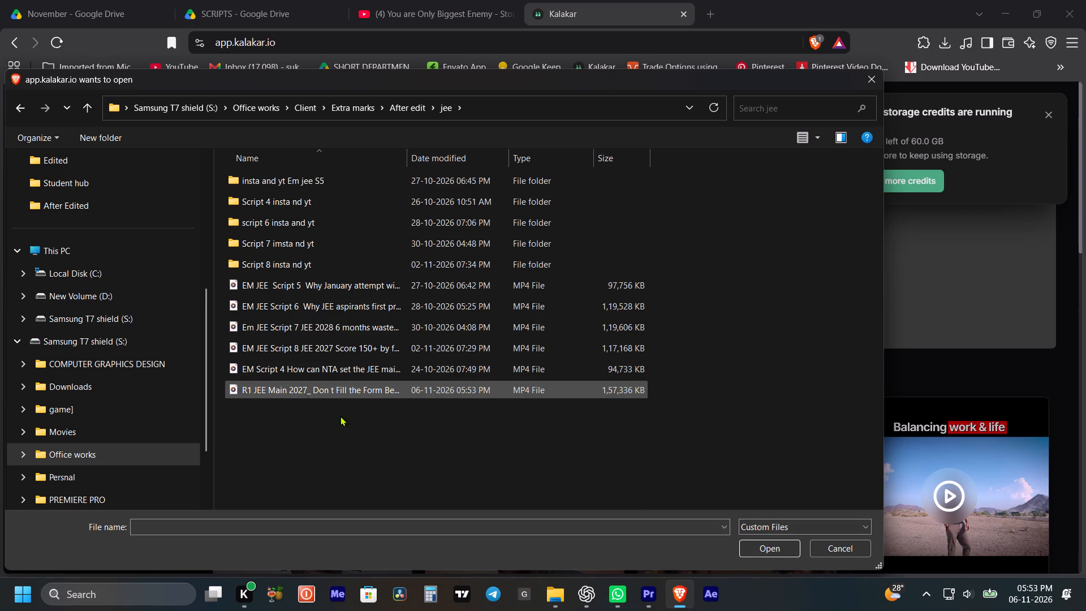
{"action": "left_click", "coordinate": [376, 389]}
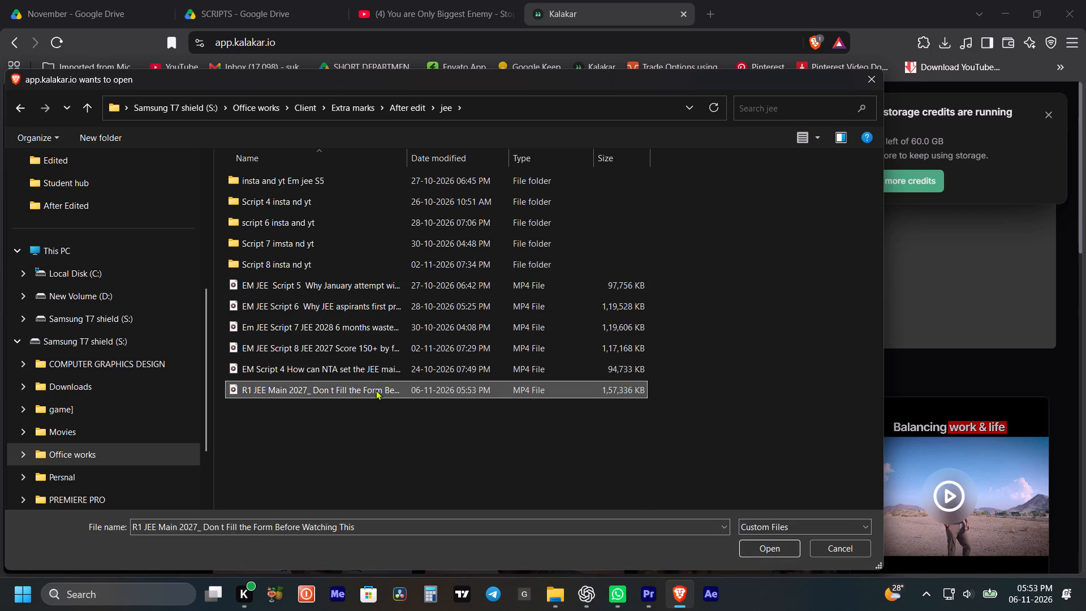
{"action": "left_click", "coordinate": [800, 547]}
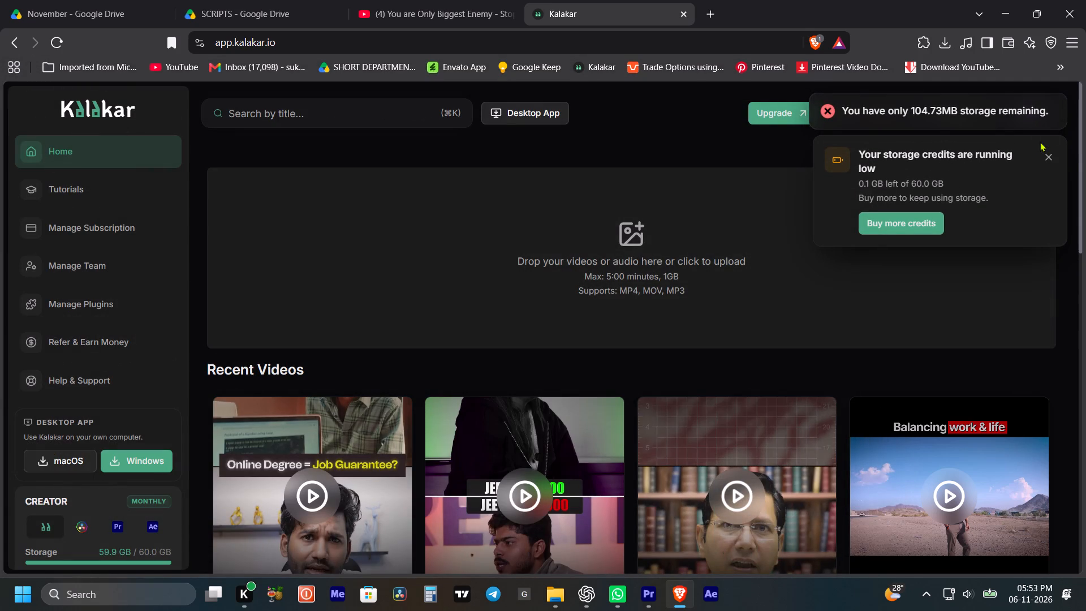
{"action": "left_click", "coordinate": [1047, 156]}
Permanently delete the old IG_S6 project from the video library, staying on the home page.
{"action": "scroll", "coordinate": [835, 292], "scroll_direction": "down", "scroll_amount": 20}
{"action": "scroll", "coordinate": [835, 292], "scroll_direction": "down", "scroll_amount": 8}
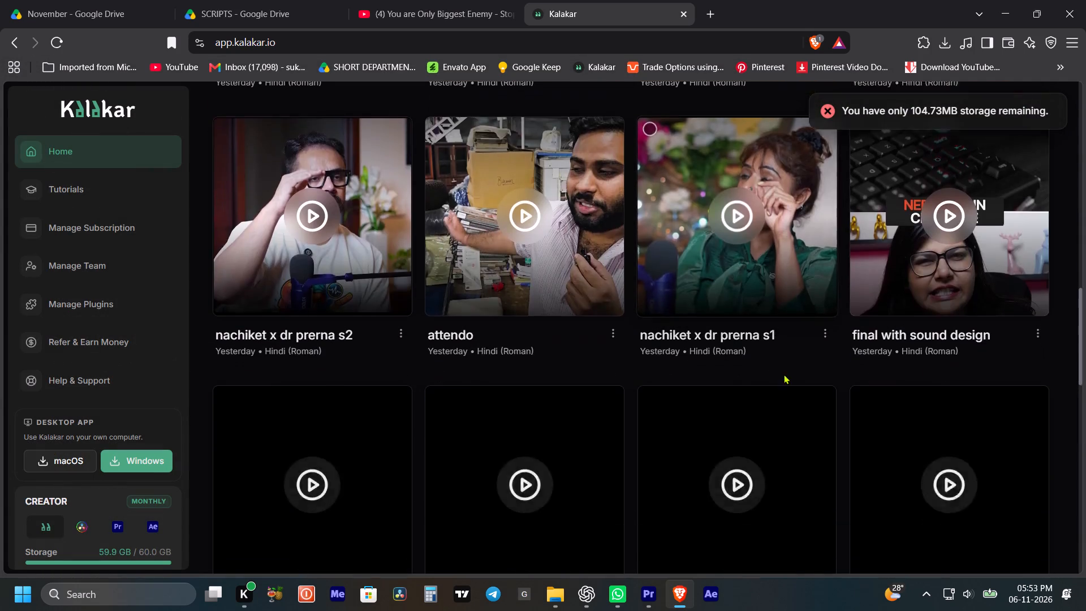
{"action": "scroll", "coordinate": [783, 374], "scroll_direction": "down", "scroll_amount": 20}
{"action": "scroll", "coordinate": [783, 374], "scroll_direction": "down", "scroll_amount": 20}
{"action": "scroll", "coordinate": [783, 374], "scroll_direction": "down", "scroll_amount": 6}
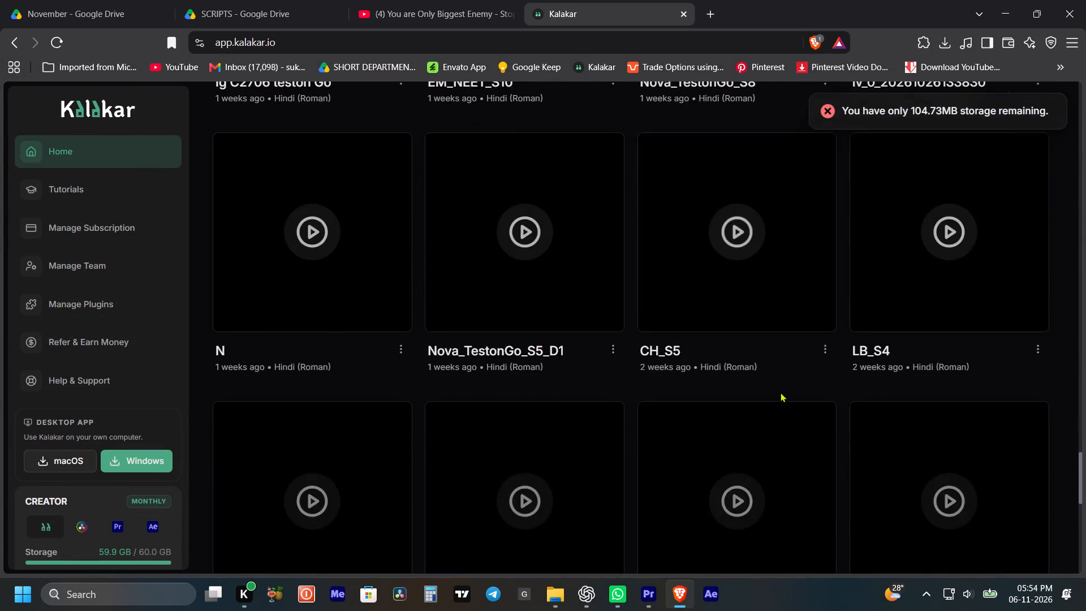
{"action": "scroll", "coordinate": [780, 392], "scroll_direction": "down", "scroll_amount": 20}
{"action": "scroll", "coordinate": [780, 392], "scroll_direction": "down", "scroll_amount": 10}
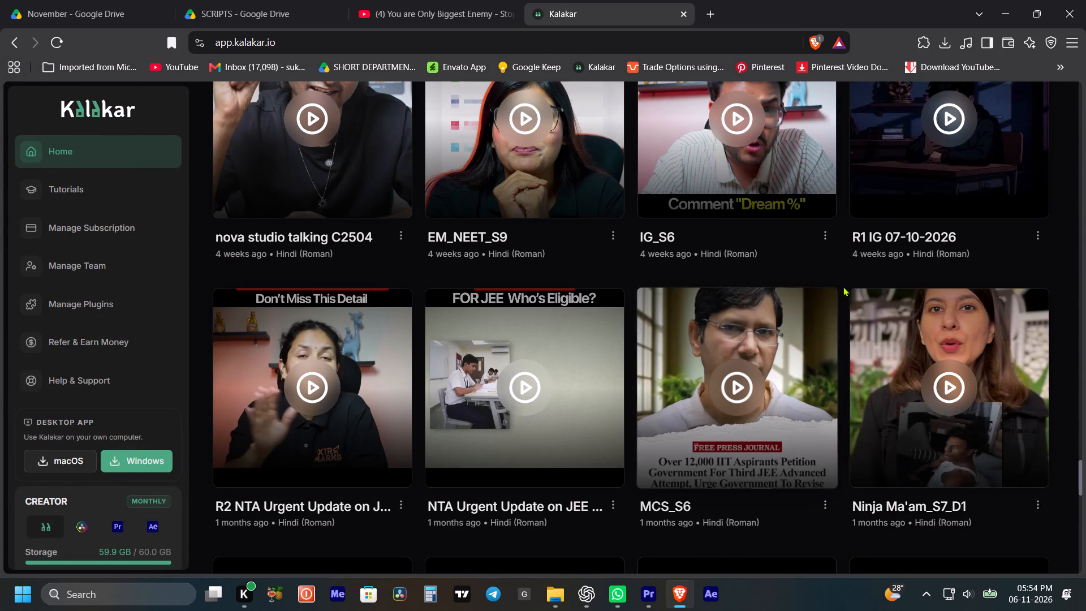
{"action": "left_click", "coordinate": [818, 235]}
{"action": "left_click", "coordinate": [788, 218]}
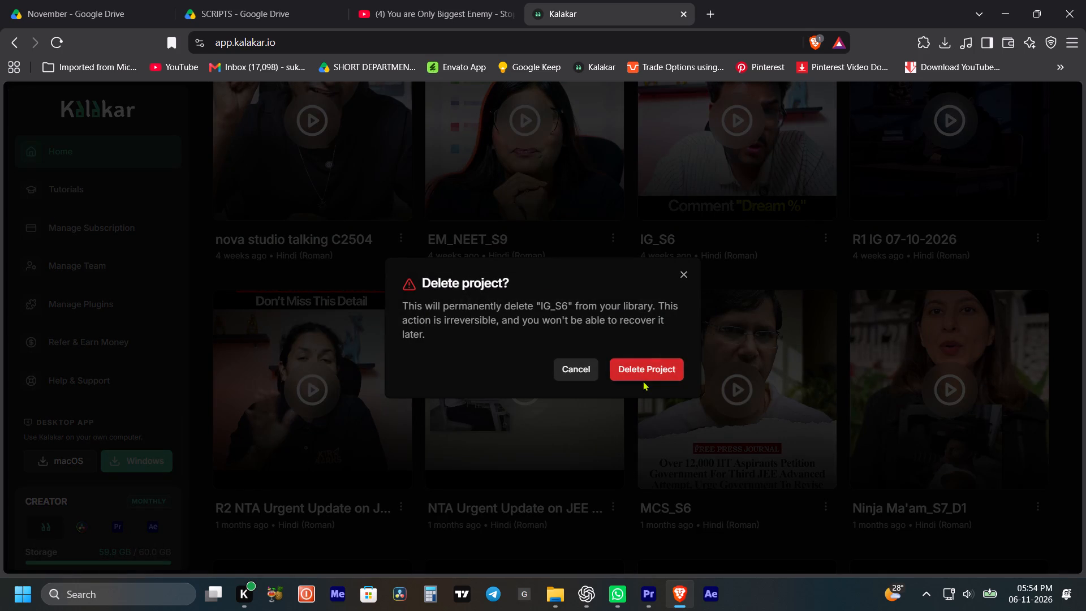
{"action": "left_click", "coordinate": [643, 381]}
{"action": "left_click", "coordinate": [647, 364]}
{"action": "left_click", "coordinate": [602, 242]}
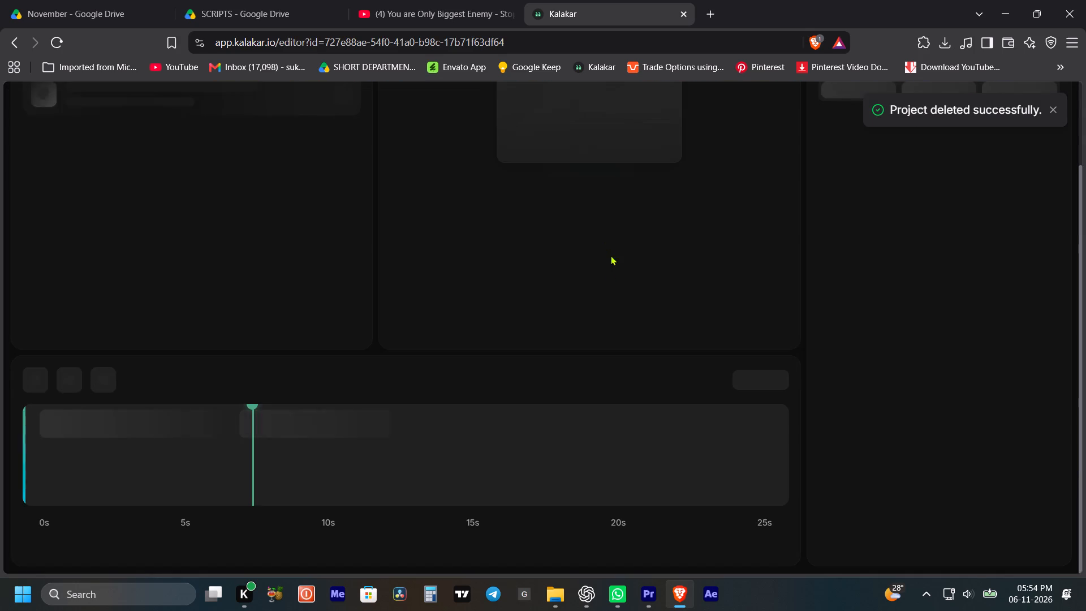
{"action": "left_click", "coordinate": [11, 42]}
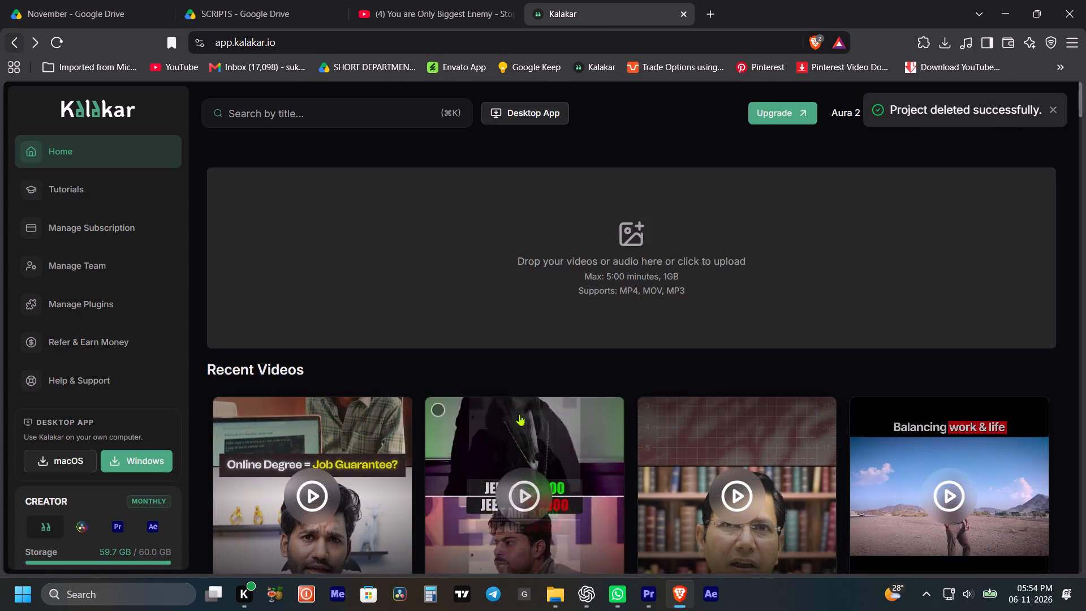
Delete the MC Sir Script 8 Topper's strategy and EM_NEET_S11 projects from the video library.
{"action": "scroll", "coordinate": [512, 394], "scroll_direction": "down", "scroll_amount": 20}
{"action": "scroll", "coordinate": [512, 394], "scroll_direction": "down", "scroll_amount": 17}
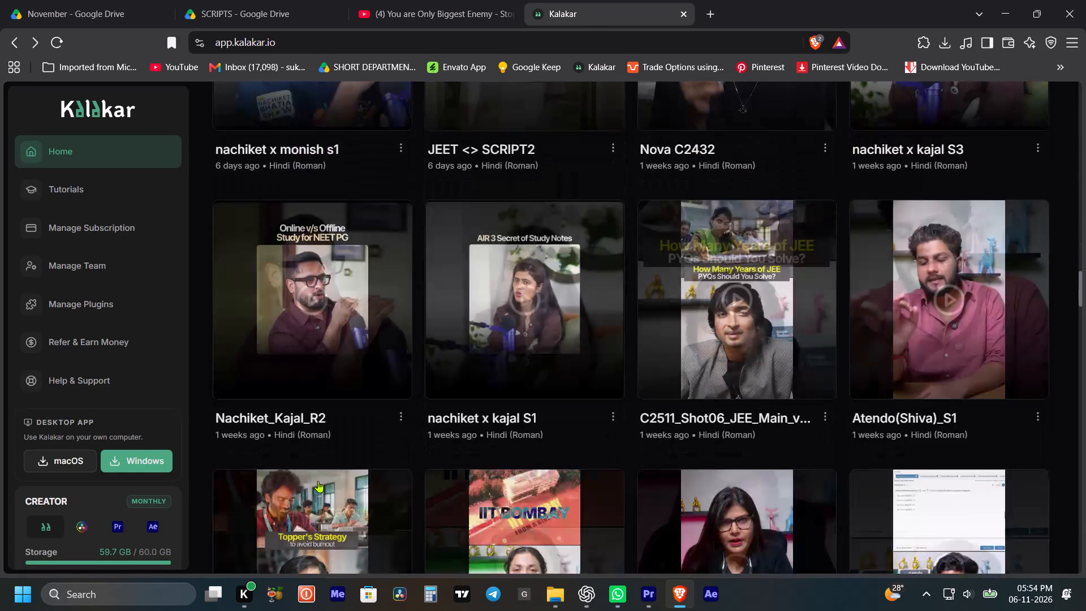
{"action": "scroll", "coordinate": [333, 461], "scroll_direction": "down", "scroll_amount": 5}
{"action": "scroll", "coordinate": [346, 423], "scroll_direction": "up", "scroll_amount": 4}
{"action": "scroll", "coordinate": [348, 423], "scroll_direction": "down", "scroll_amount": 4}
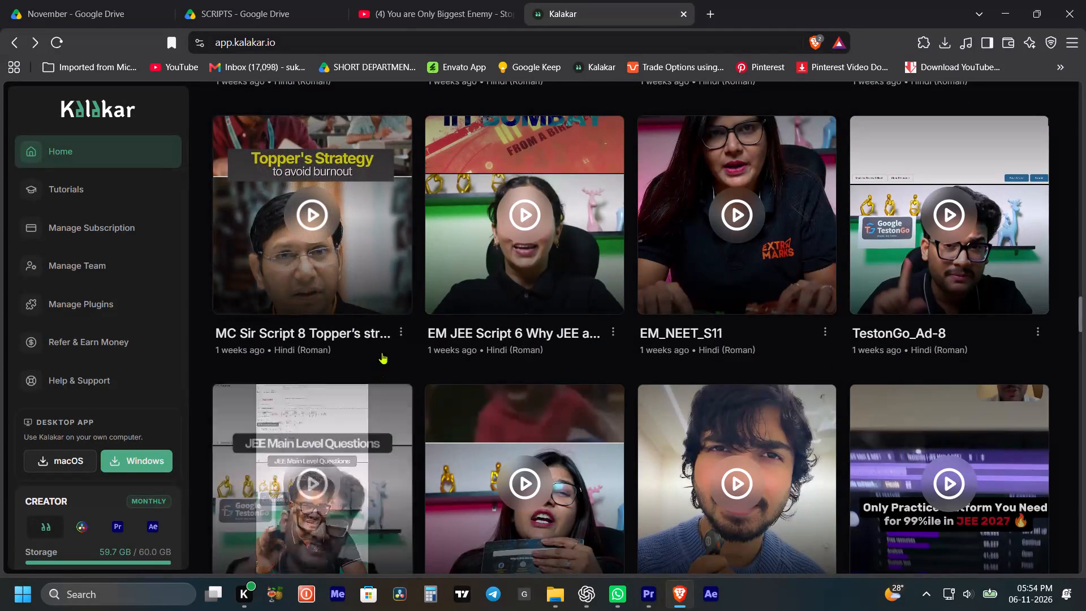
{"action": "left_click", "coordinate": [399, 325]}
{"action": "left_click", "coordinate": [360, 308]}
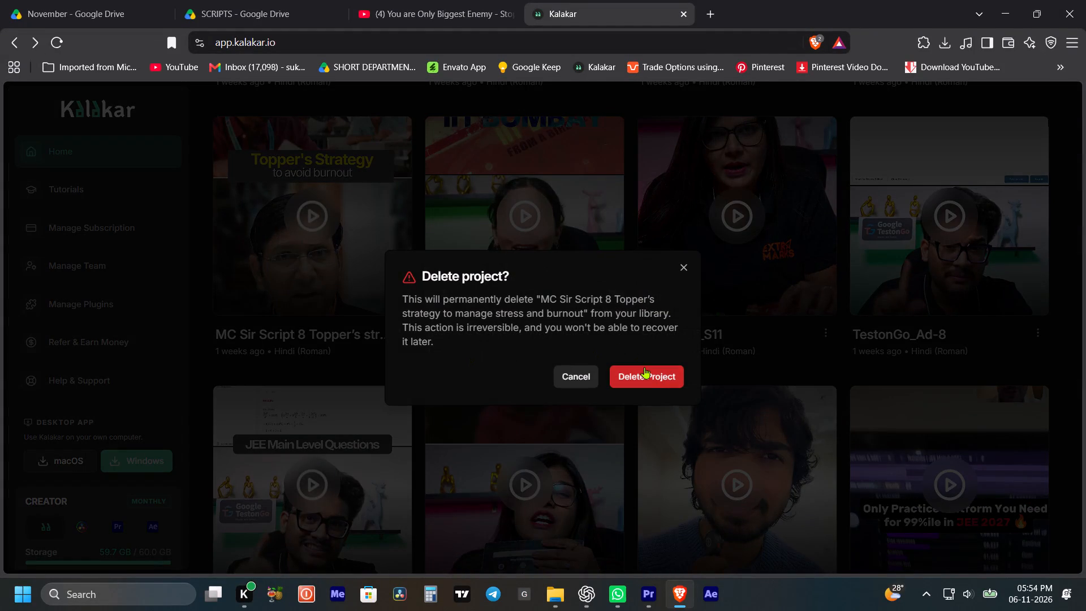
{"action": "left_click", "coordinate": [648, 374]}
{"action": "left_click", "coordinate": [614, 331]}
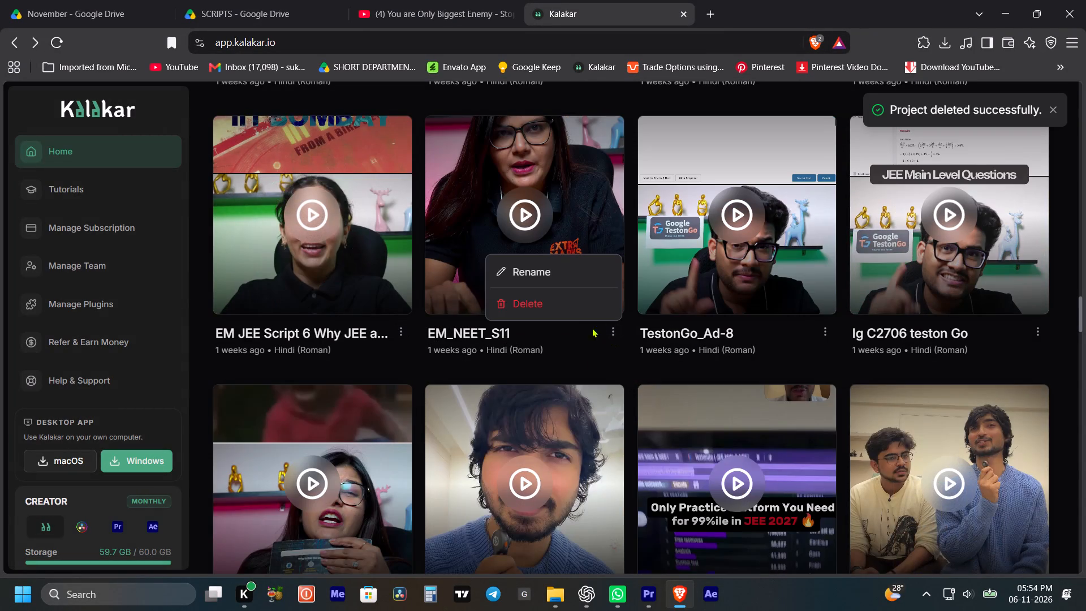
{"action": "left_click", "coordinate": [563, 298]}
{"action": "left_click", "coordinate": [652, 371]}
Delete the Nova_TestonGo_S8 and MC sir C2656 projects from the video library.
{"action": "scroll", "coordinate": [583, 395], "scroll_direction": "down", "scroll_amount": 9}
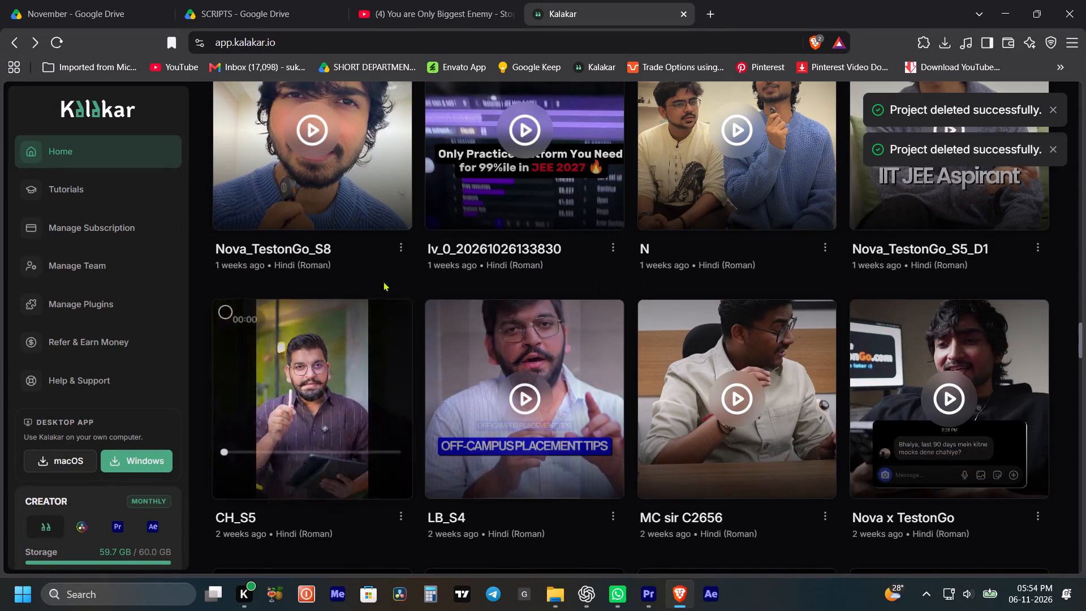
{"action": "left_click", "coordinate": [397, 249]}
{"action": "left_click", "coordinate": [347, 227]}
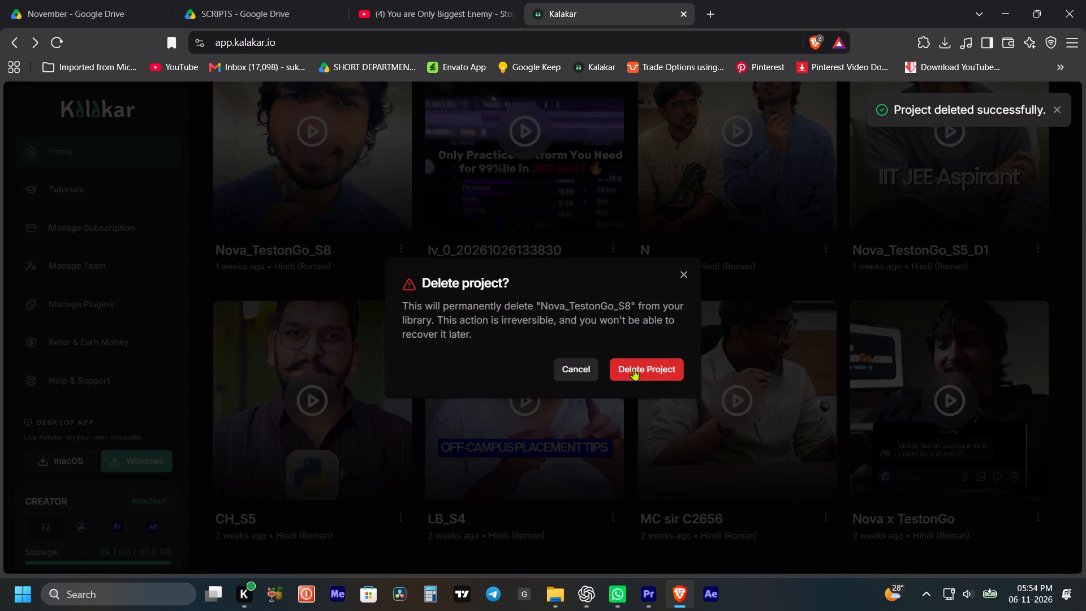
{"action": "left_click", "coordinate": [635, 369]}
{"action": "scroll", "coordinate": [469, 388], "scroll_direction": "down", "scroll_amount": 4}
{"action": "left_click", "coordinate": [618, 375]}
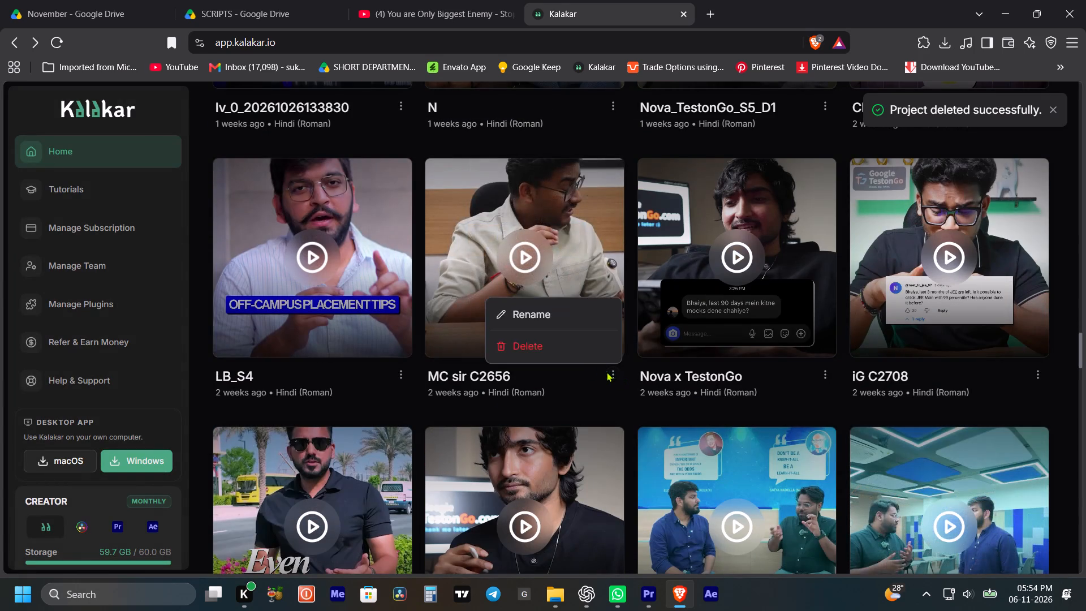
{"action": "left_click", "coordinate": [555, 336]}
{"action": "left_click_drag", "start_coordinate": [644, 355], "coordinate": [641, 362]}
{"action": "left_click", "coordinate": [641, 364]}
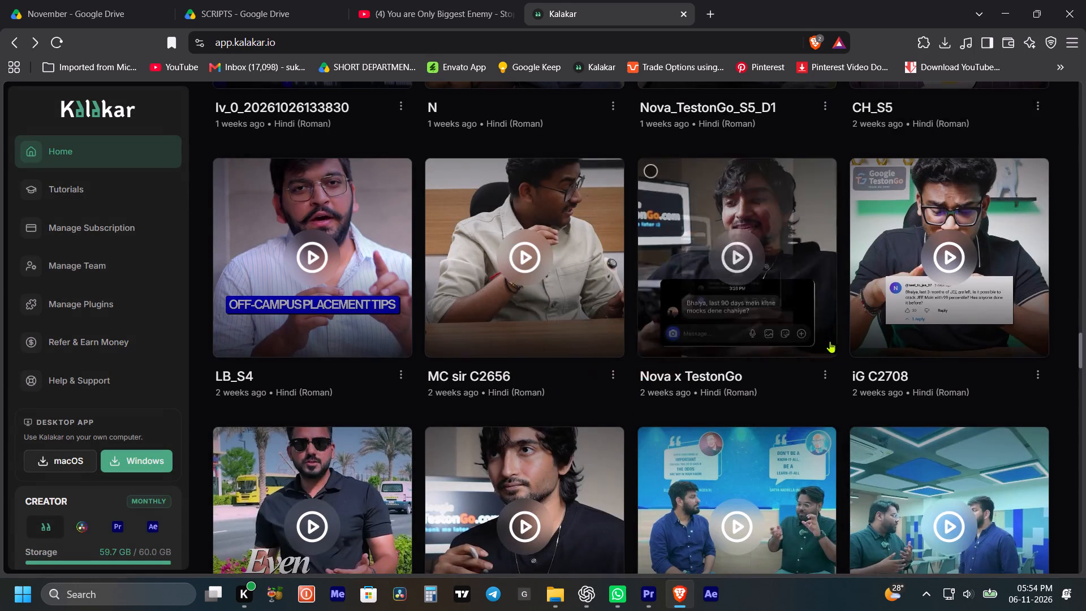
Delete the iG C2708 and C2433 projects from the video library.
{"action": "left_click", "coordinate": [819, 375]}
{"action": "left_click", "coordinate": [771, 343]}
{"action": "left_click", "coordinate": [668, 359]}
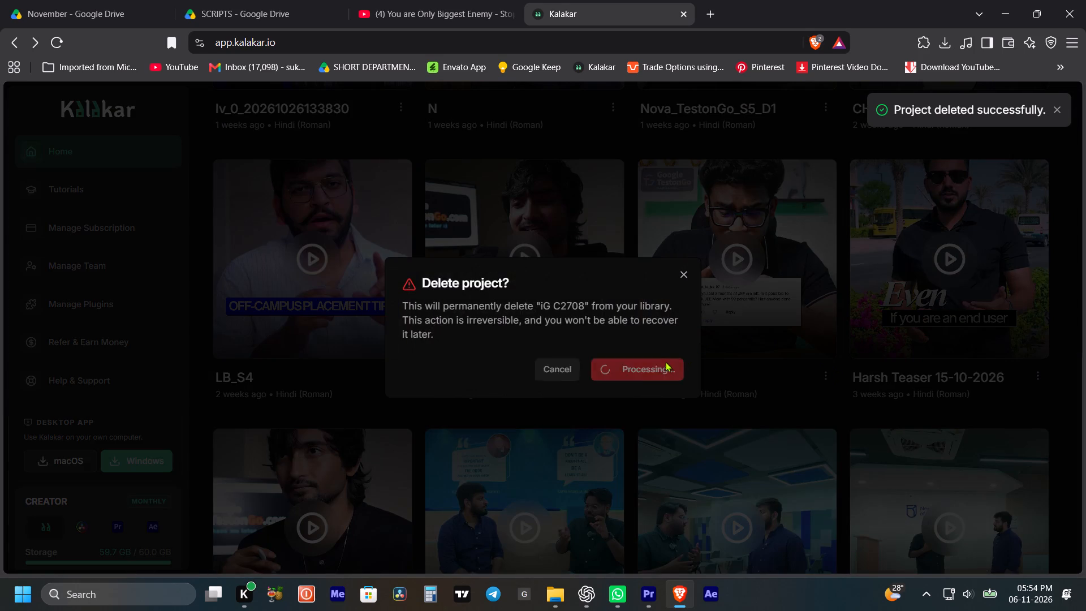
{"action": "left_click", "coordinate": [1029, 376]}
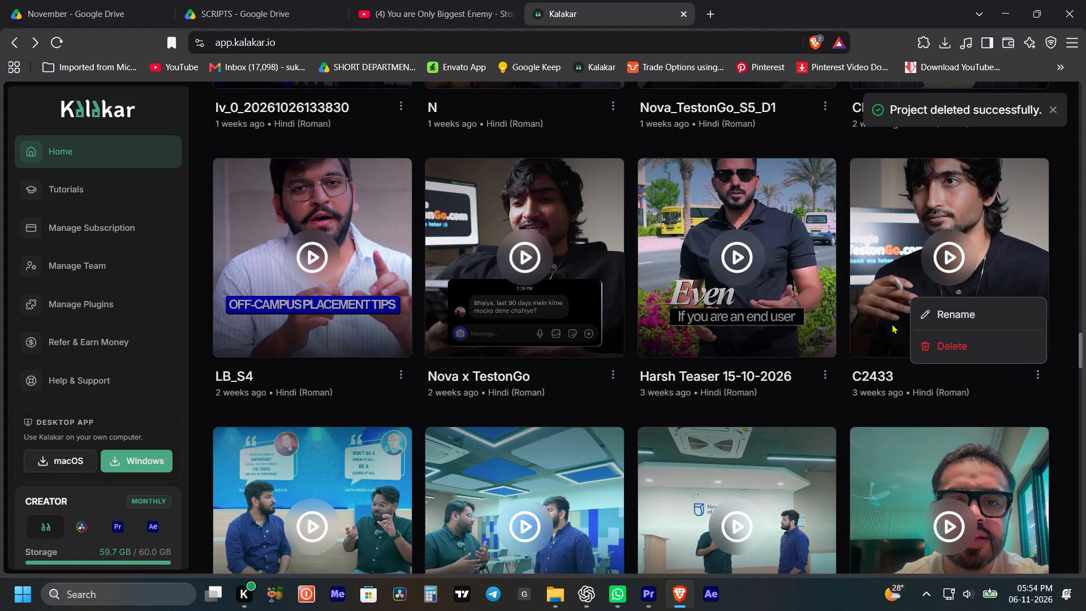
{"action": "left_click", "coordinate": [963, 339]}
{"action": "left_click", "coordinate": [647, 363]}
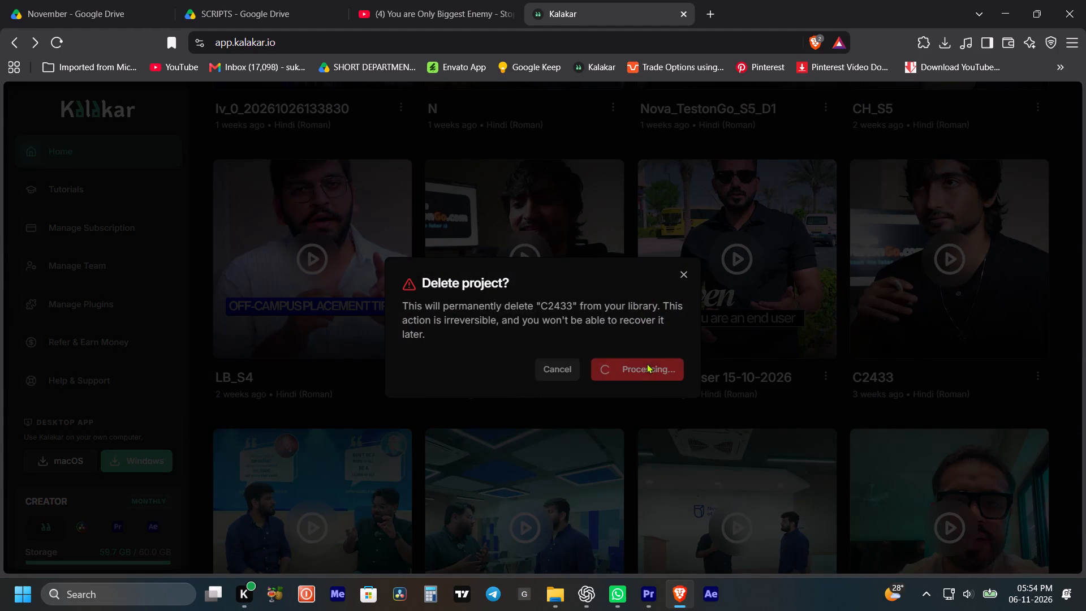
Delete the Harsh Teaser 15-10-2026 and Nova x TestonGo projects from the video library.
{"action": "left_click", "coordinate": [822, 374]}
{"action": "left_click", "coordinate": [764, 359]}
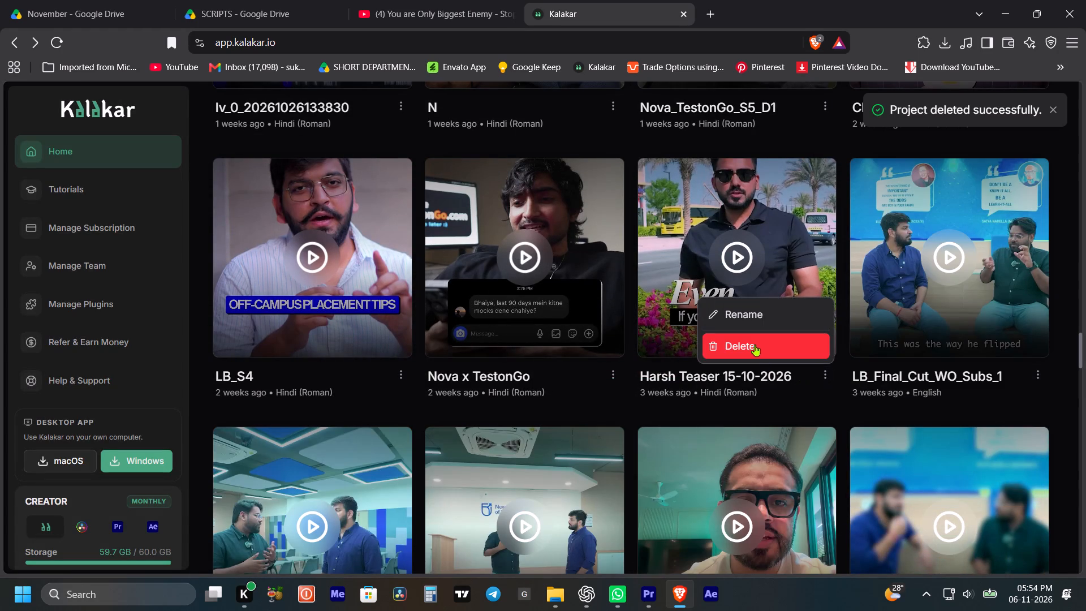
{"action": "left_click", "coordinate": [754, 341]}
{"action": "left_click", "coordinate": [657, 362]}
{"action": "scroll", "coordinate": [636, 351], "scroll_direction": "down", "scroll_amount": 1}
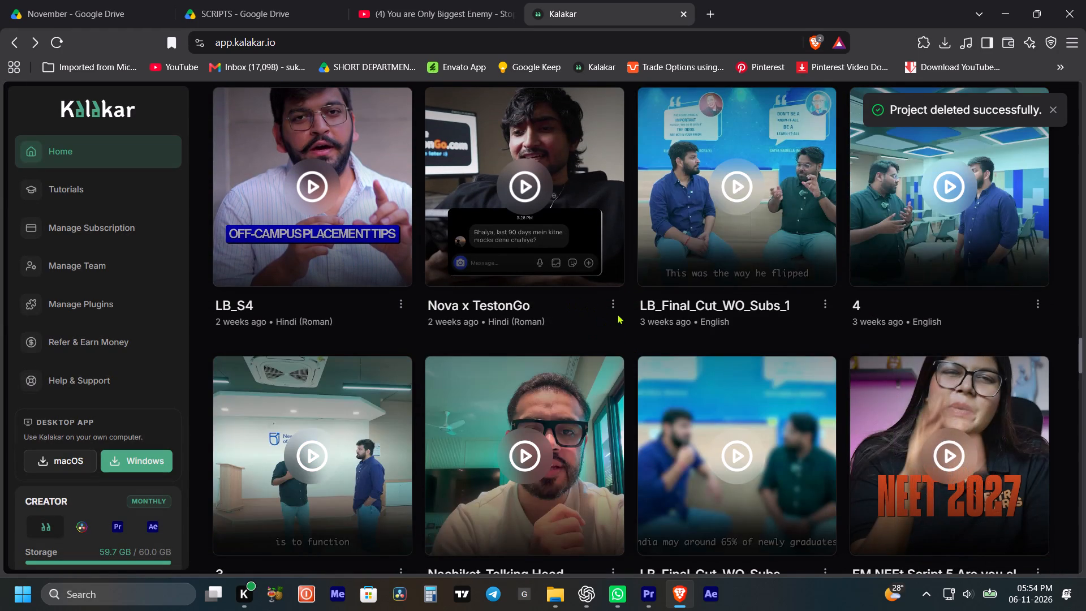
{"action": "left_click", "coordinate": [616, 307]}
{"action": "left_click", "coordinate": [560, 273]}
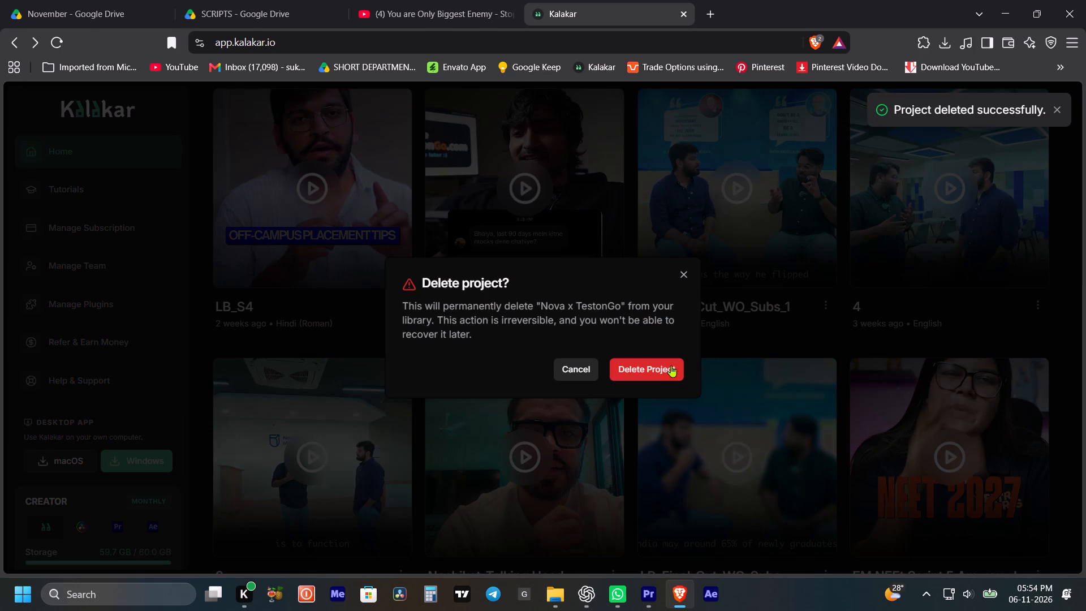
{"action": "left_click", "coordinate": [666, 363]}
Delete the LB_S4 and LB_Final_Cut_WO_Subs projects from the video library.
{"action": "left_click", "coordinate": [406, 301]}
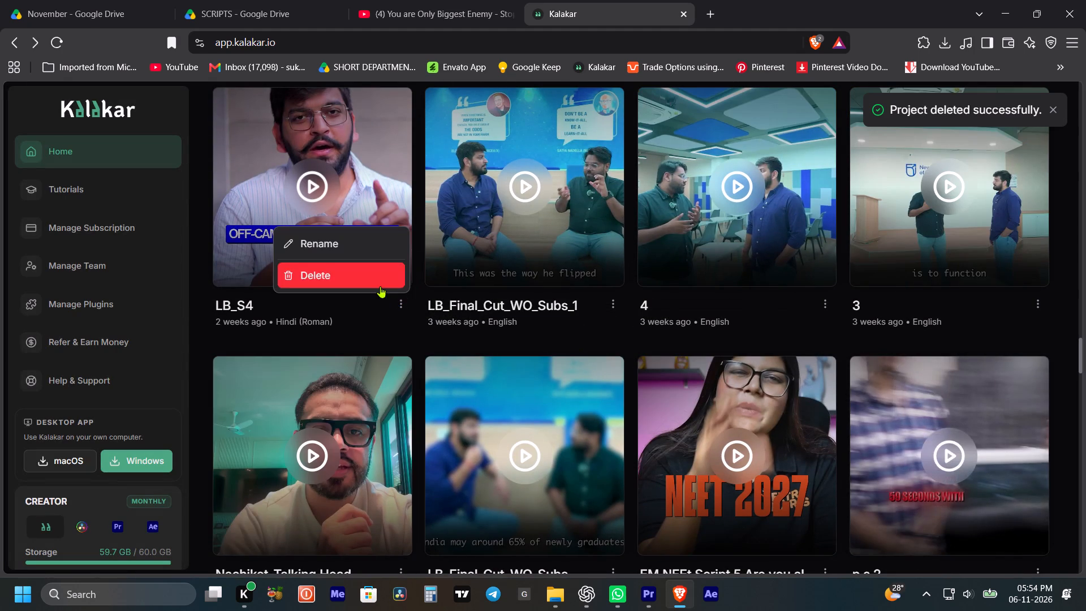
{"action": "left_click", "coordinate": [380, 286]}
{"action": "left_click", "coordinate": [633, 364]}
{"action": "scroll", "coordinate": [592, 350], "scroll_direction": "down", "scroll_amount": 5}
{"action": "scroll", "coordinate": [364, 462], "scroll_direction": "down", "scroll_amount": 3}
{"action": "left_click", "coordinate": [402, 359]}
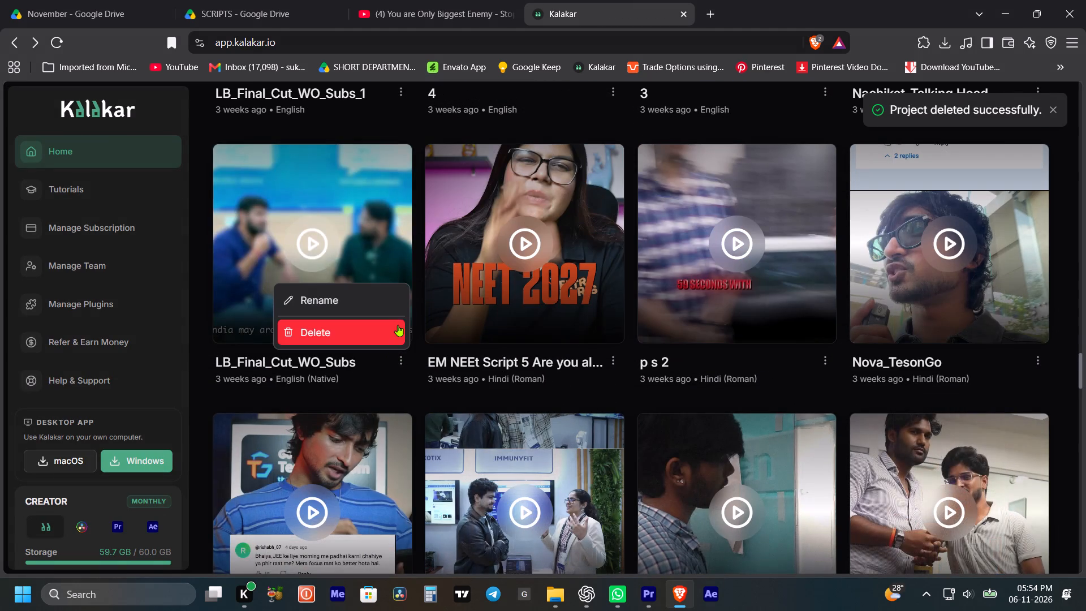
{"action": "left_click", "coordinate": [398, 325]}
{"action": "left_click", "coordinate": [630, 367]}
Delete the Nachiket_Talking Head project and reload the page to refresh the storage figures.
{"action": "scroll", "coordinate": [574, 308], "scroll_direction": "up", "scroll_amount": 4}
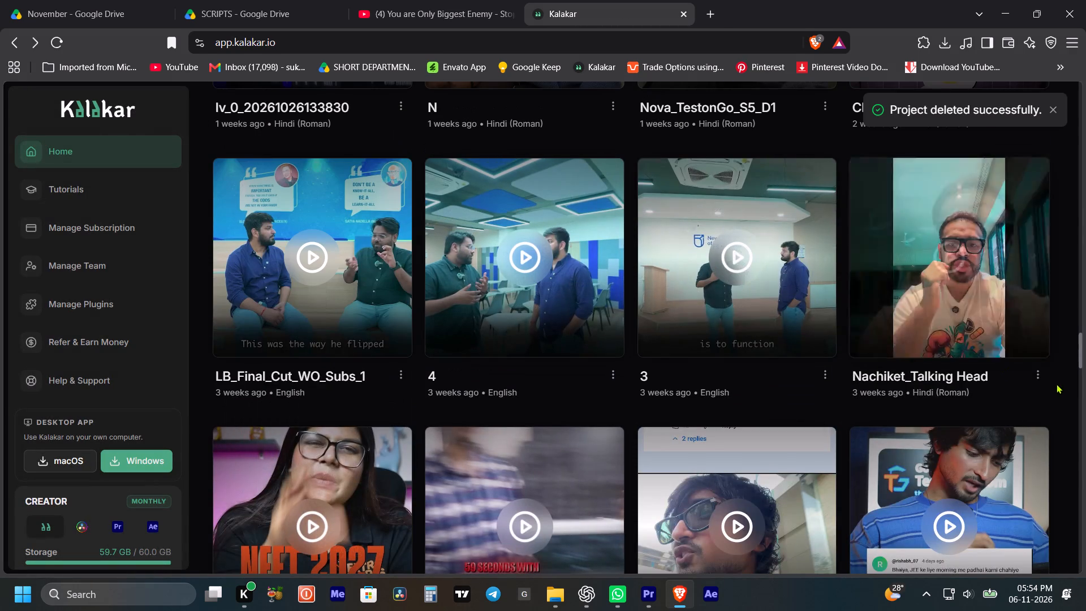
{"action": "left_click", "coordinate": [1042, 372]}
{"action": "left_click", "coordinate": [956, 348]}
{"action": "left_click", "coordinate": [616, 375]}
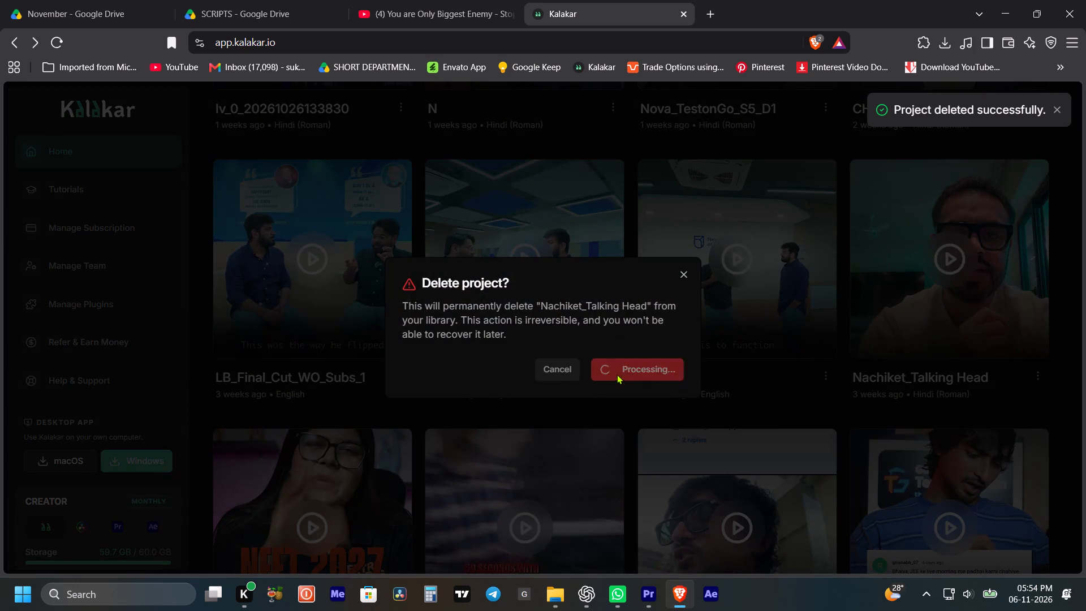
{"action": "left_click", "coordinate": [51, 44]}
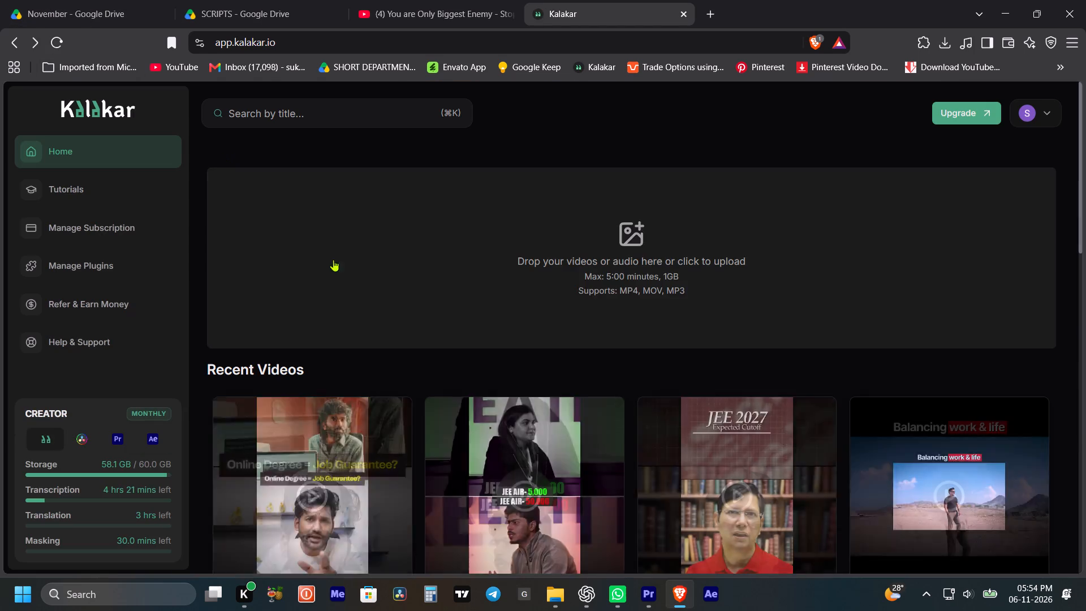
Upload R1 JEE Main 2027_ Don t Fill the Form Before Watching This for transcription with Hinglish as the spoken language.
{"action": "left_click", "coordinate": [413, 264]}
{"action": "left_click", "coordinate": [308, 393]}
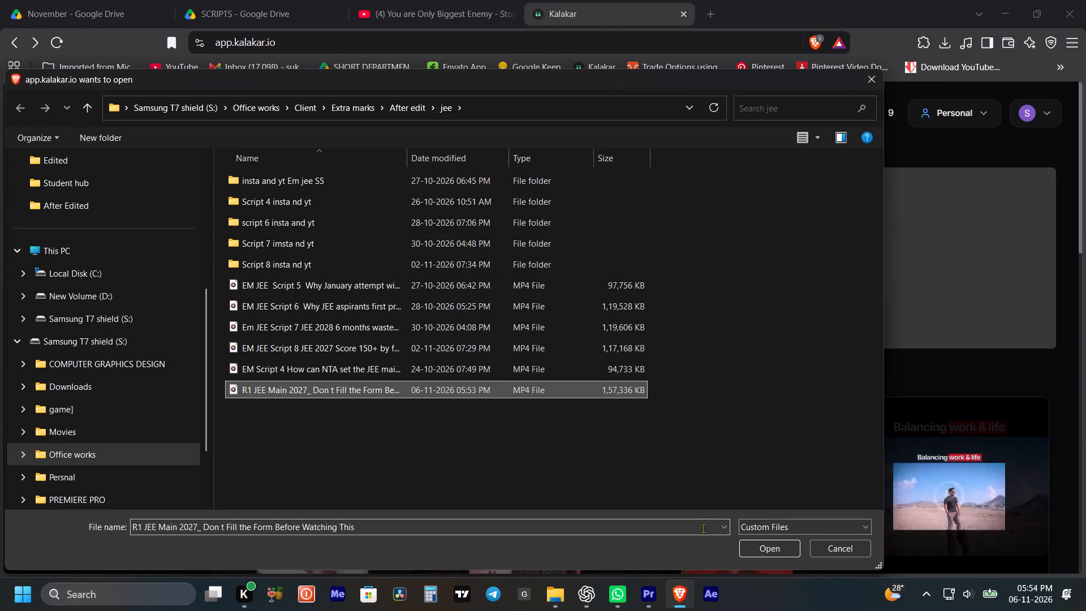
{"action": "left_click", "coordinate": [781, 548]}
{"action": "left_click", "coordinate": [424, 390]}
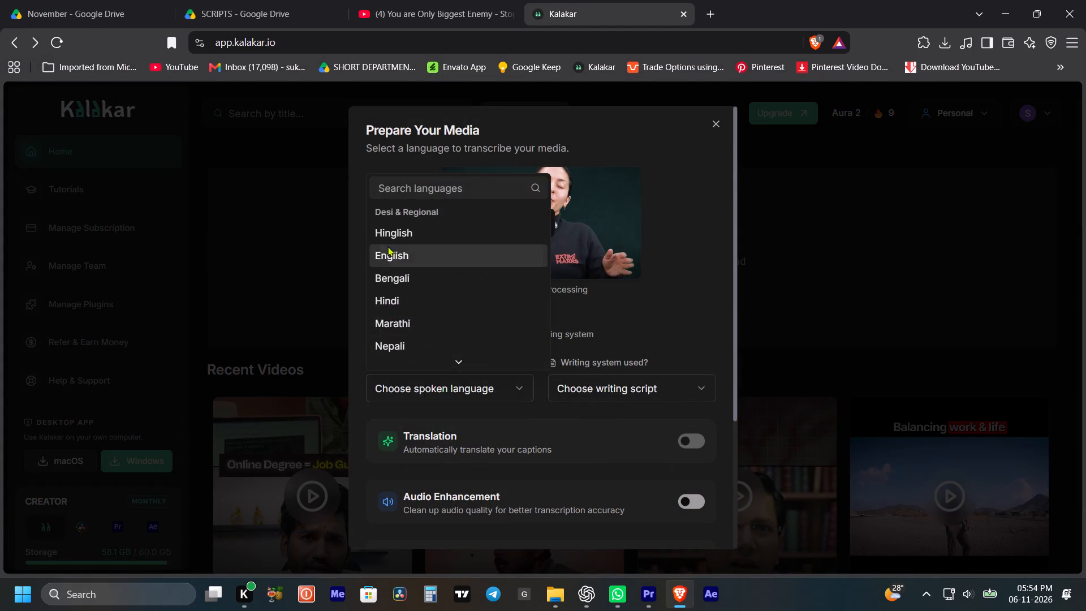
{"action": "left_click", "coordinate": [387, 229]}
{"action": "scroll", "coordinate": [621, 369], "scroll_direction": "down", "scroll_amount": 4}
{"action": "left_click", "coordinate": [563, 513]}
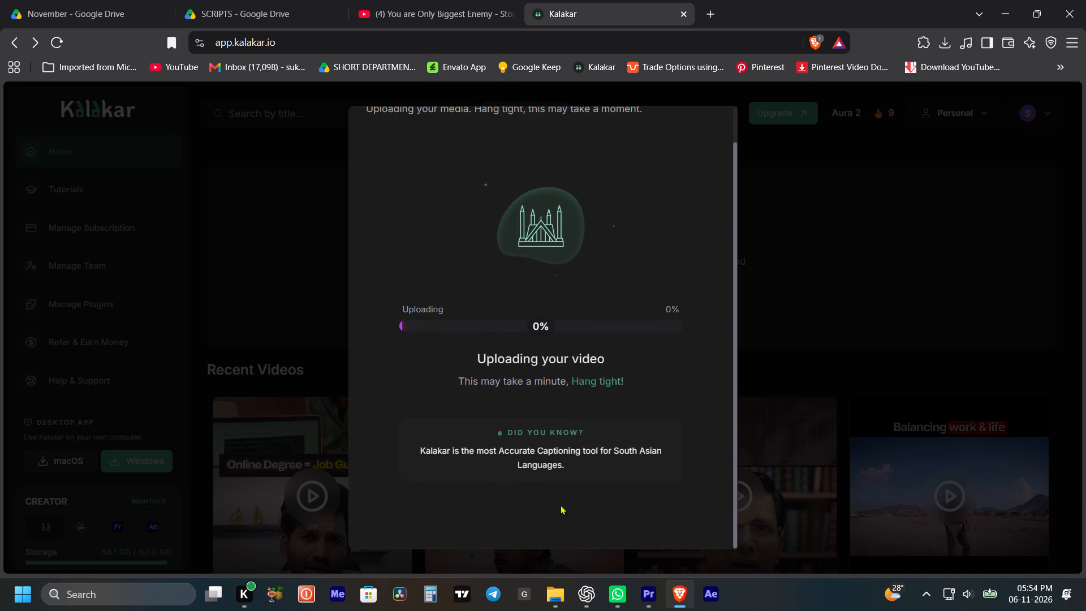
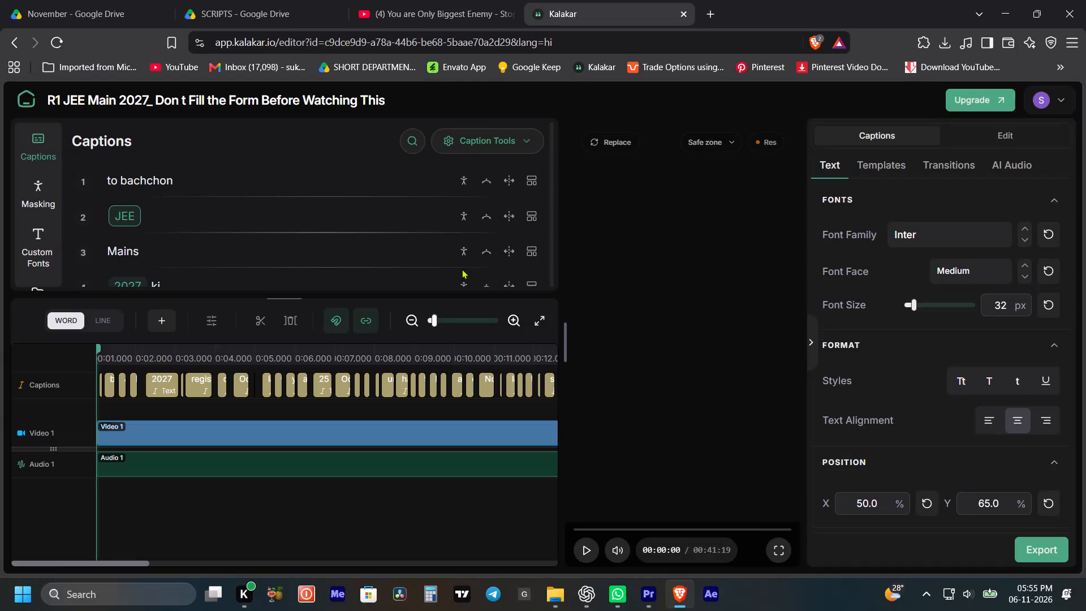
Set the captions' maximum characters to 22 and remove their punctuation.
{"action": "left_click", "coordinate": [503, 144]}
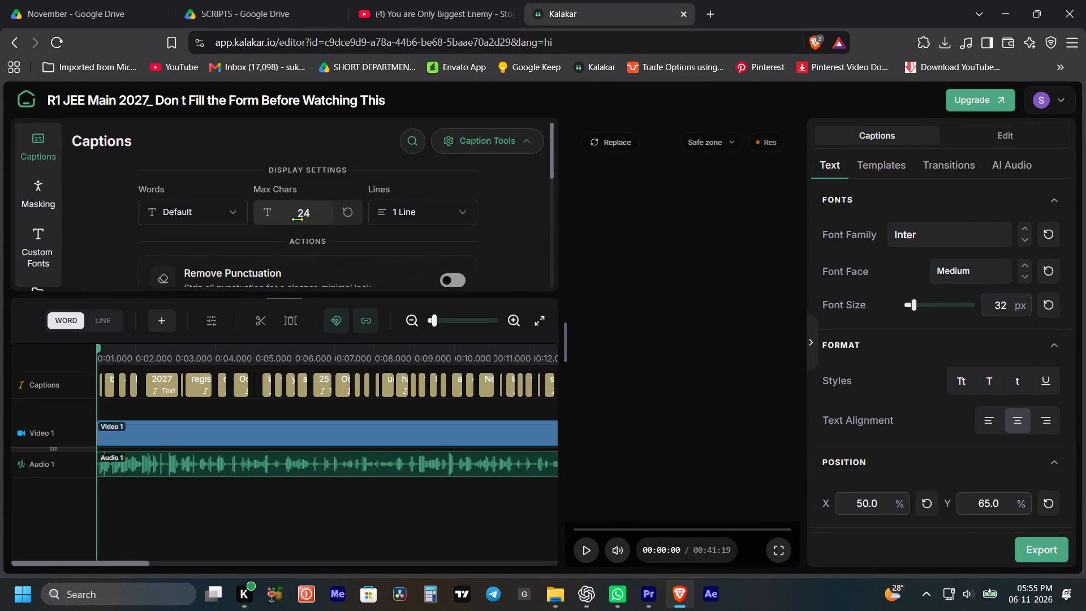
{"action": "left_click_drag", "start_coordinate": [296, 219], "coordinate": [275, 221]}
{"action": "left_click_drag", "start_coordinate": [304, 212], "coordinate": [310, 213]}
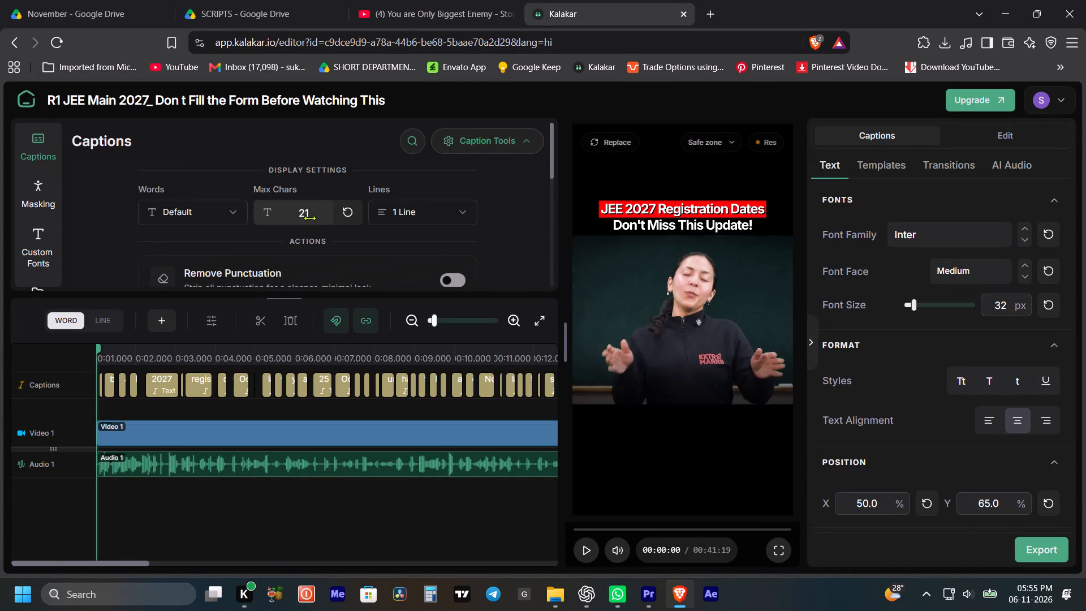
{"action": "left_click", "coordinate": [466, 282]}
{"action": "scroll", "coordinate": [467, 274], "scroll_direction": "down", "scroll_amount": 2}
{"action": "left_click", "coordinate": [450, 197]}
{"action": "scroll", "coordinate": [482, 223], "scroll_direction": "up", "scroll_amount": 7}
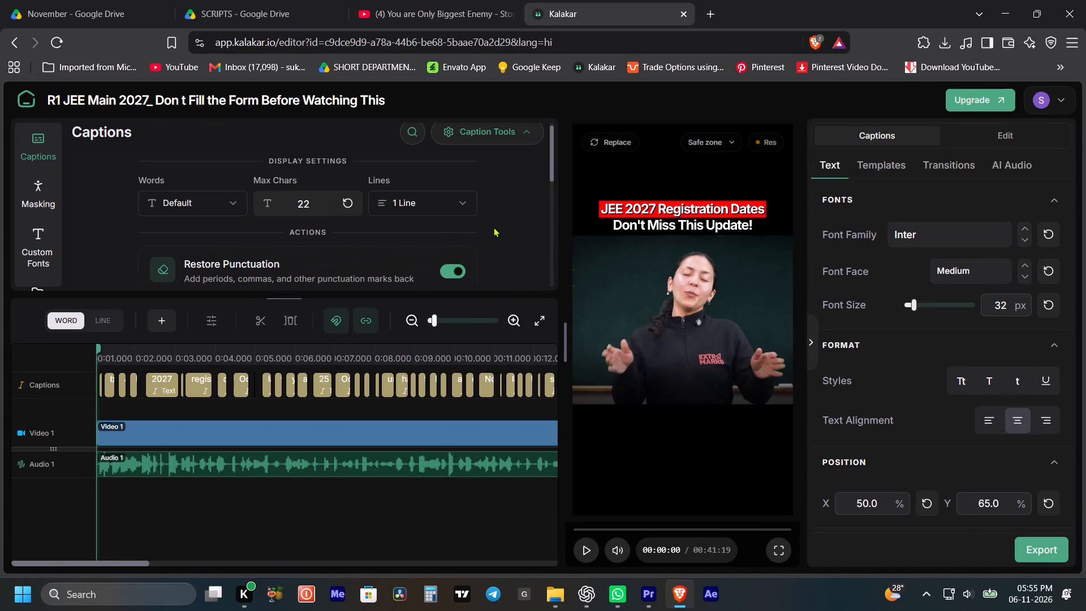
{"action": "left_click", "coordinate": [489, 148]}
Set the caption font face to Bold, the font size to 25 px and the Y position to 73.8%.
{"action": "left_click", "coordinate": [954, 281]}
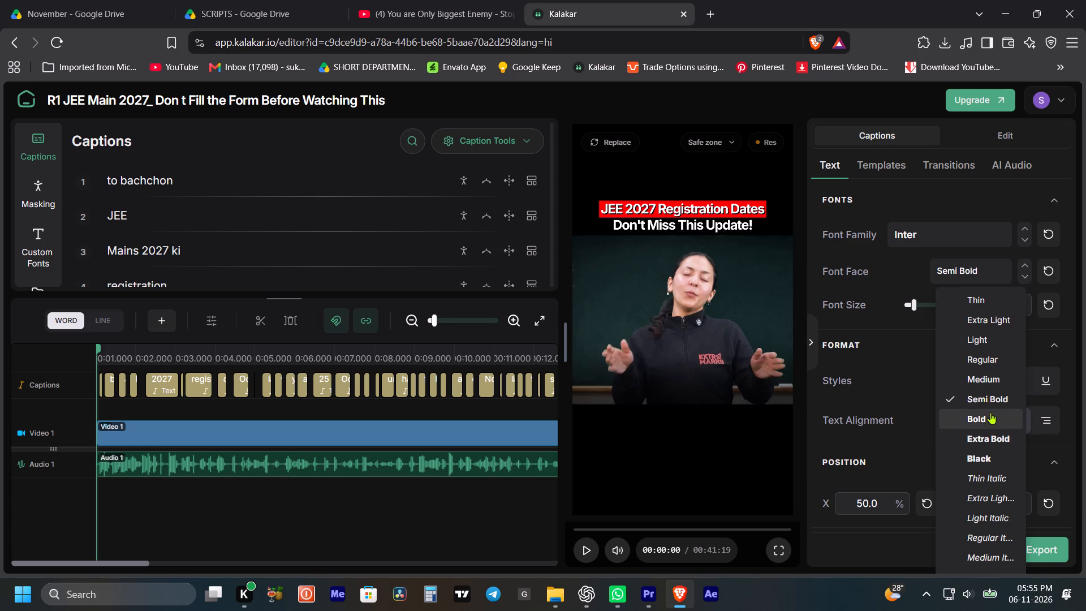
{"action": "left_click", "coordinate": [990, 412]}
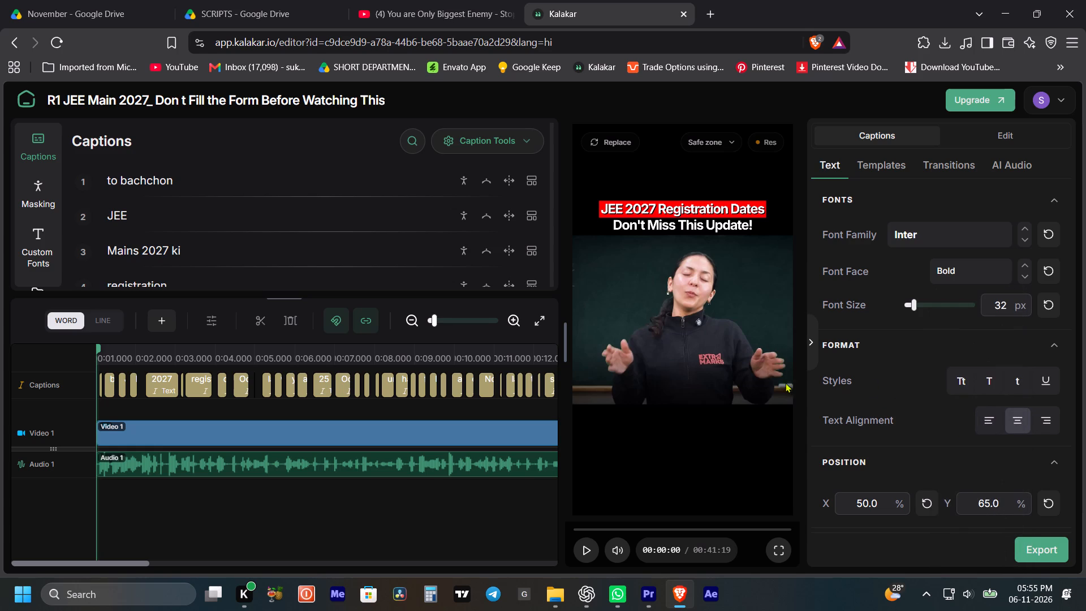
{"action": "key", "text": "space"}
{"action": "key", "text": "space"}
{"action": "left_click_drag", "start_coordinate": [998, 304], "coordinate": [997, 304]}
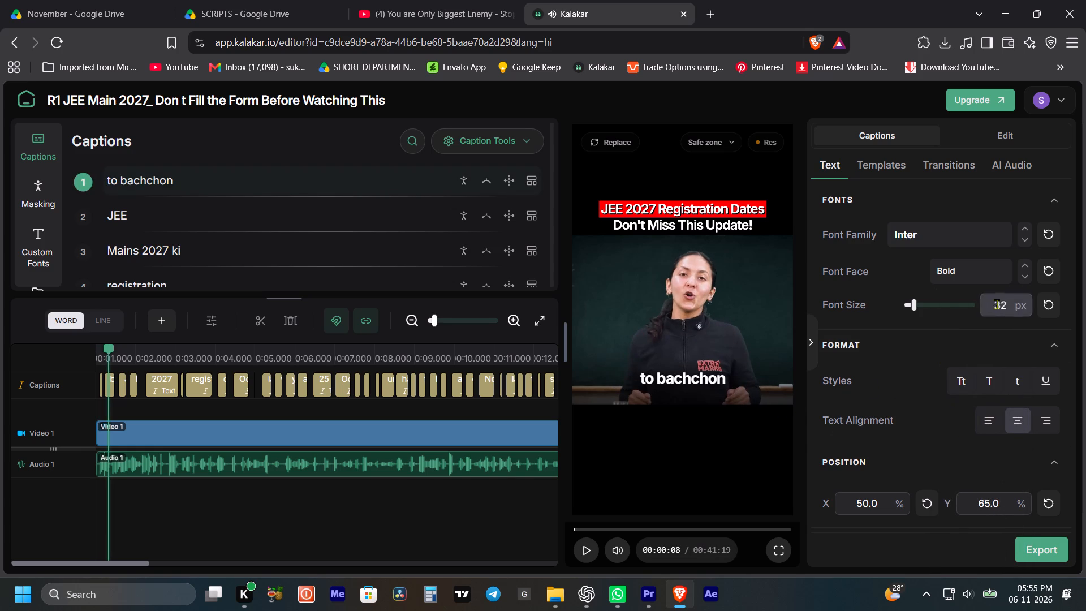
{"action": "left_click_drag", "start_coordinate": [997, 304], "coordinate": [973, 305]}
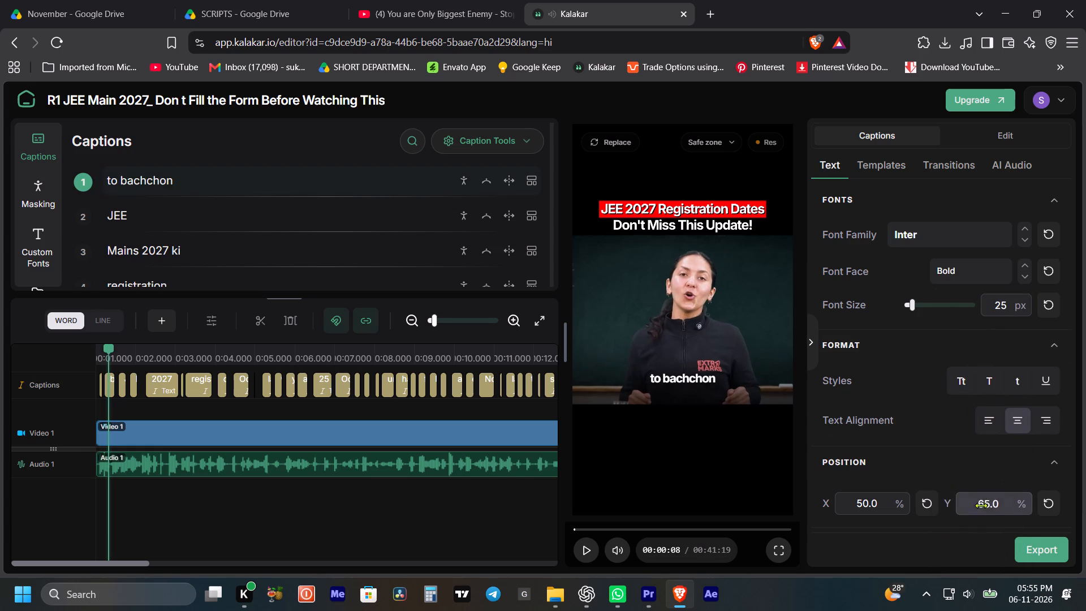
{"action": "left_click_drag", "start_coordinate": [982, 505], "coordinate": [1025, 515]}
{"action": "left_click_drag", "start_coordinate": [996, 509], "coordinate": [987, 507]}
{"action": "left_click", "coordinate": [984, 507]}
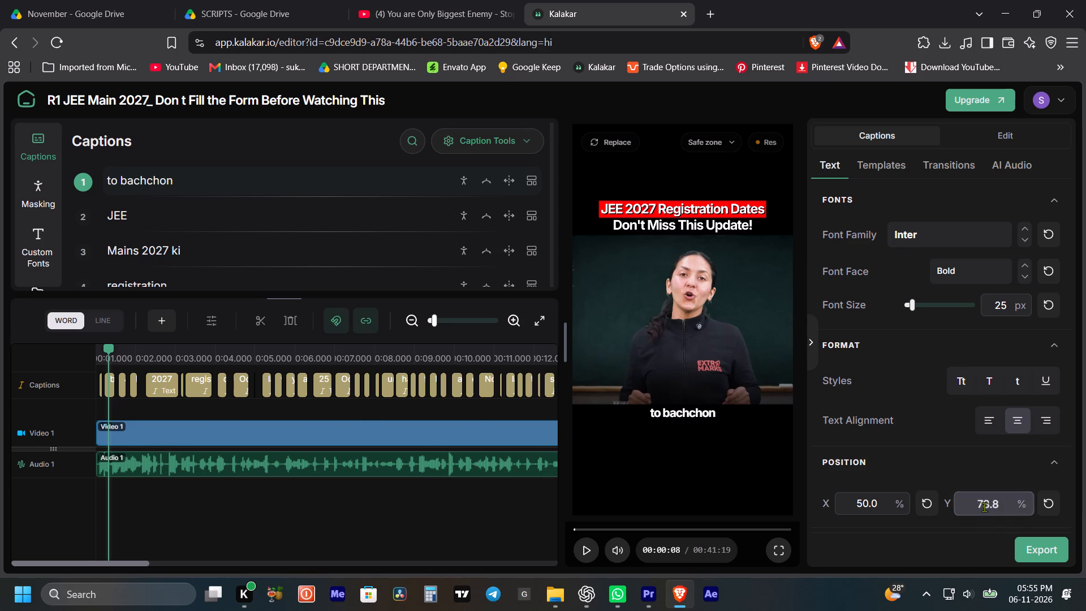
Replace every "to" in the captions with "toh".
{"action": "left_click", "coordinate": [421, 140]}
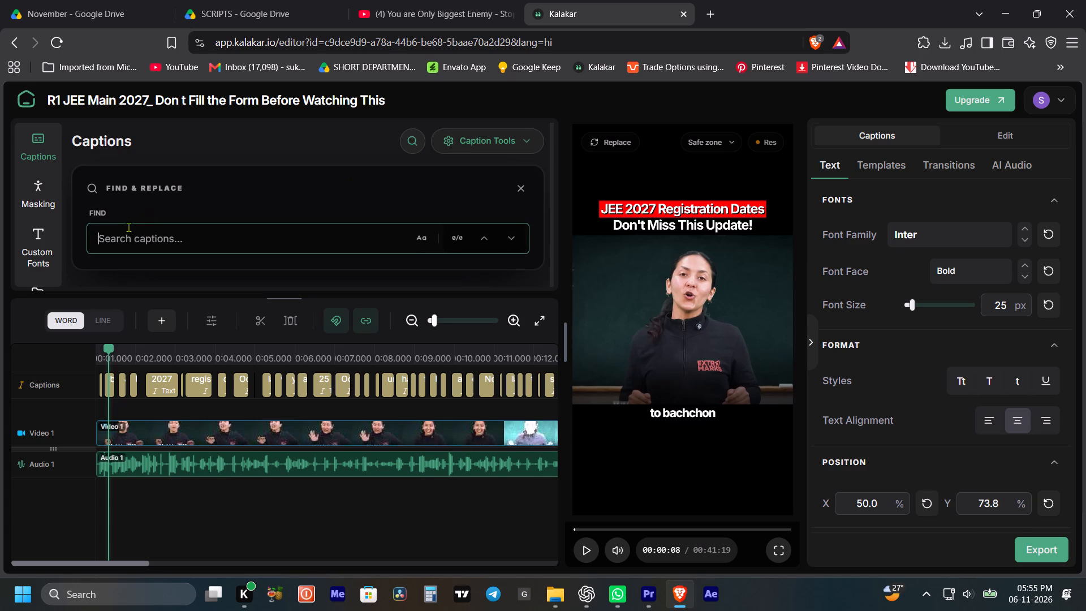
{"action": "left_click", "coordinate": [136, 233]}
{"action": "key", "text": "t"}
{"action": "key", "text": "o"}
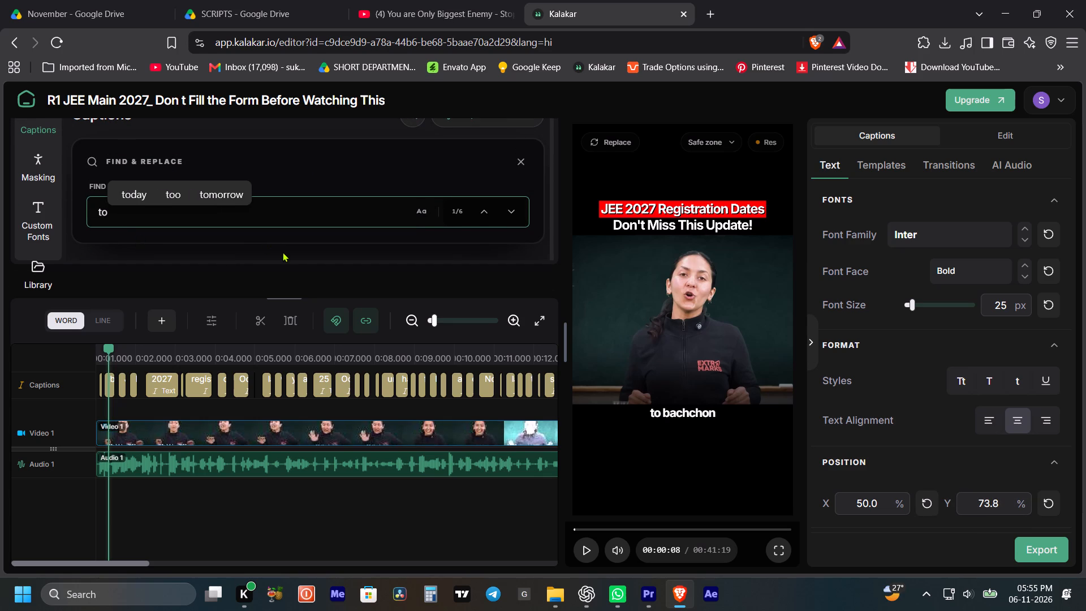
{"action": "key", "text": "Tab"}
{"action": "key", "text": "Tab"}
{"action": "key", "text": "Tab"}
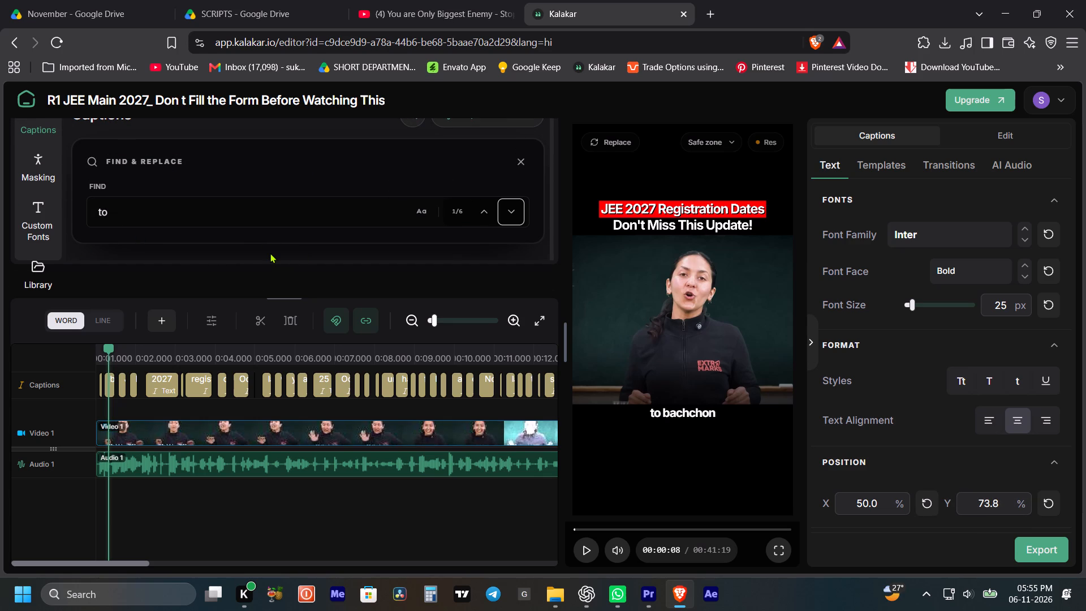
{"action": "key", "text": "Tab"}
{"action": "type", "text": "toh"}
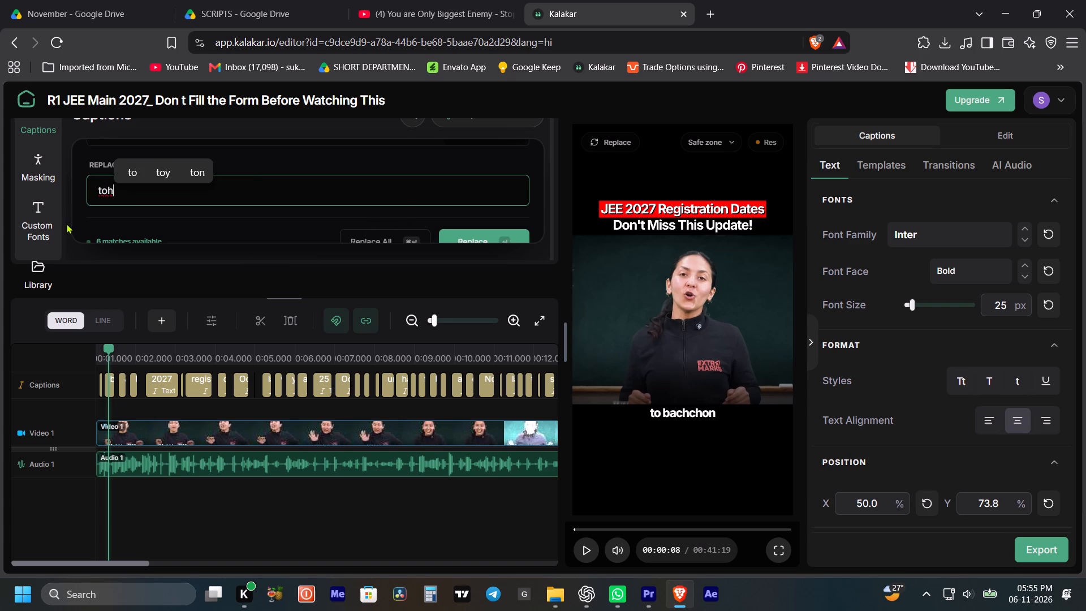
{"action": "key", "text": "Tab"}
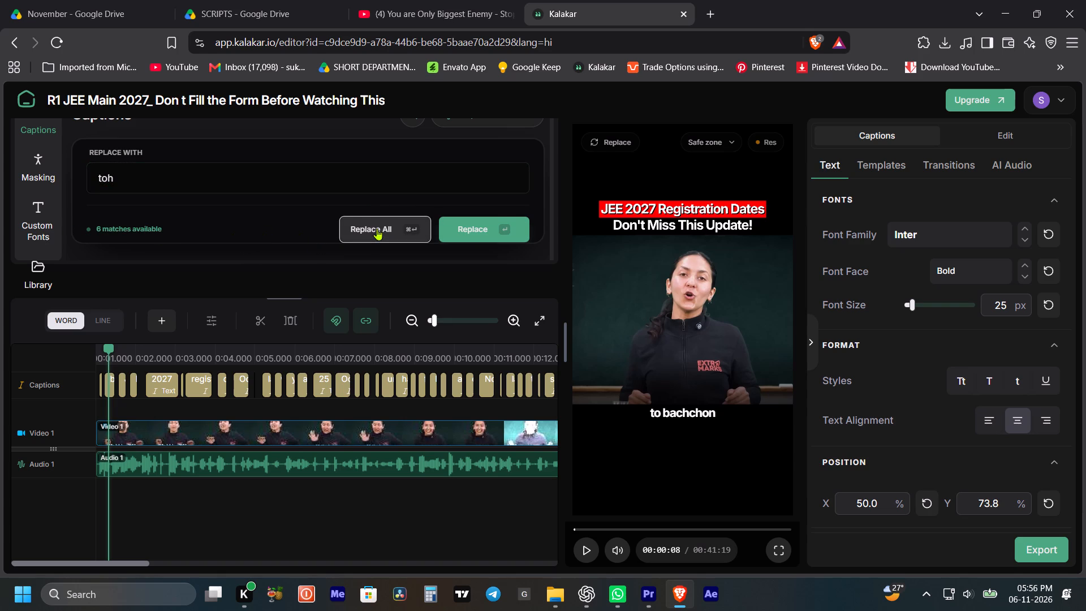
{"action": "left_click", "coordinate": [377, 229]}
{"action": "scroll", "coordinate": [297, 182], "scroll_direction": "up", "scroll_amount": 2}
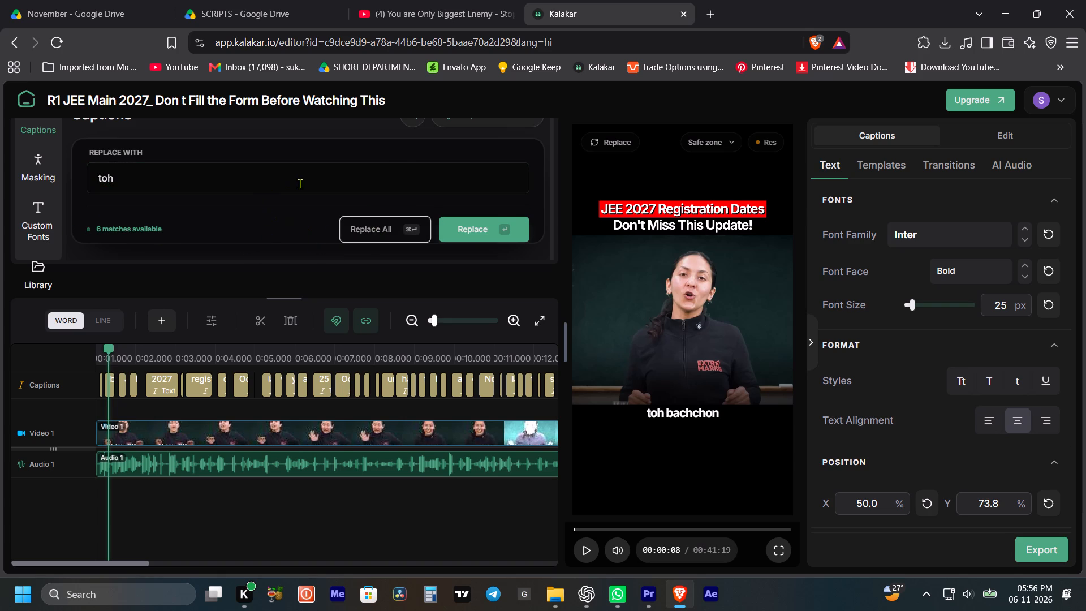
{"action": "scroll", "coordinate": [300, 183], "scroll_direction": "up", "scroll_amount": 3}
{"action": "left_click", "coordinate": [462, 126]}
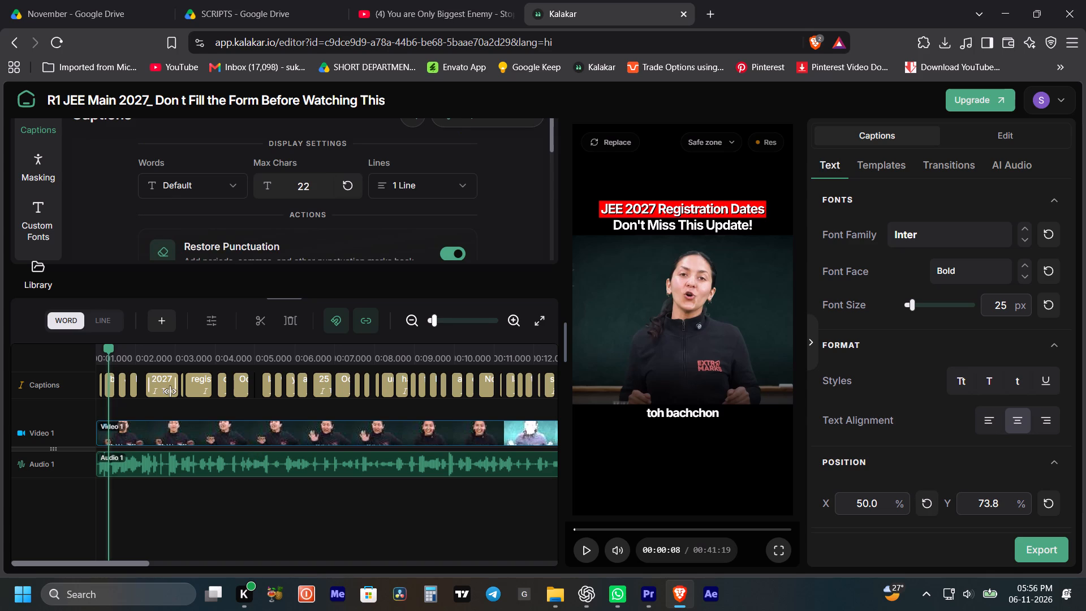
Play the opening captions from the start and search the web in a new tab for "baccho spelling", reading the full answer.
{"action": "left_click_drag", "start_coordinate": [112, 351], "coordinate": [61, 354]}
{"action": "key", "text": "space"}
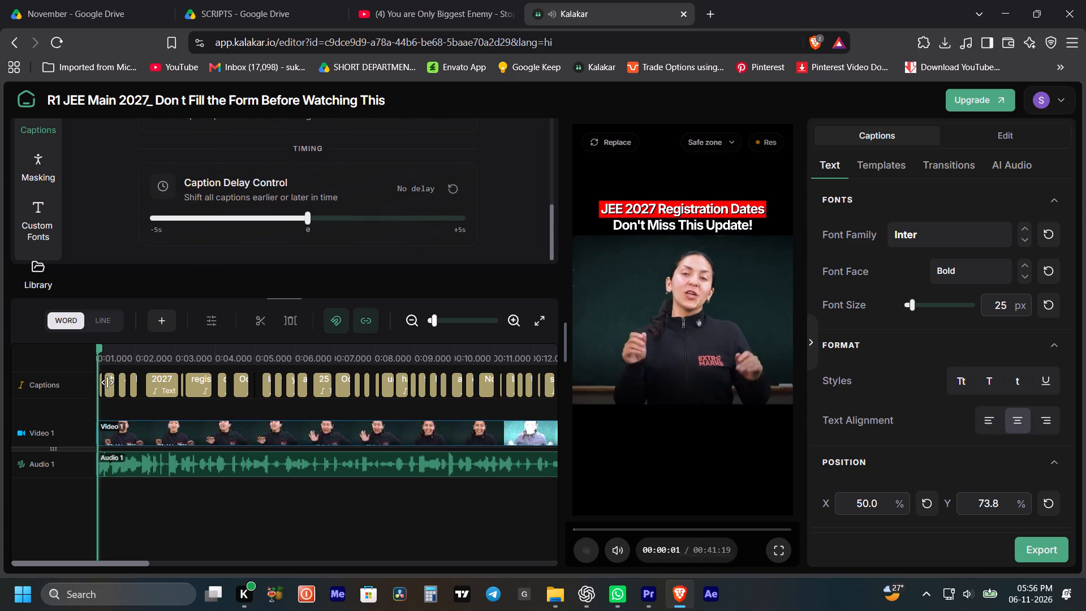
{"action": "key", "text": "space"}
{"action": "key", "text": "space"}
{"action": "key", "text": "space"}
{"action": "left_click", "coordinate": [717, 14]}
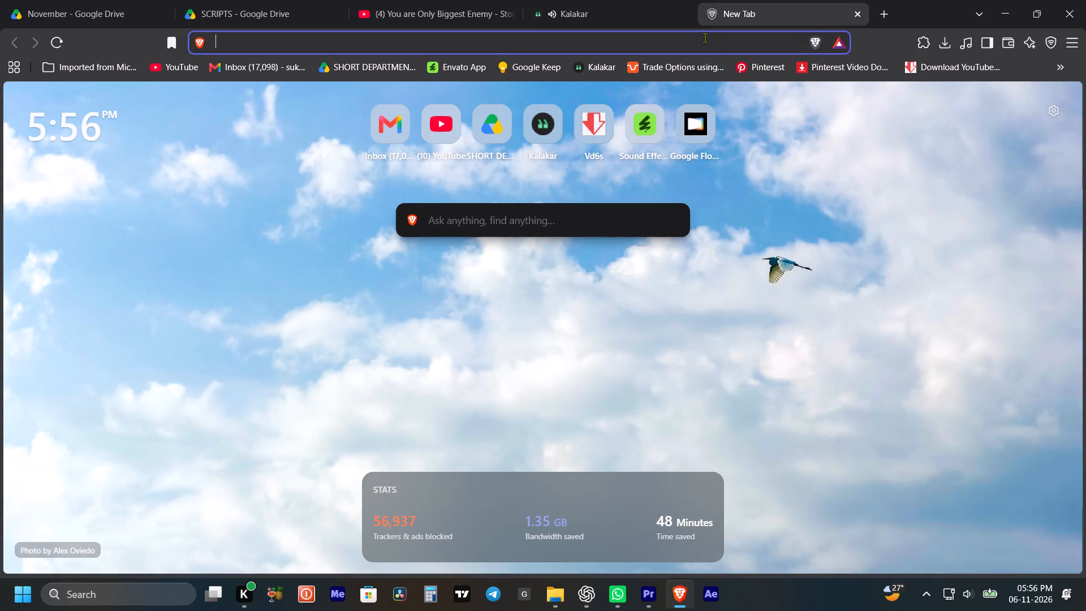
{"action": "left_click", "coordinate": [705, 37]}
{"action": "type", "text": "baccho spelling"}
{"action": "key", "text": "Return"}
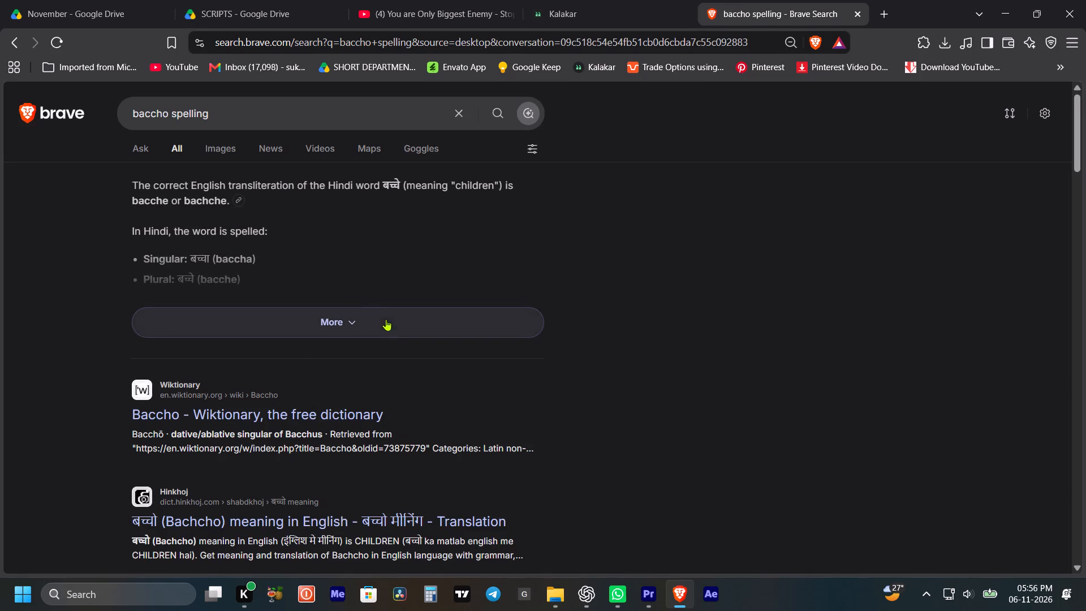
{"action": "left_click", "coordinate": [373, 305]}
{"action": "left_click", "coordinate": [338, 320]}
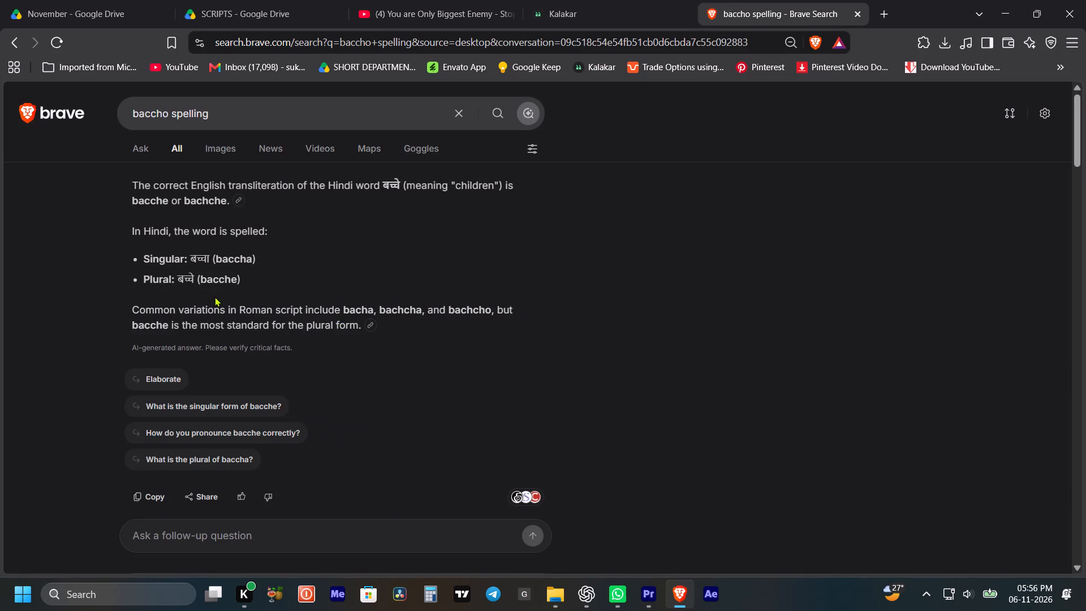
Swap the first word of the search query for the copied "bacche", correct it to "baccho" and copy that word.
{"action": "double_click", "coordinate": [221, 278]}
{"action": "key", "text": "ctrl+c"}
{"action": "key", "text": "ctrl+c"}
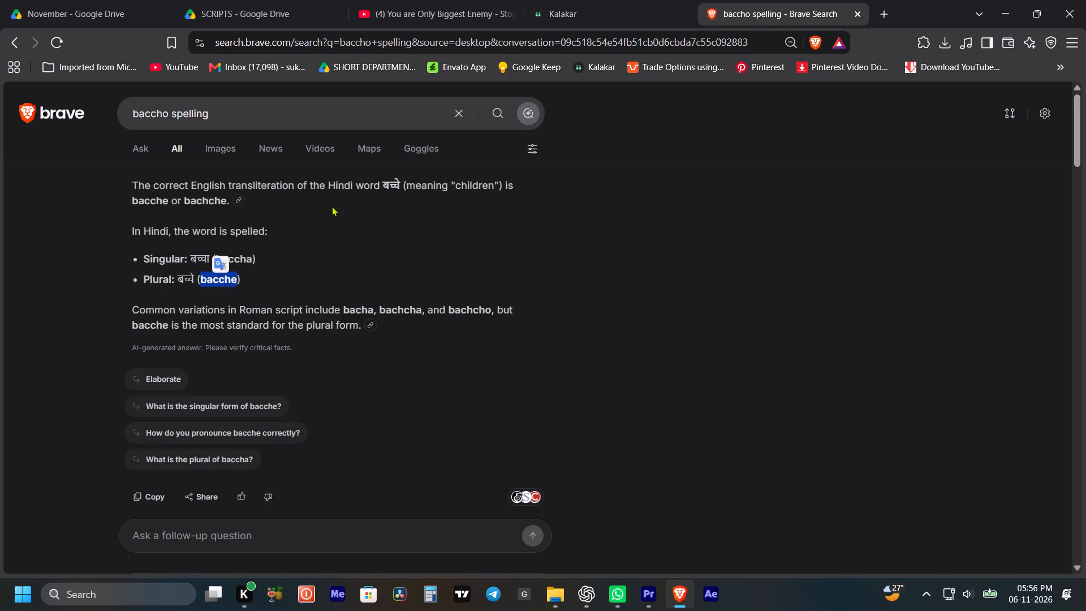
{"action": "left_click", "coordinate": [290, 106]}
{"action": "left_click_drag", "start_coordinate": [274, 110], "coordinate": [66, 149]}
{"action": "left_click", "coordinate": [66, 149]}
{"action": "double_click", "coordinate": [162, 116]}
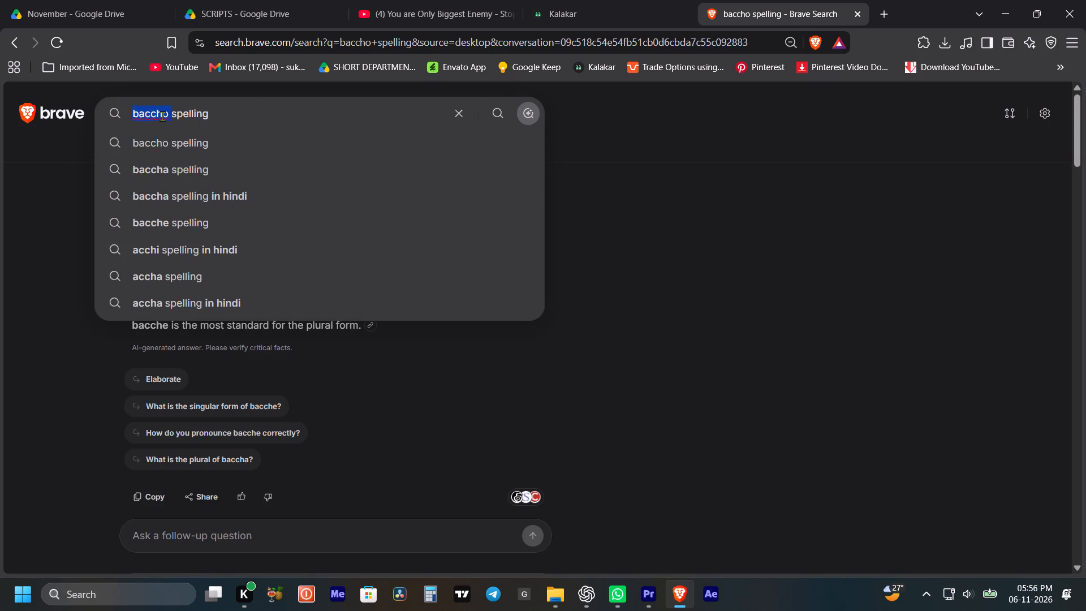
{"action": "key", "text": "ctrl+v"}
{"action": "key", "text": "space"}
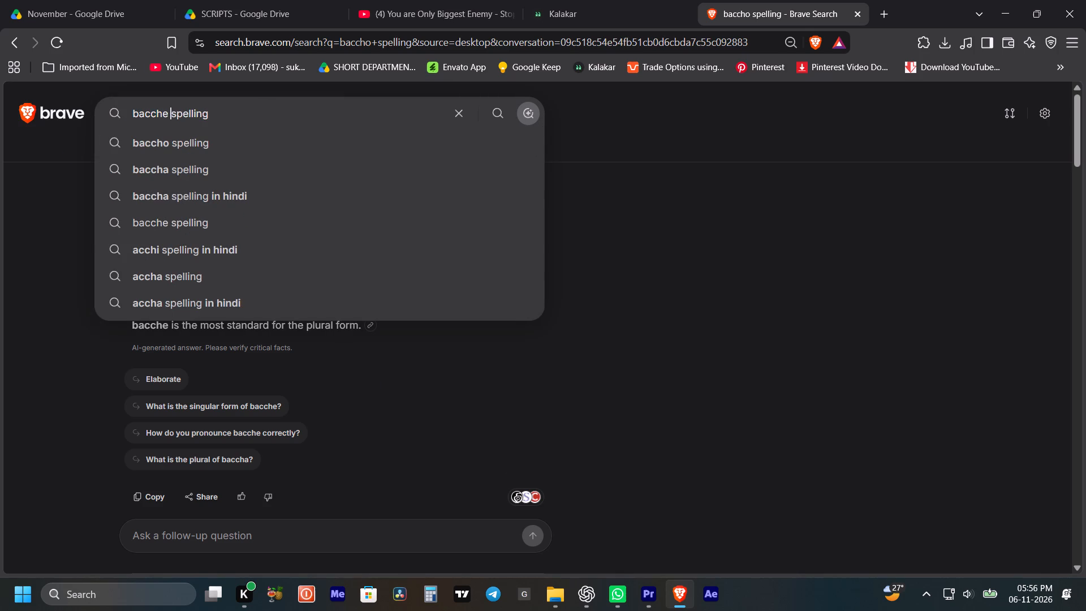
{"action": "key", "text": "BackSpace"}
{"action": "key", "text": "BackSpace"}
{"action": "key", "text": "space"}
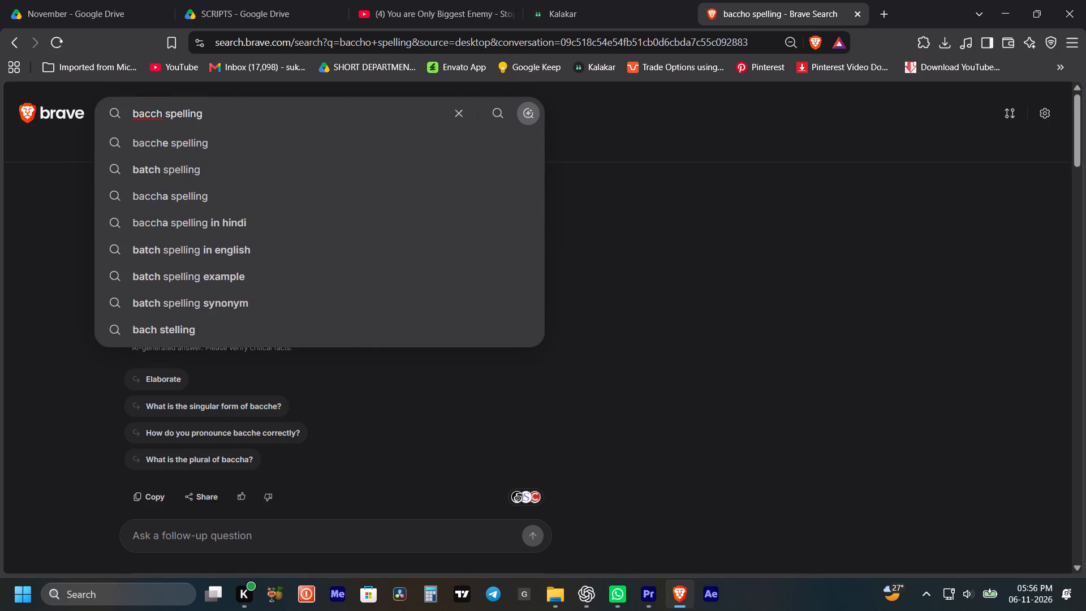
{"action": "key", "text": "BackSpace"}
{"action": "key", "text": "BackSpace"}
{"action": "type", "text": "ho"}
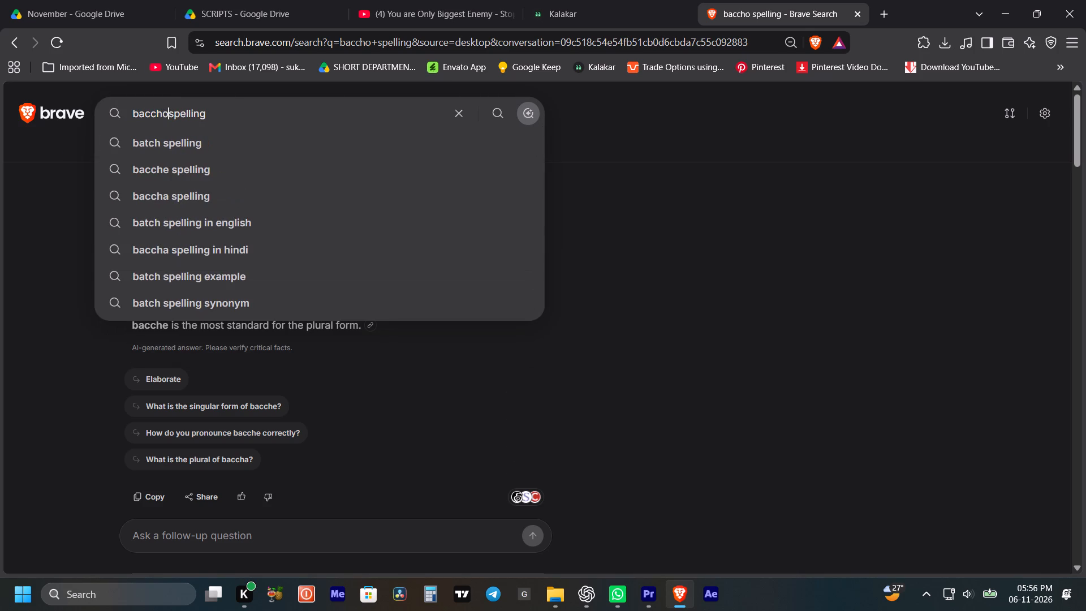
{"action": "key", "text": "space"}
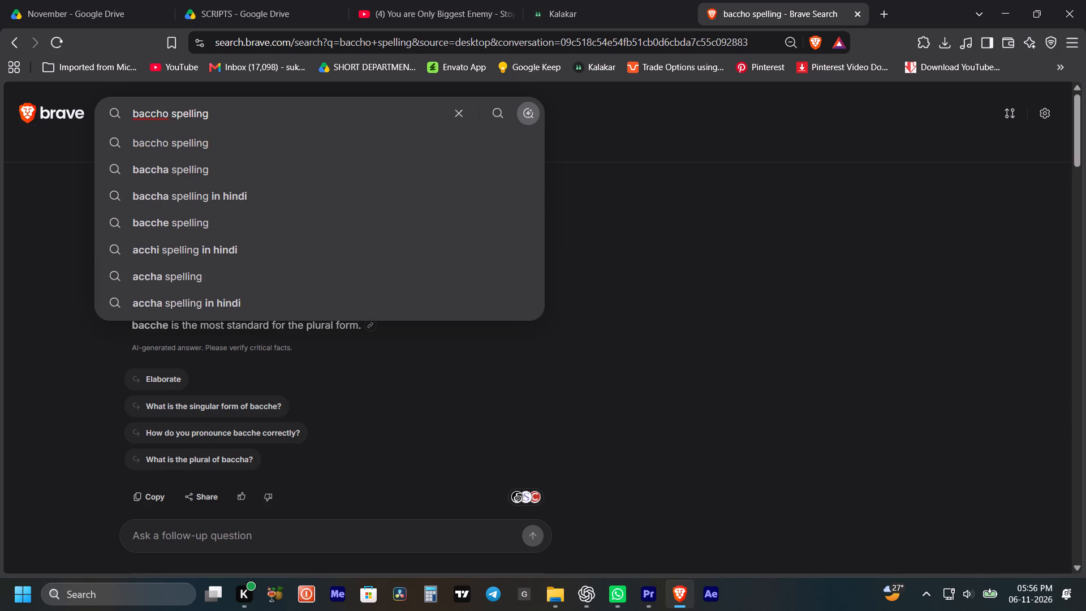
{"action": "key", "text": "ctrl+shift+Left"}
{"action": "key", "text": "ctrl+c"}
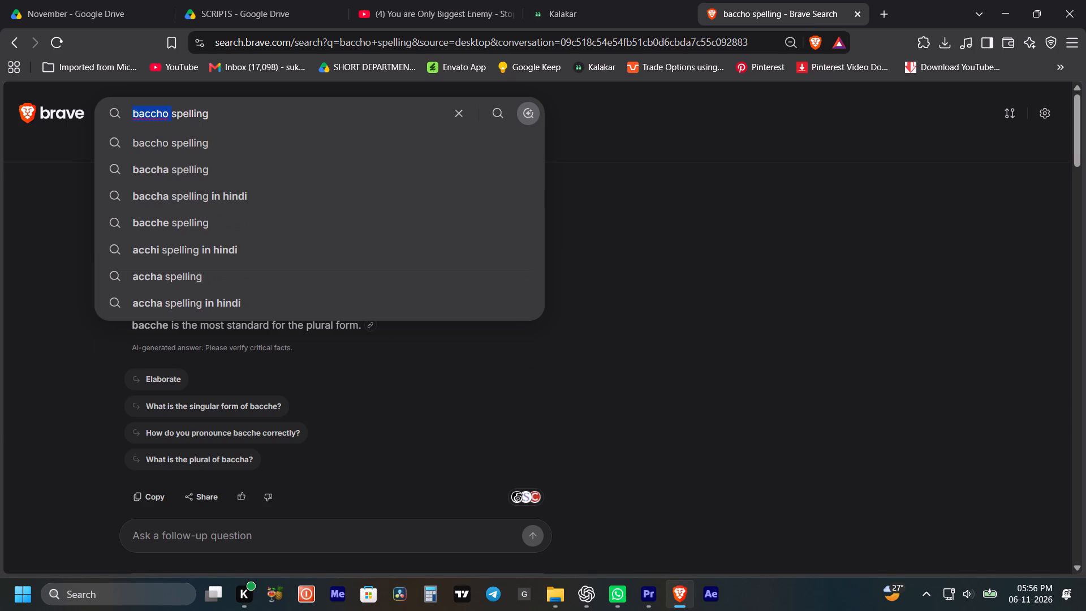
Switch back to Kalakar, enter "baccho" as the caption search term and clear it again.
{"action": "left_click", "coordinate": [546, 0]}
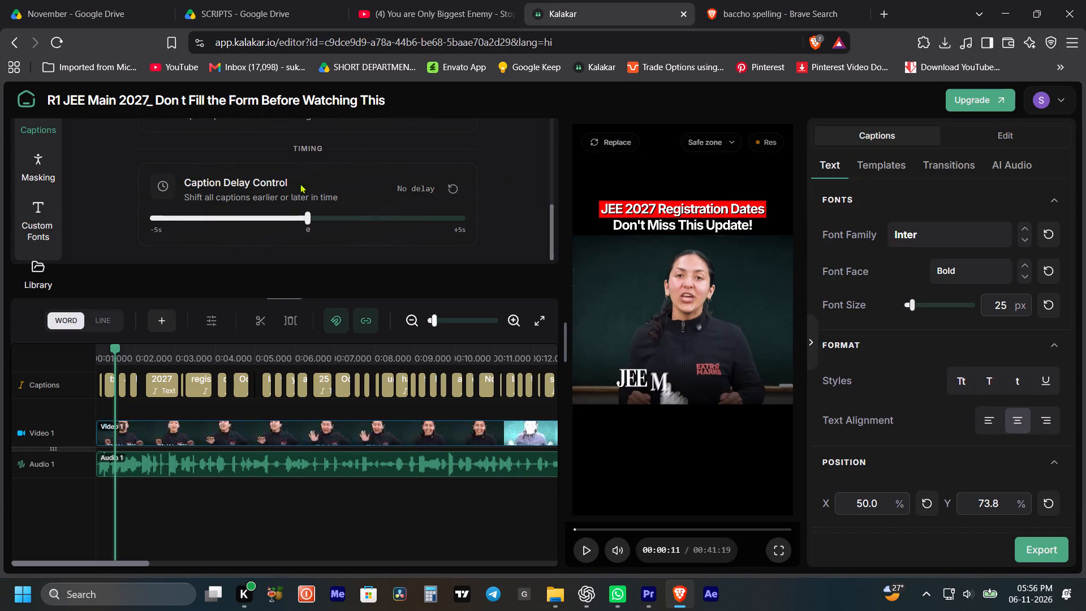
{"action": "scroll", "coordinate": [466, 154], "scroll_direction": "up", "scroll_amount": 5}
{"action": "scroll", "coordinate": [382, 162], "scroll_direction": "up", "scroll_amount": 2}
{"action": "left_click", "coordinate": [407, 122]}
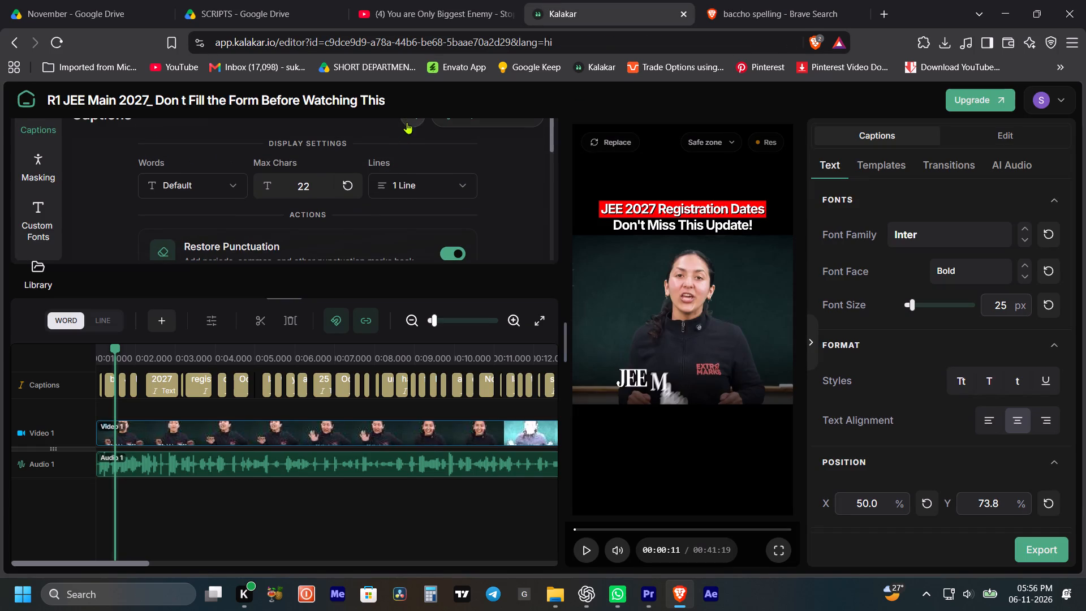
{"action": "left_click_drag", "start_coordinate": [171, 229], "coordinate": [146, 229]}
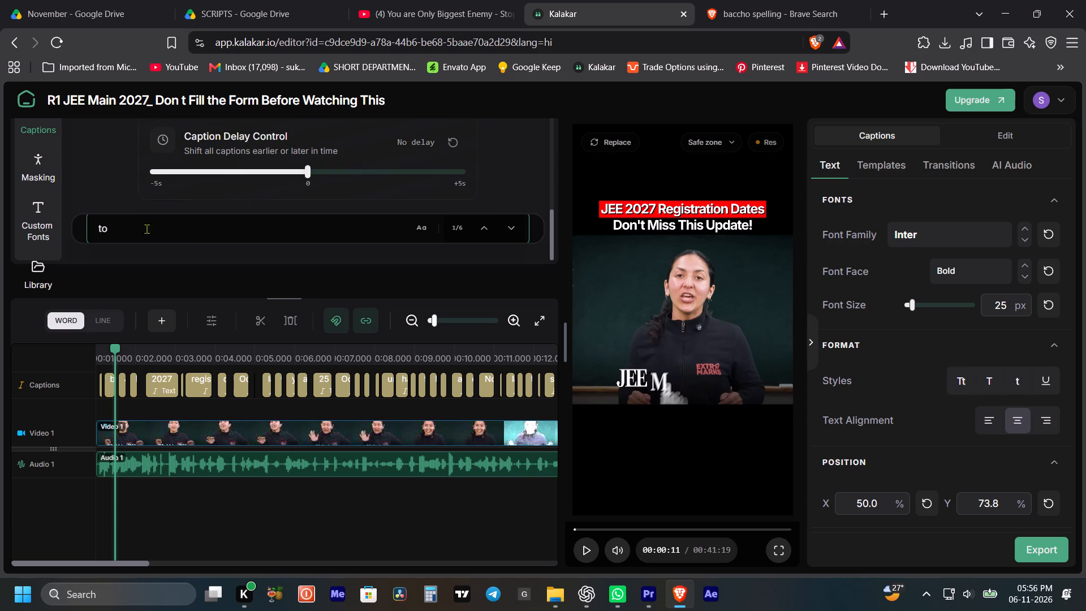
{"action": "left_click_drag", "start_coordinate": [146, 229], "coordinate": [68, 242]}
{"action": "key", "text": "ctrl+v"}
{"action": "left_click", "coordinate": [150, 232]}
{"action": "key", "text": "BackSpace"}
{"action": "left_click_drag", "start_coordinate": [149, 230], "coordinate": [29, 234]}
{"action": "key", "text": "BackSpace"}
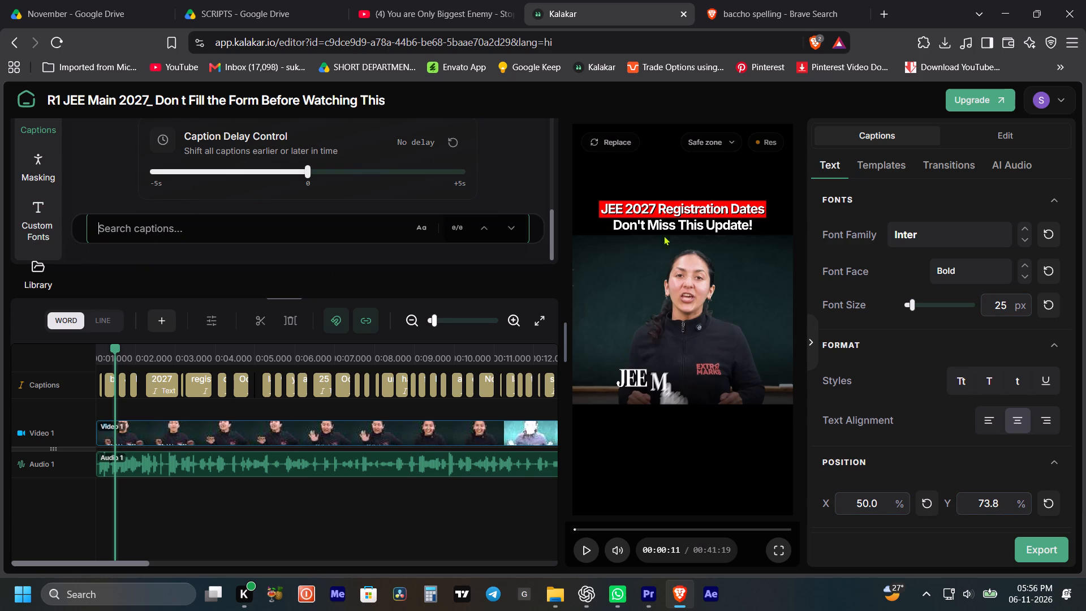
Open the second word of the first caption for editing and copy "bachchon".
{"action": "scroll", "coordinate": [528, 179], "scroll_direction": "up", "scroll_amount": 10}
{"action": "left_click", "coordinate": [483, 121]}
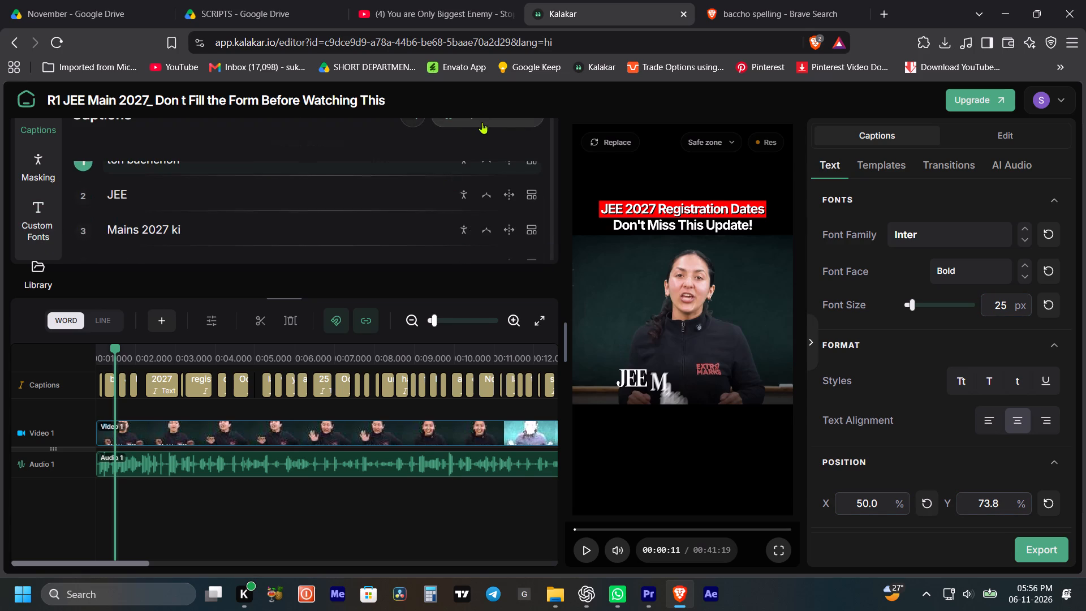
{"action": "scroll", "coordinate": [187, 196], "scroll_direction": "up", "scroll_amount": 2}
{"action": "left_click", "coordinate": [171, 150]}
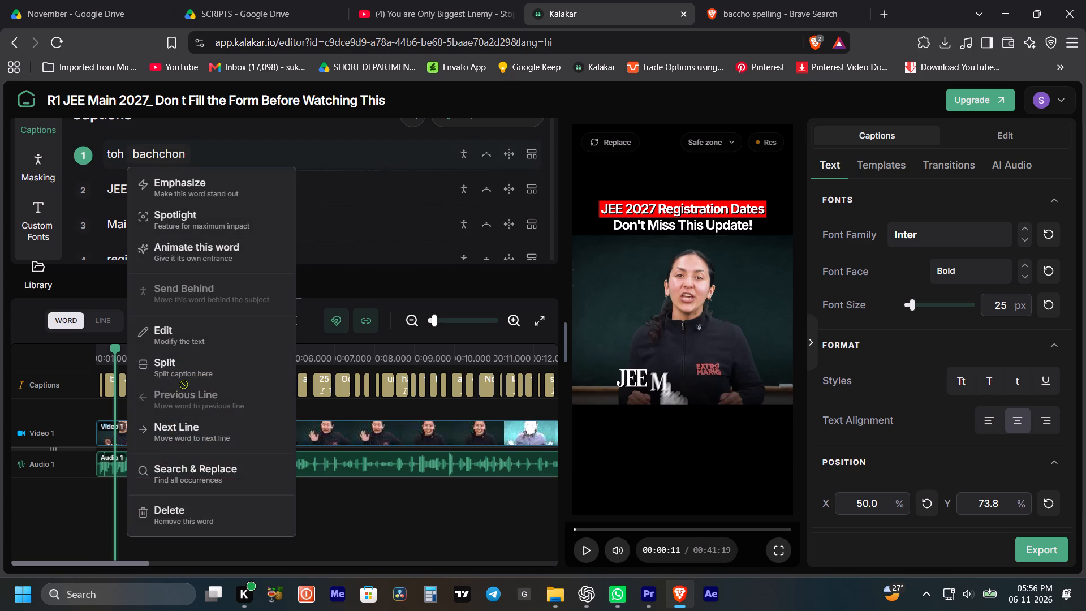
{"action": "left_click", "coordinate": [185, 323]}
{"action": "key", "text": "ctrl+c"}
{"action": "key", "text": "ctrl+c"}
{"action": "scroll", "coordinate": [434, 187], "scroll_direction": "up", "scroll_amount": 4}
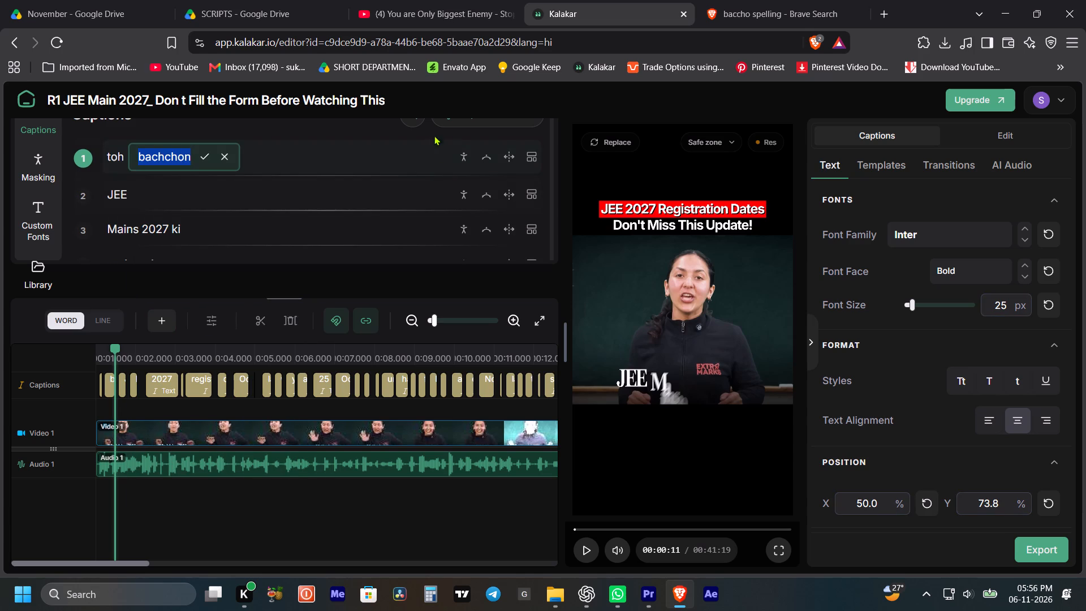
Replace every "bachchon" in the captions with the previously copied "baccho".
{"action": "left_click", "coordinate": [417, 121]}
{"action": "left_click_drag", "start_coordinate": [318, 212], "coordinate": [143, 225]}
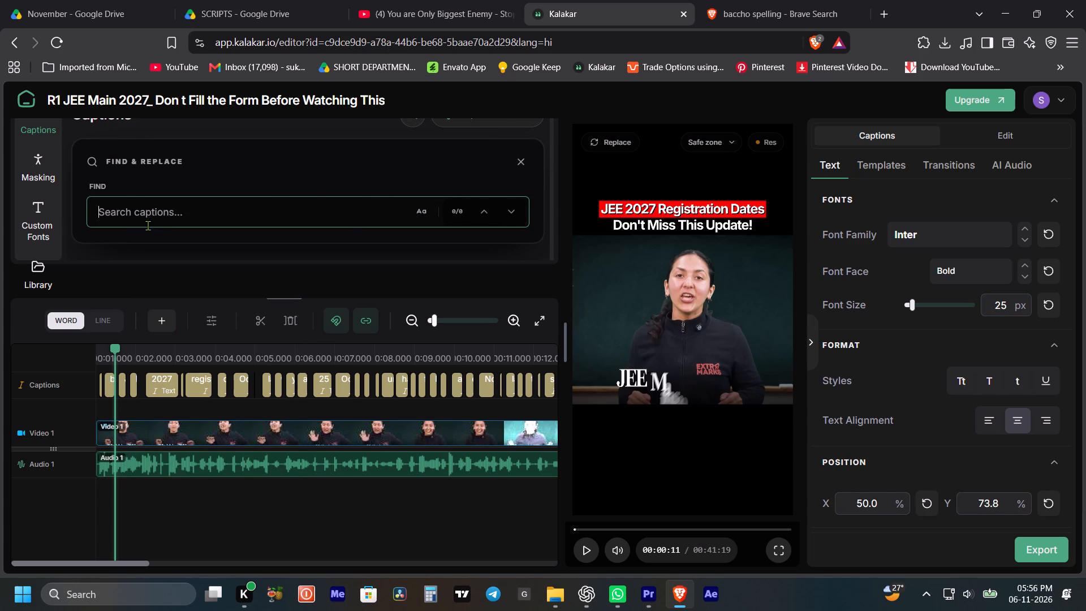
{"action": "key", "text": "super+v"}
{"action": "left_click", "coordinate": [164, 347]}
{"action": "key", "text": "ctrl+v"}
{"action": "scroll", "coordinate": [384, 167], "scroll_direction": "down", "scroll_amount": 2}
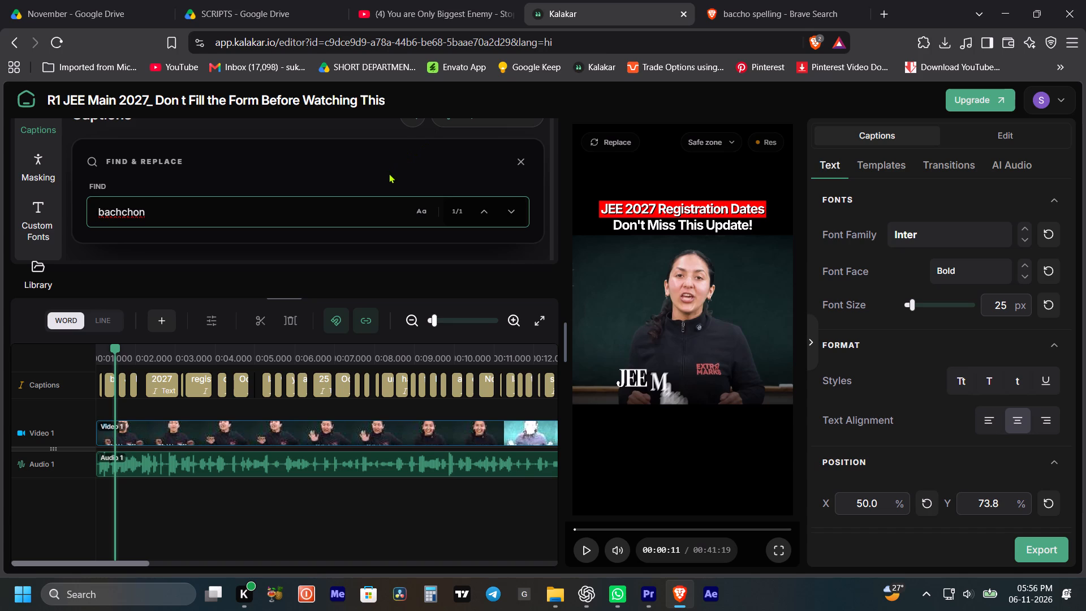
{"action": "key", "text": "Tab"}
{"action": "key", "text": "Tab"}
{"action": "key", "text": "Tab"}
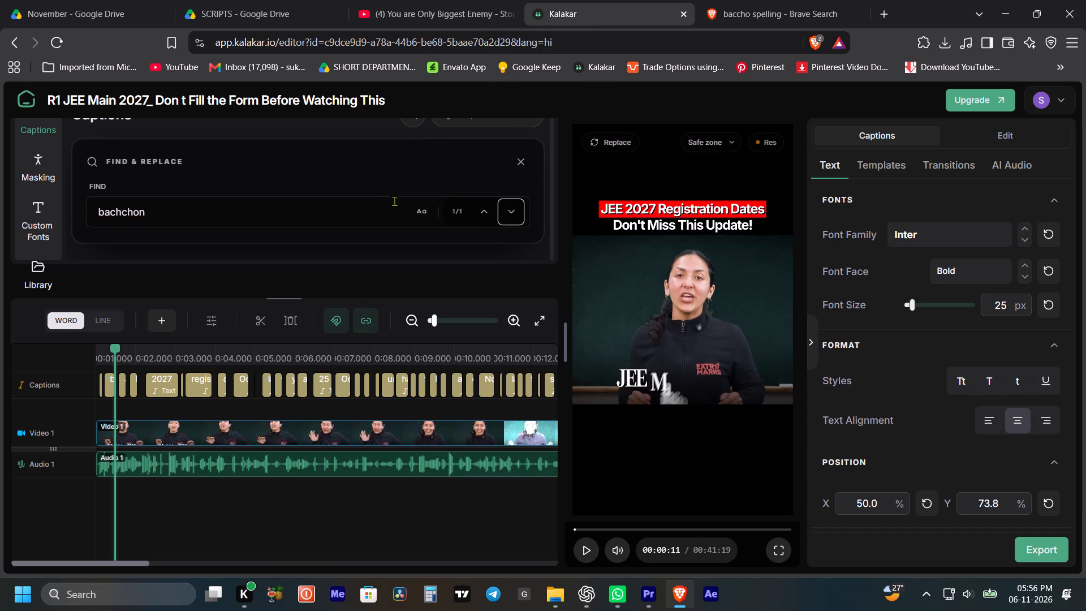
{"action": "key", "text": "Tab"}
{"action": "key", "text": "Tab"}
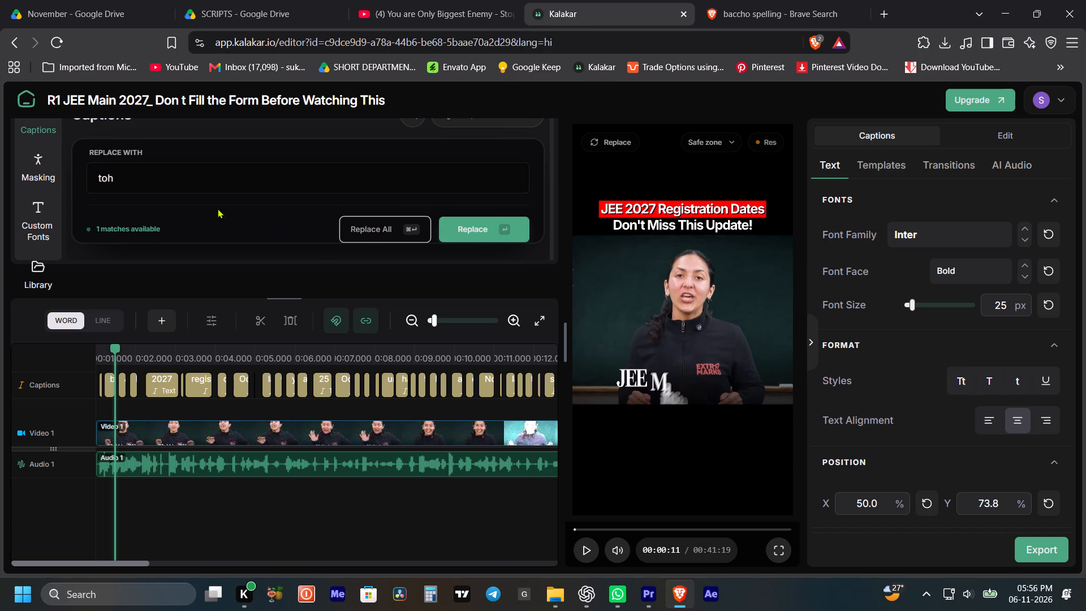
{"action": "left_click_drag", "start_coordinate": [193, 181], "coordinate": [46, 201]}
{"action": "key", "text": "super+v"}
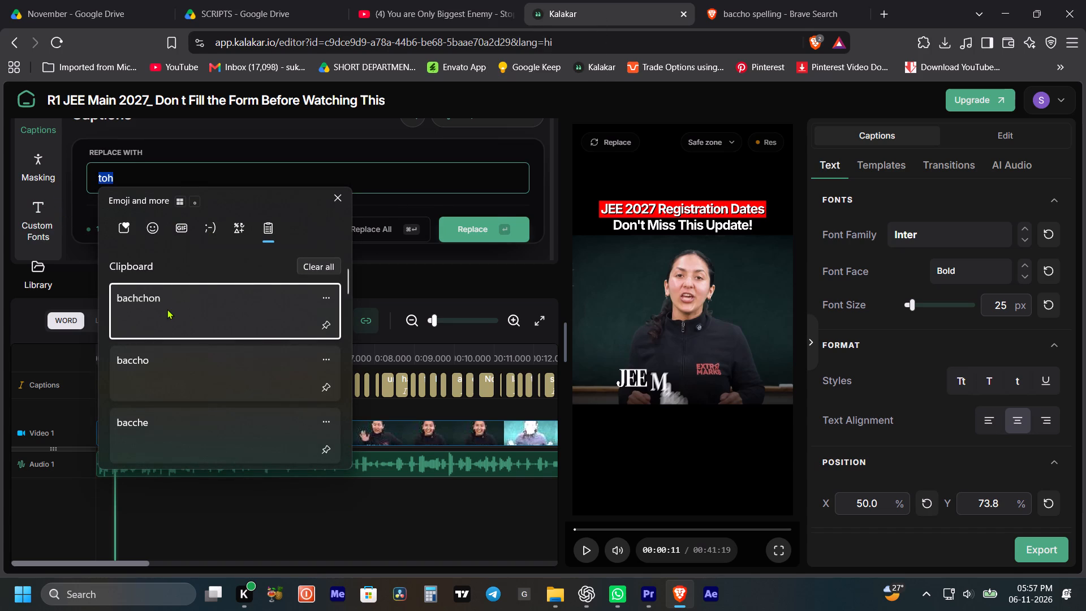
{"action": "left_click", "coordinate": [133, 368]}
{"action": "key", "text": "ctrl+v"}
{"action": "left_click", "coordinate": [385, 225]}
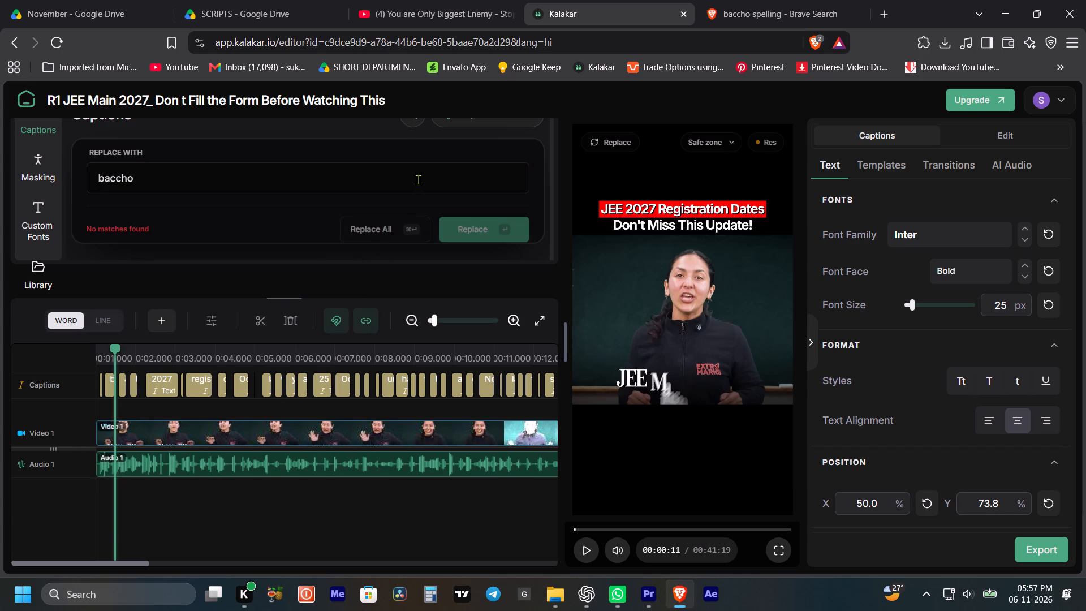
{"action": "left_click", "coordinate": [451, 127]}
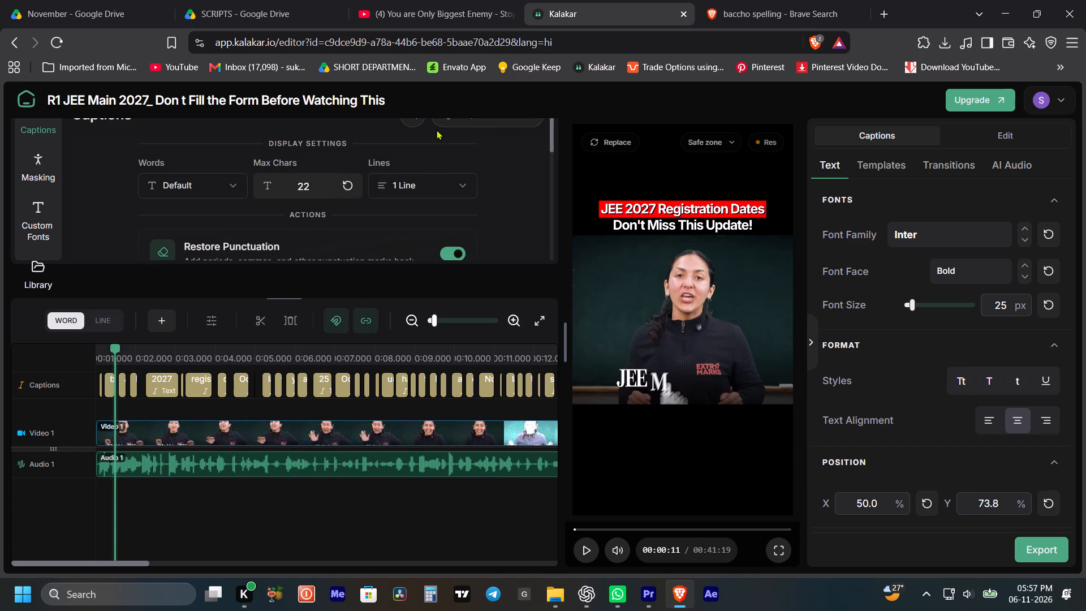
{"action": "left_click", "coordinate": [413, 123]}
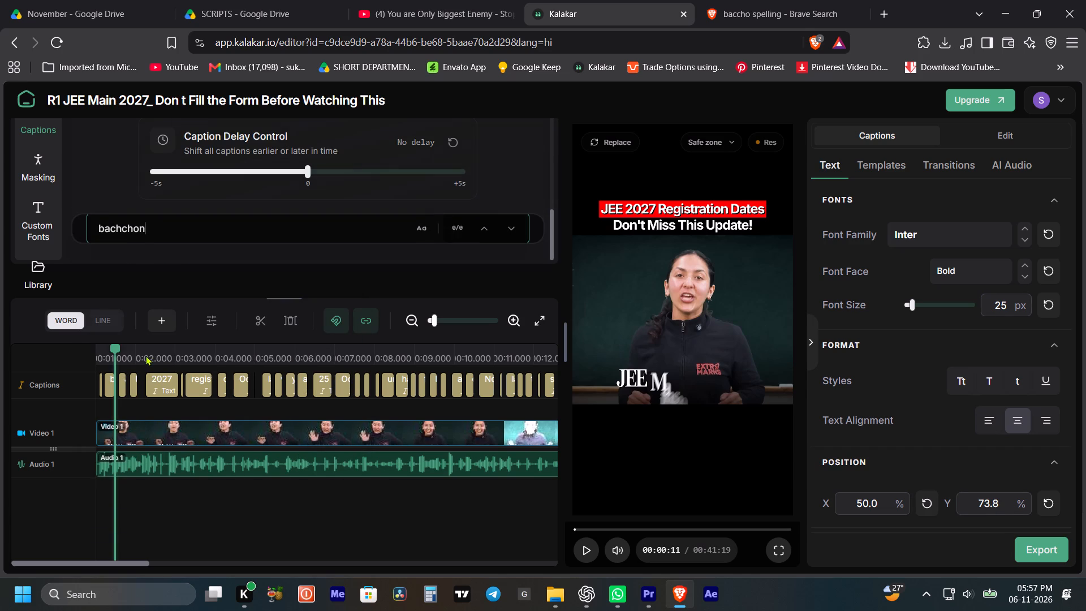
Play the opening captions from the start and move "JEE" into the next caption line, before "Mains 2027 ki".
{"action": "left_click_drag", "start_coordinate": [137, 350], "coordinate": [76, 352]}
{"action": "key", "text": "space"}
{"action": "key", "text": "space"}
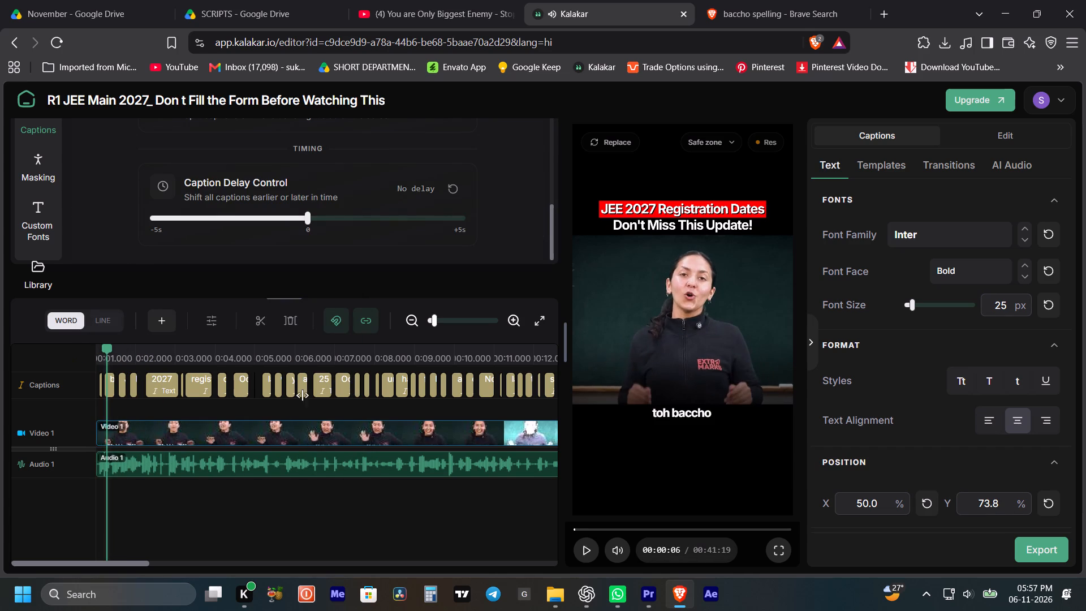
{"action": "key", "text": "space"}
{"action": "key", "text": "space"}
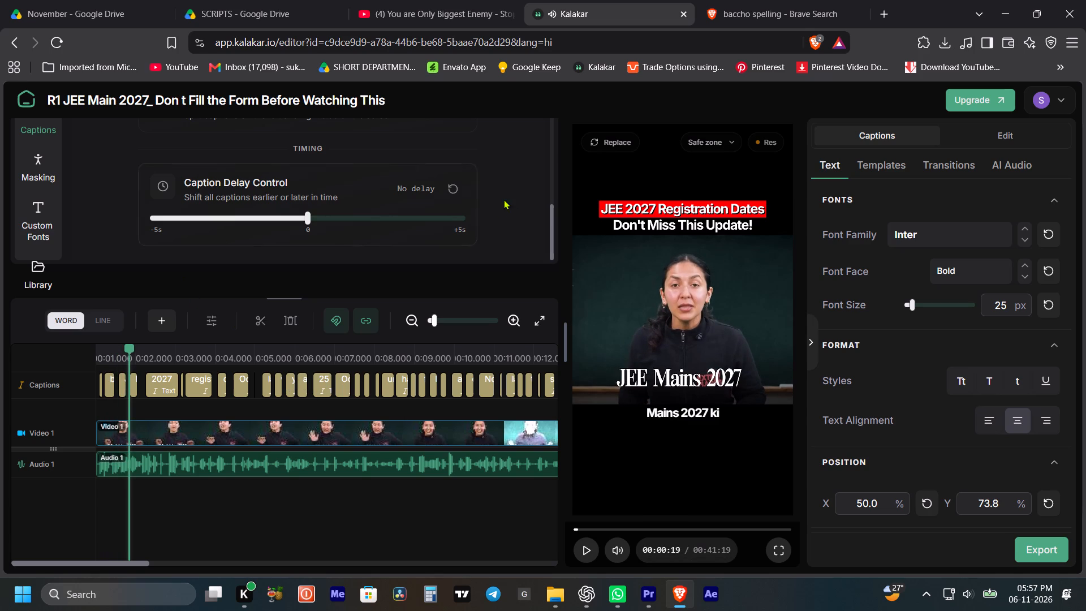
{"action": "scroll", "coordinate": [516, 198], "scroll_direction": "up", "scroll_amount": 9}
{"action": "left_click", "coordinate": [492, 115]}
{"action": "left_click", "coordinate": [492, 125]}
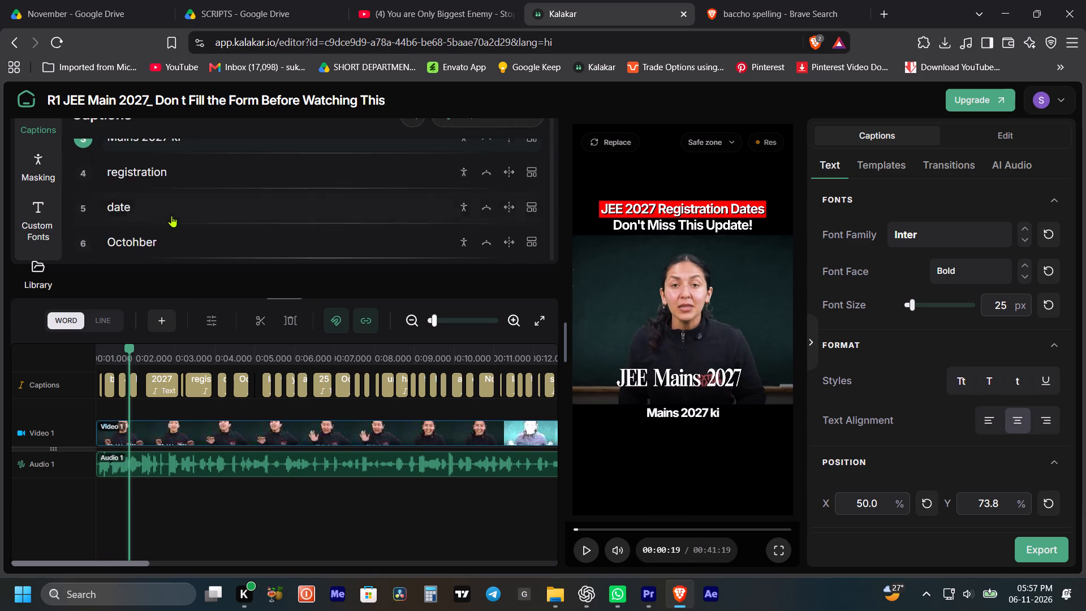
{"action": "scroll", "coordinate": [175, 221], "scroll_direction": "up", "scroll_amount": 5}
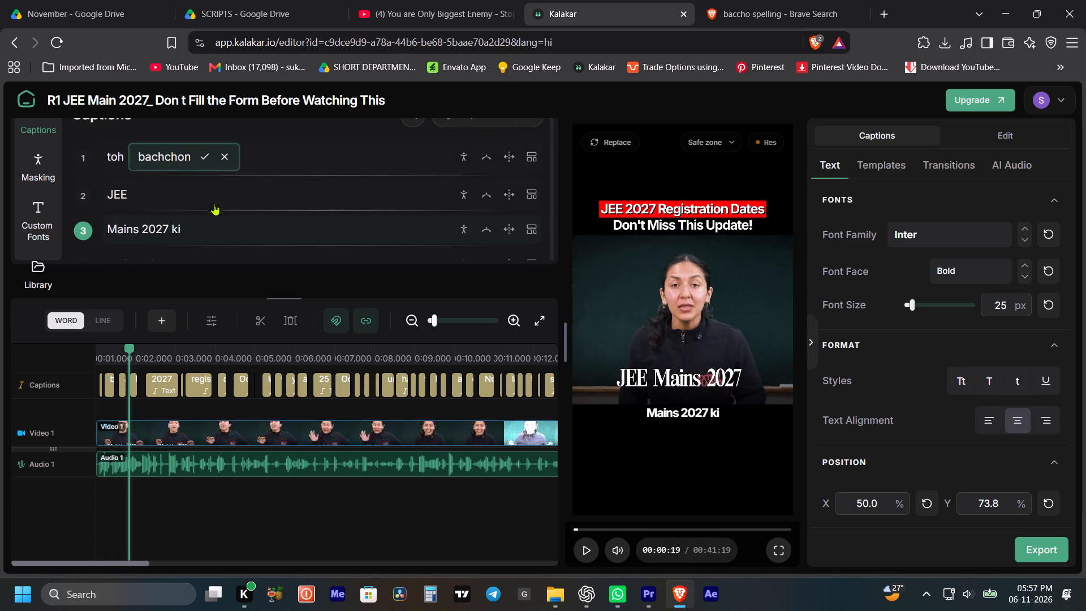
{"action": "left_click", "coordinate": [120, 197]}
{"action": "left_click", "coordinate": [170, 474]}
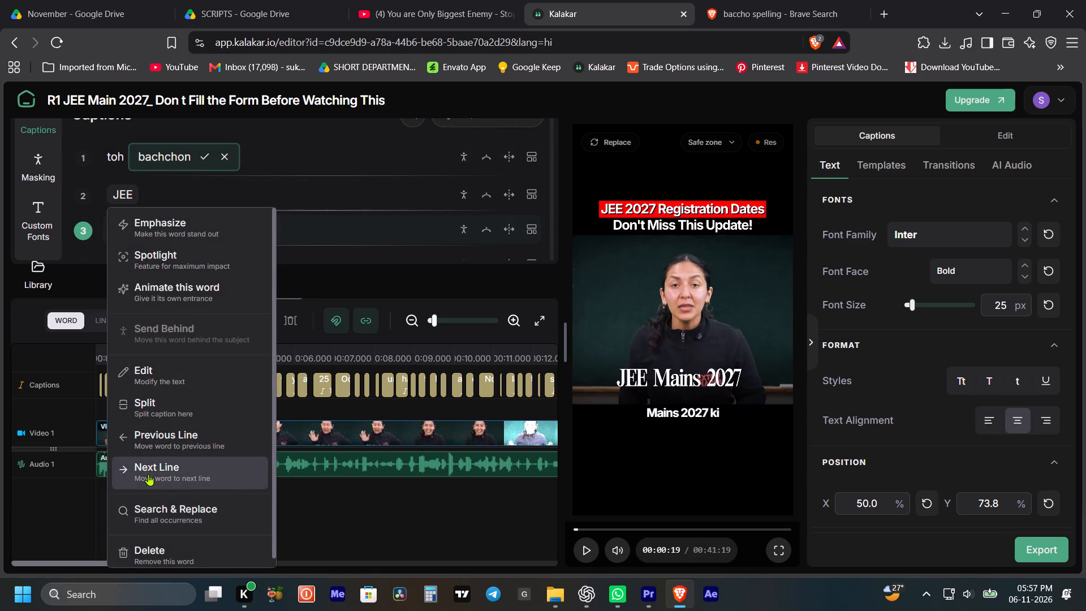
Play on and move "date" up into the previous caption line, after "registration".
{"action": "key", "text": "space"}
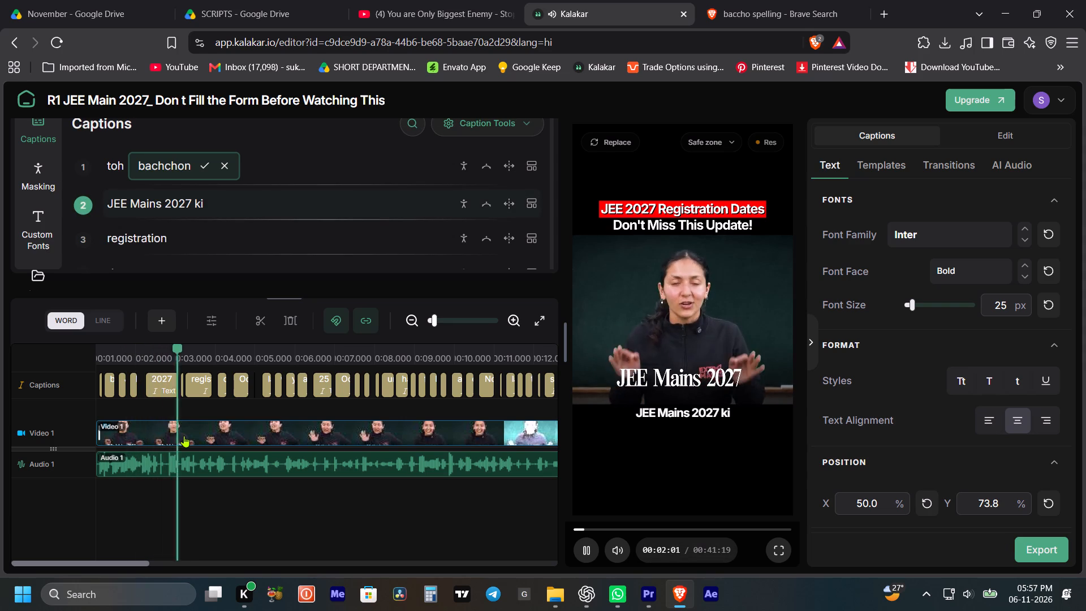
{"action": "key", "text": "space"}
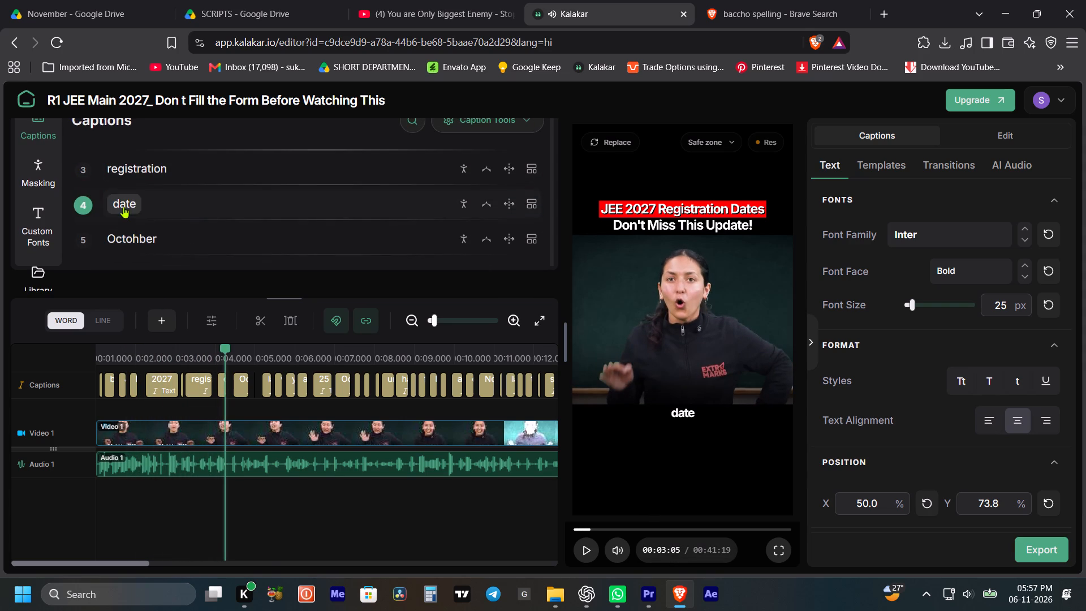
{"action": "left_click", "coordinate": [123, 206]}
{"action": "left_click", "coordinate": [171, 445]}
Play on to the next captions and correct "Octohber" in caption 4 to "October".
{"action": "key", "text": "space"}
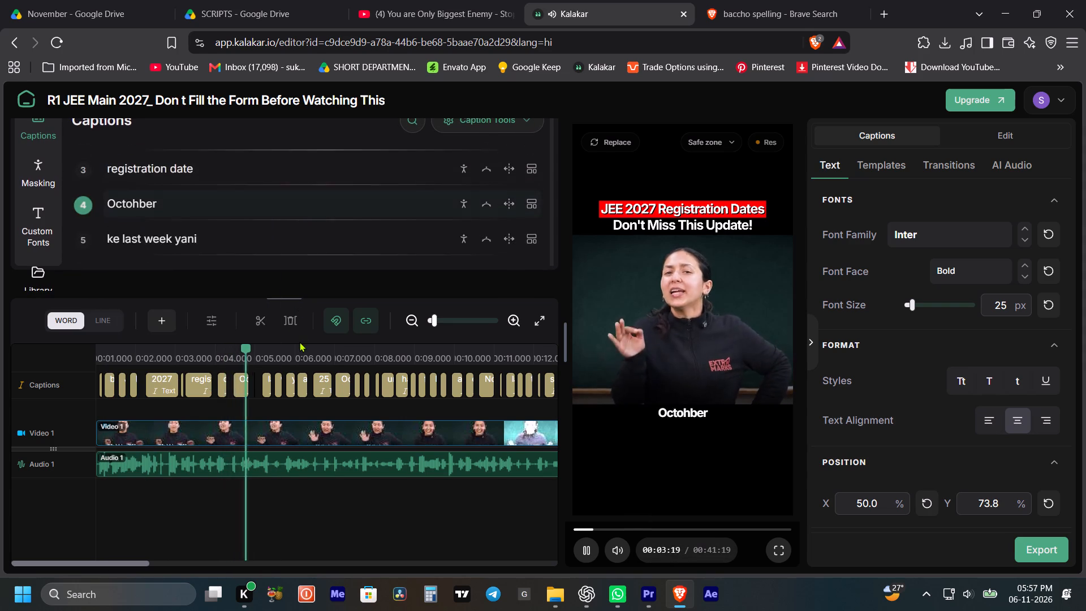
{"action": "key", "text": "space"}
{"action": "left_click", "coordinate": [144, 169]}
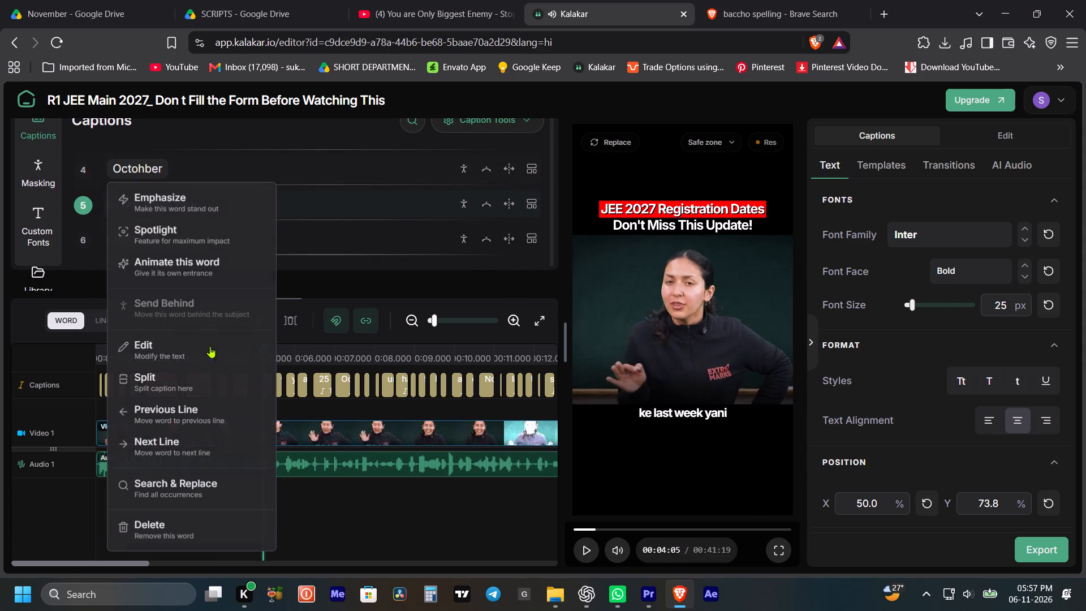
{"action": "left_click", "coordinate": [163, 332]}
{"action": "left_click", "coordinate": [163, 340]}
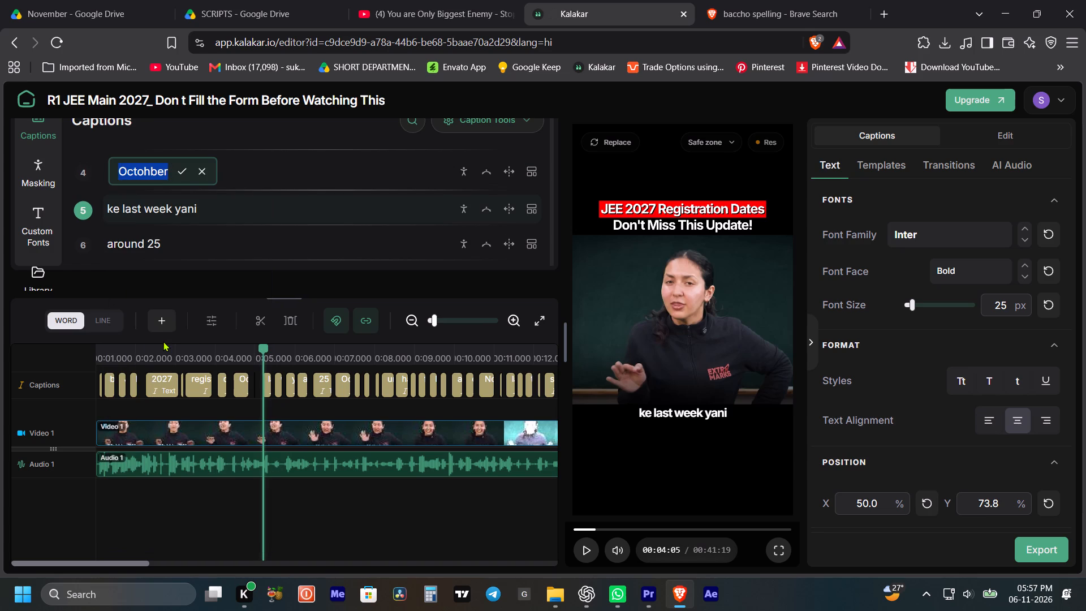
{"action": "key", "text": "Left"}
{"action": "key", "text": "Right"}
{"action": "key", "text": "Right"}
{"action": "key", "text": "Right"}
{"action": "key", "text": "Right"}
{"action": "key", "text": "Right"}
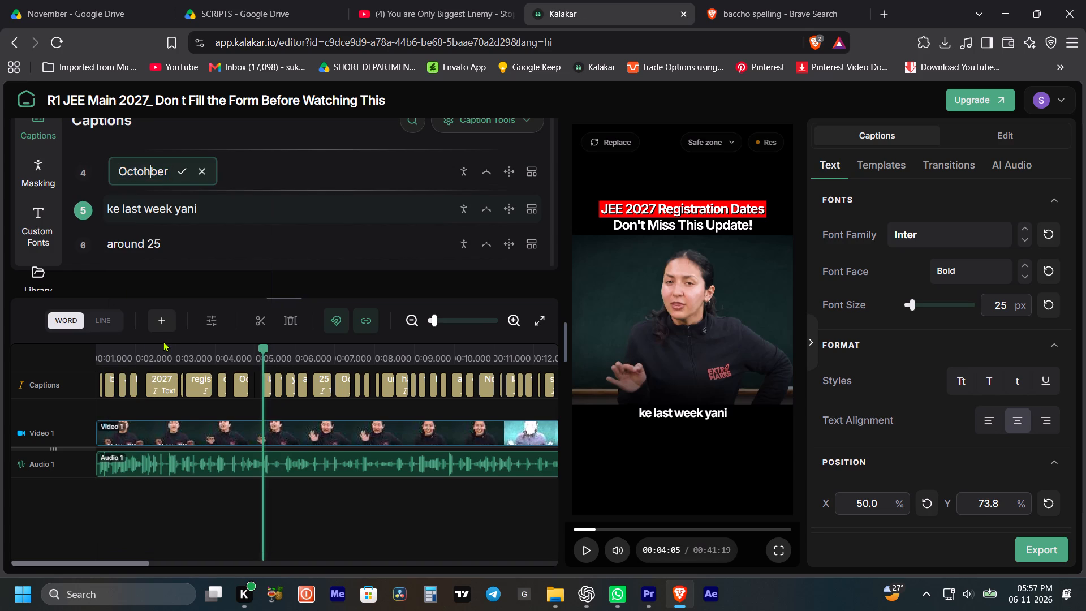
{"action": "key", "text": "BackSpace"}
{"action": "key", "text": "Return"}
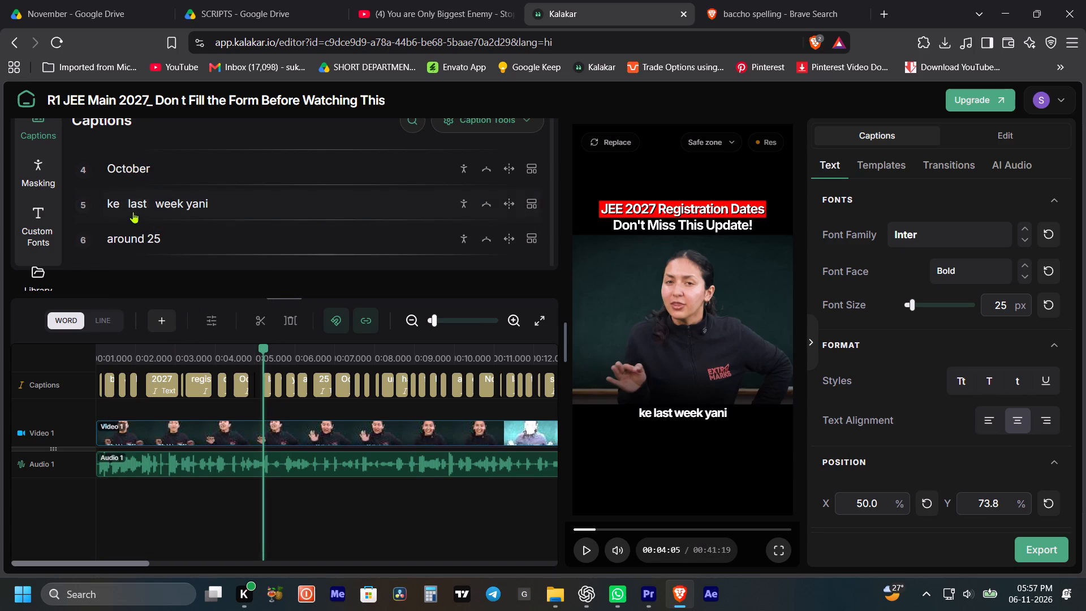
Regroup the words after "registration date" into two caption lines, "October ke last week" and "yani around 25".
{"action": "left_click", "coordinate": [139, 170]}
{"action": "left_click", "coordinate": [169, 445]}
{"action": "key", "text": "space"}
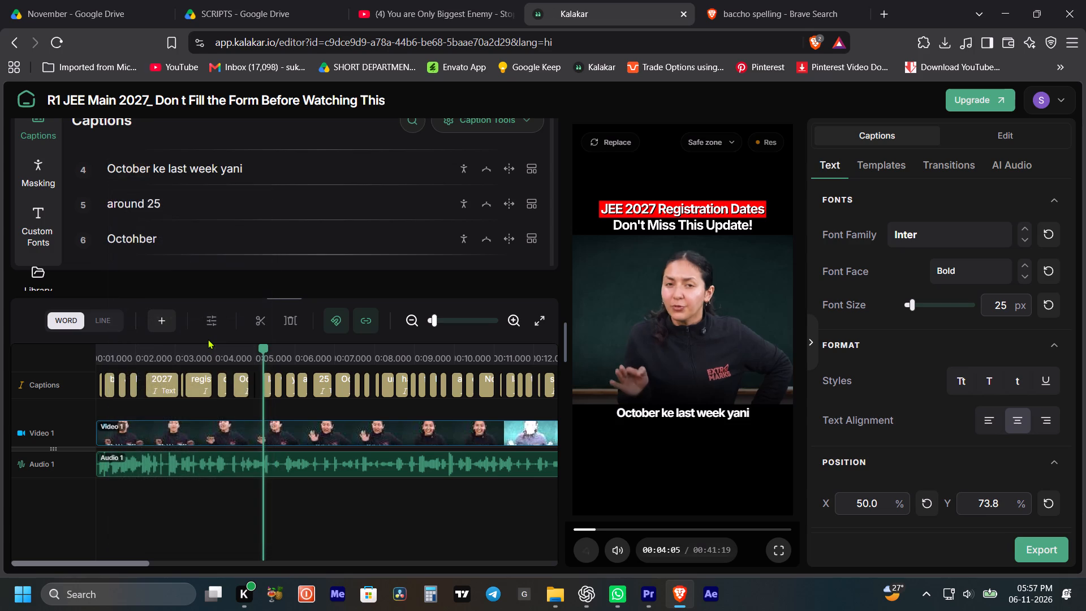
{"action": "key", "text": "space"}
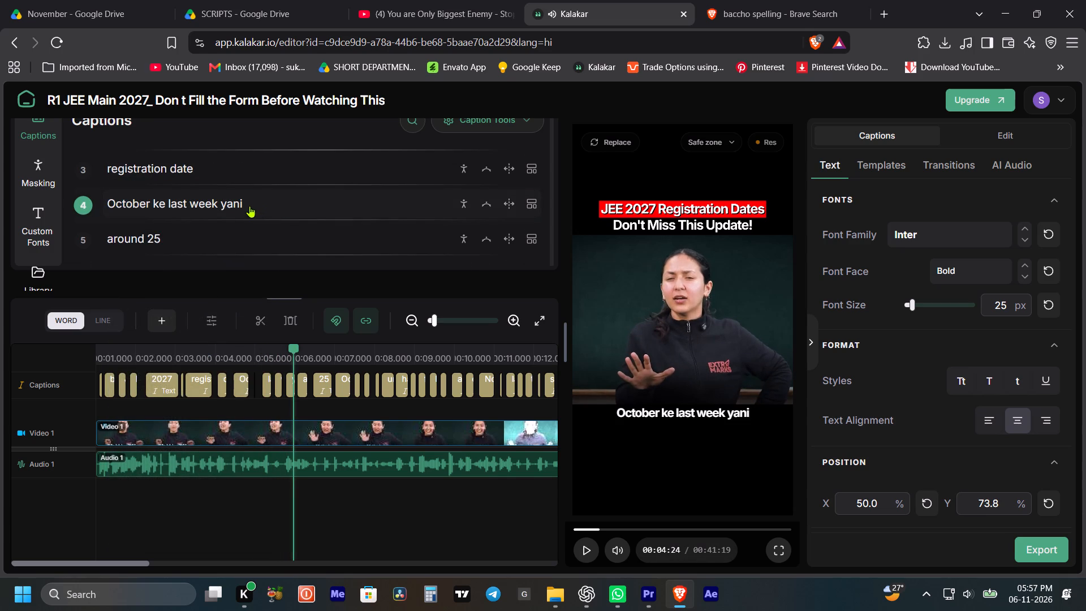
{"action": "left_click", "coordinate": [249, 206]}
{"action": "left_click", "coordinate": [240, 213]}
{"action": "left_click", "coordinate": [275, 475]}
Play on and move the second "Octohber" into the previous caption line, after "yani around 25".
{"action": "key", "text": "space"}
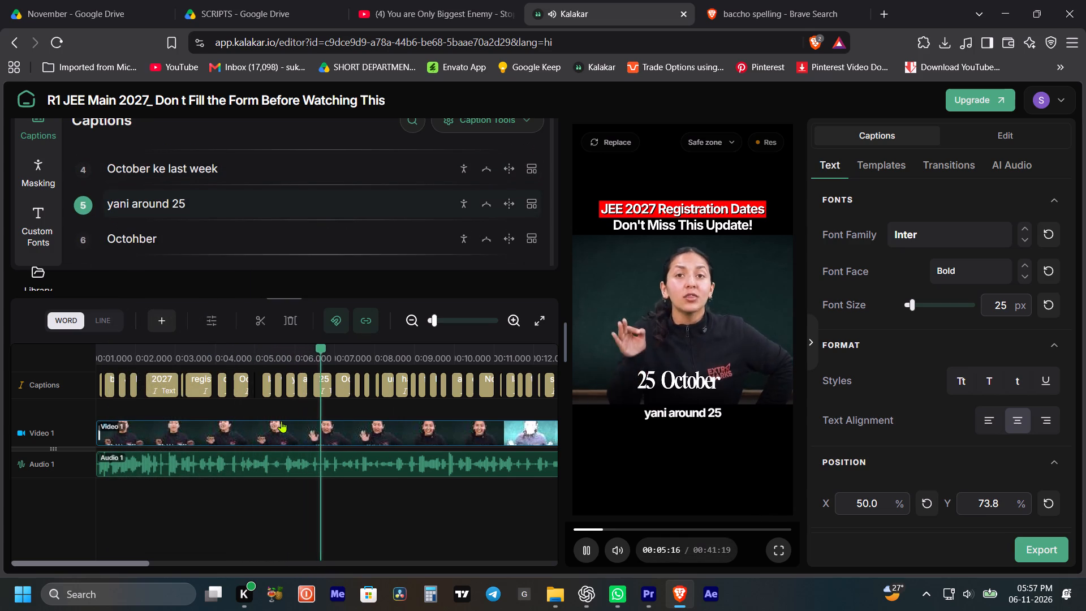
{"action": "key", "text": "space"}
{"action": "left_click", "coordinate": [130, 200]}
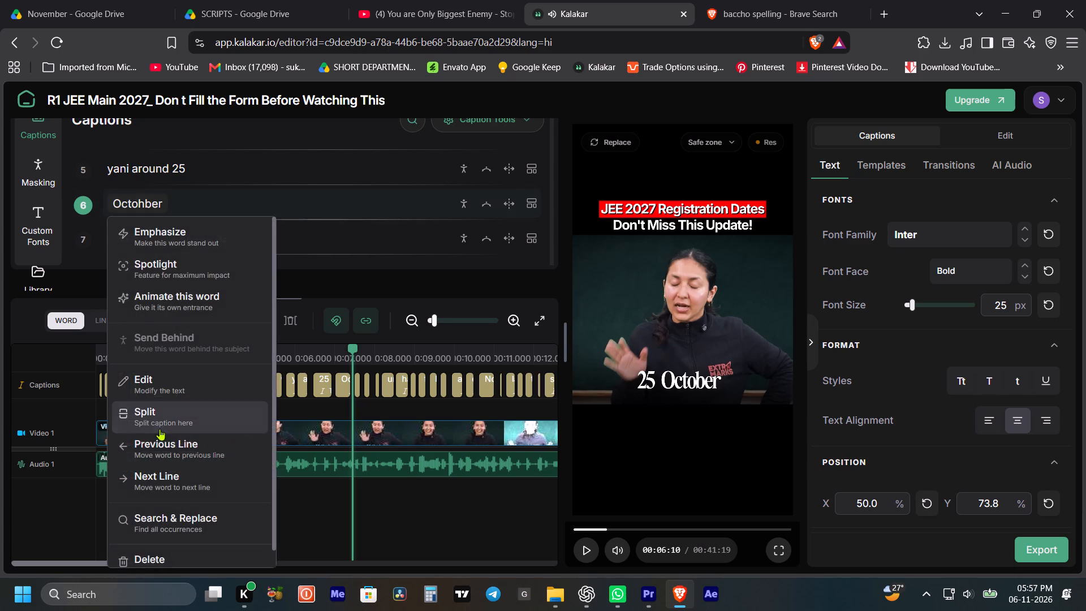
{"action": "left_click", "coordinate": [167, 440]}
Correct the spelling of "Octohber" in caption 5 to "October".
{"action": "left_click", "coordinate": [224, 169]}
{"action": "left_click", "coordinate": [239, 344]}
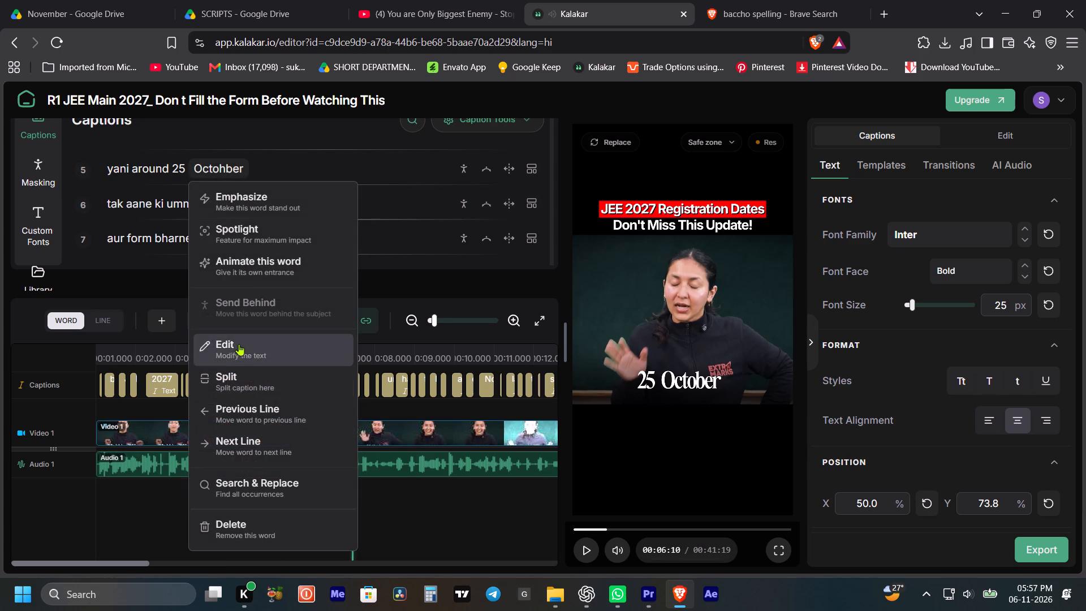
{"action": "key", "text": "Right"}
{"action": "key", "text": "Left"}
{"action": "key", "text": "Left"}
{"action": "key", "text": "Left"}
{"action": "key", "text": "Left"}
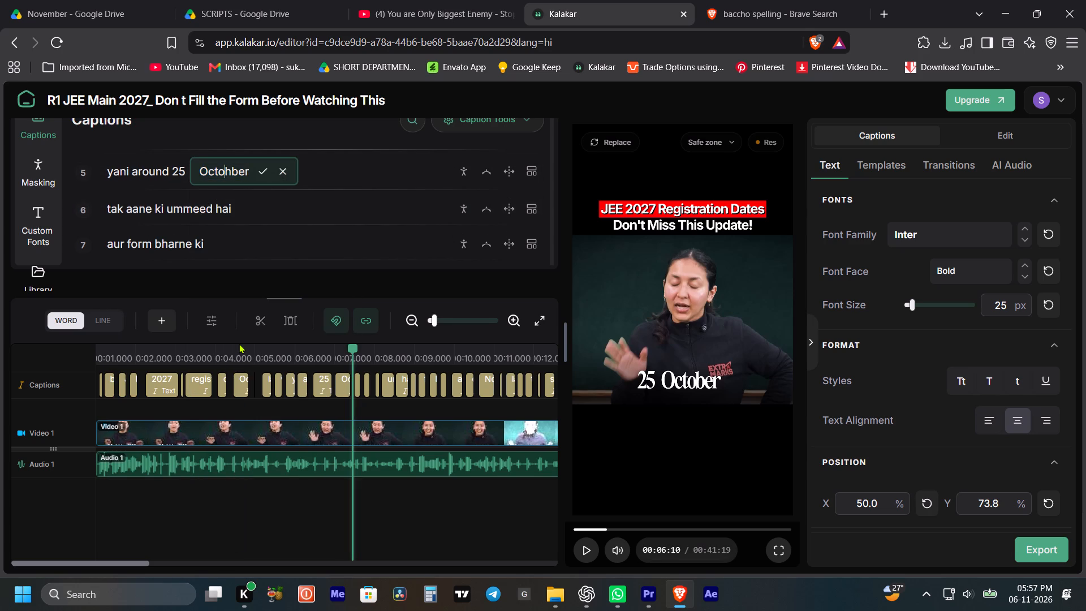
{"action": "key", "text": "Right"}
{"action": "key", "text": "BackSpace"}
{"action": "key", "text": "Return"}
Play through the following captions and move "November" into the previous caption line, after "aakhiri date".
{"action": "key", "text": "space"}
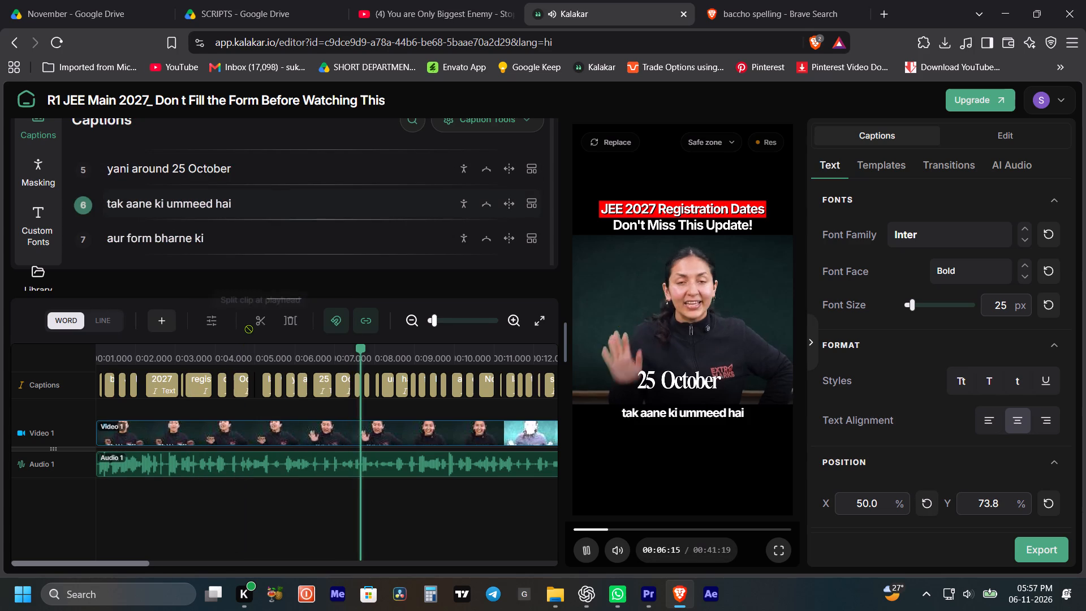
{"action": "key", "text": "space"}
{"action": "key", "text": "space"}
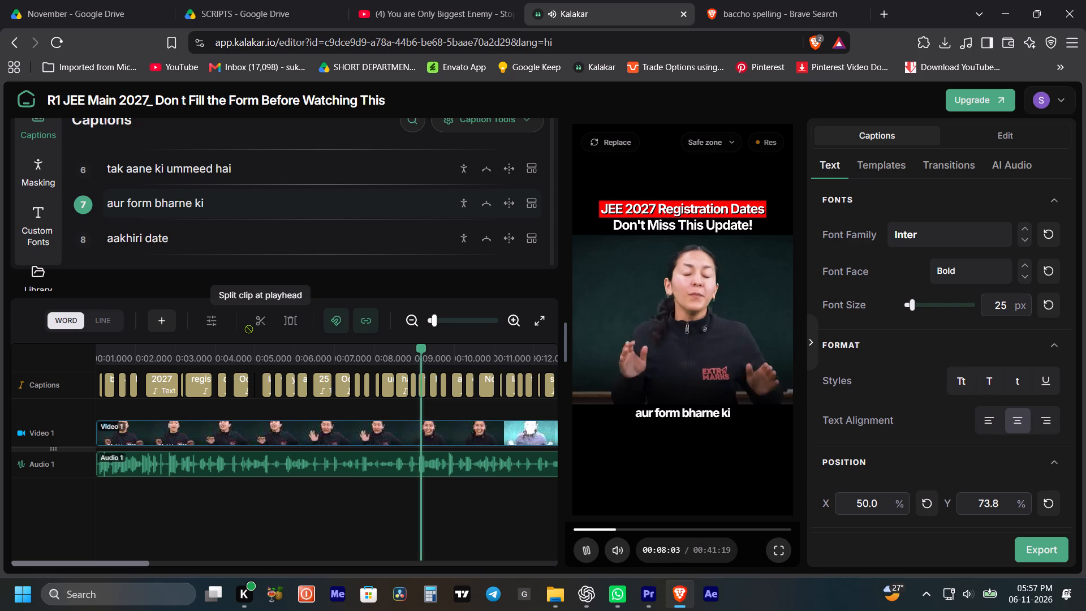
{"action": "key", "text": "space"}
{"action": "key", "text": "space"}
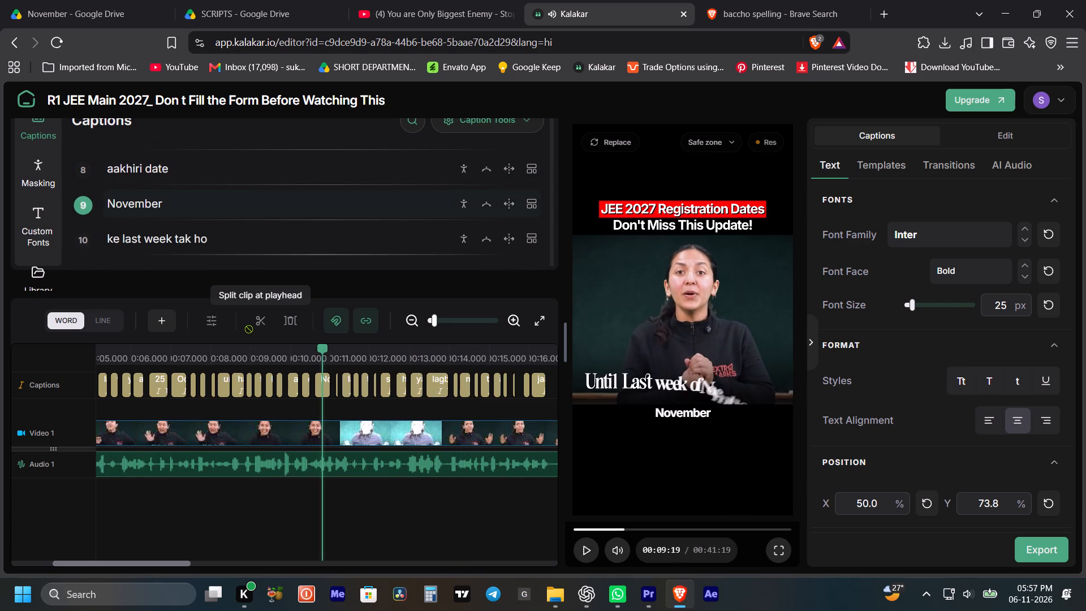
{"action": "key", "text": "space"}
{"action": "left_click", "coordinate": [165, 169]}
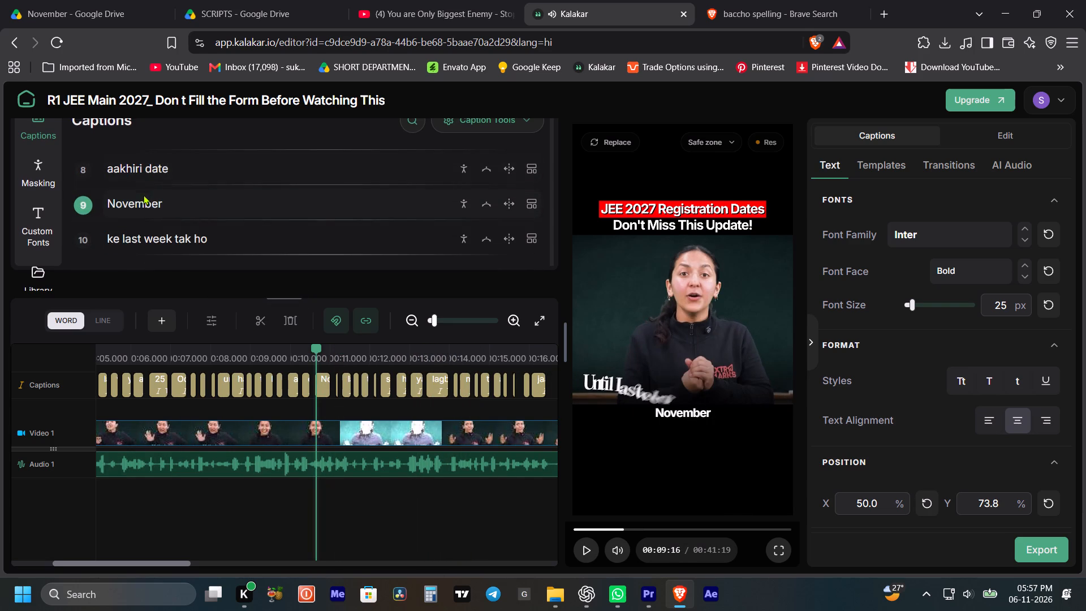
{"action": "left_click", "coordinate": [143, 197]}
{"action": "left_click", "coordinate": [217, 442]}
{"action": "key", "text": "space"}
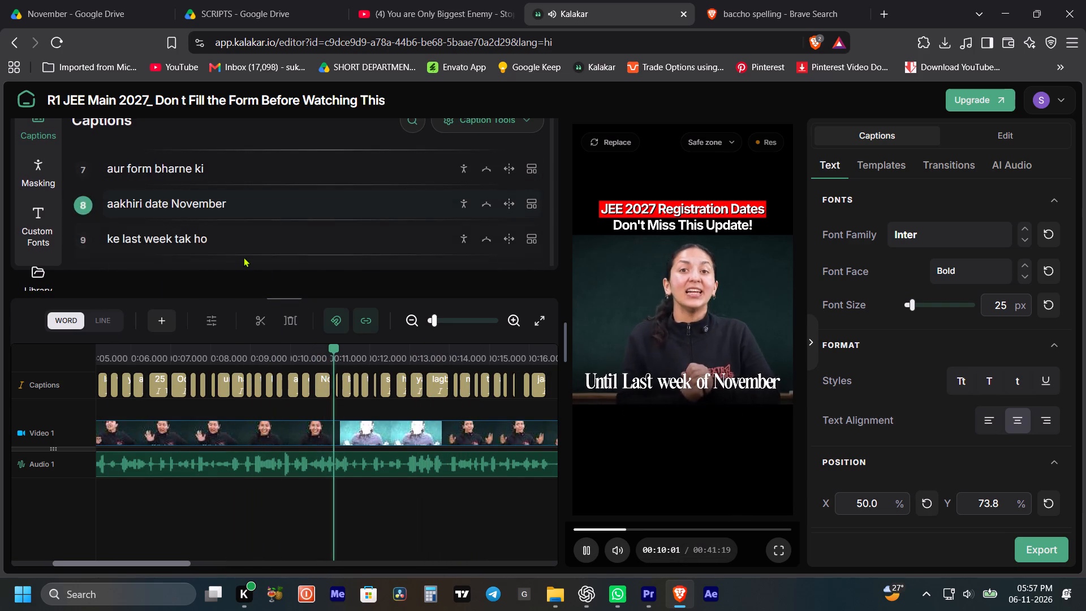
Play on and move "yani" from the end of caption 10 into the next caption line, before "lagbhag ek mahine ka".
{"action": "key", "text": "space"}
{"action": "key", "text": "space"}
{"action": "key", "text": "space"}
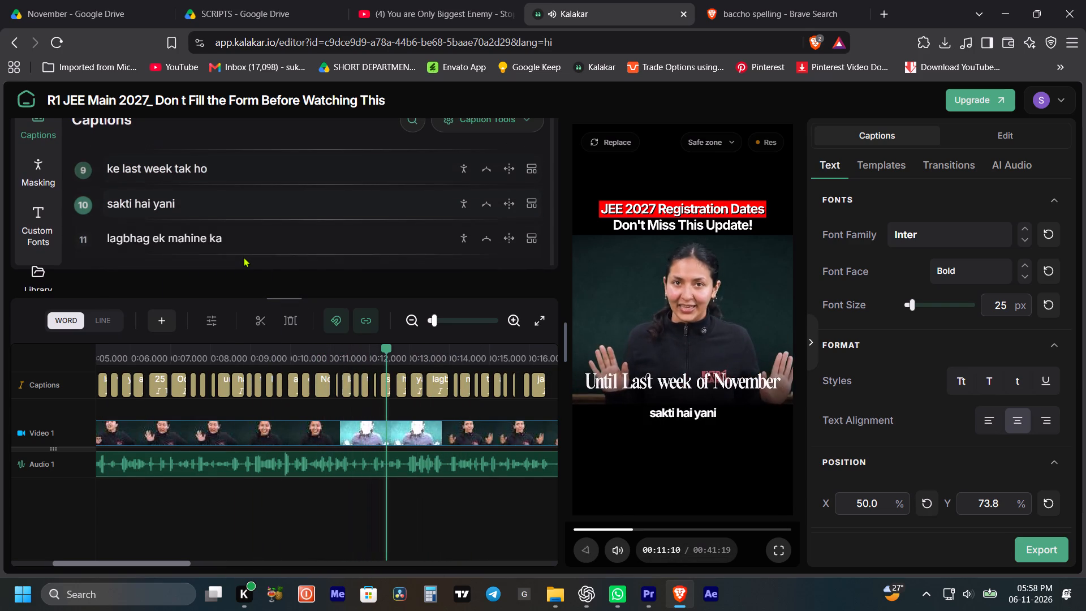
{"action": "key", "text": "space"}
{"action": "key", "text": "space"}
{"action": "left_click", "coordinate": [170, 207]}
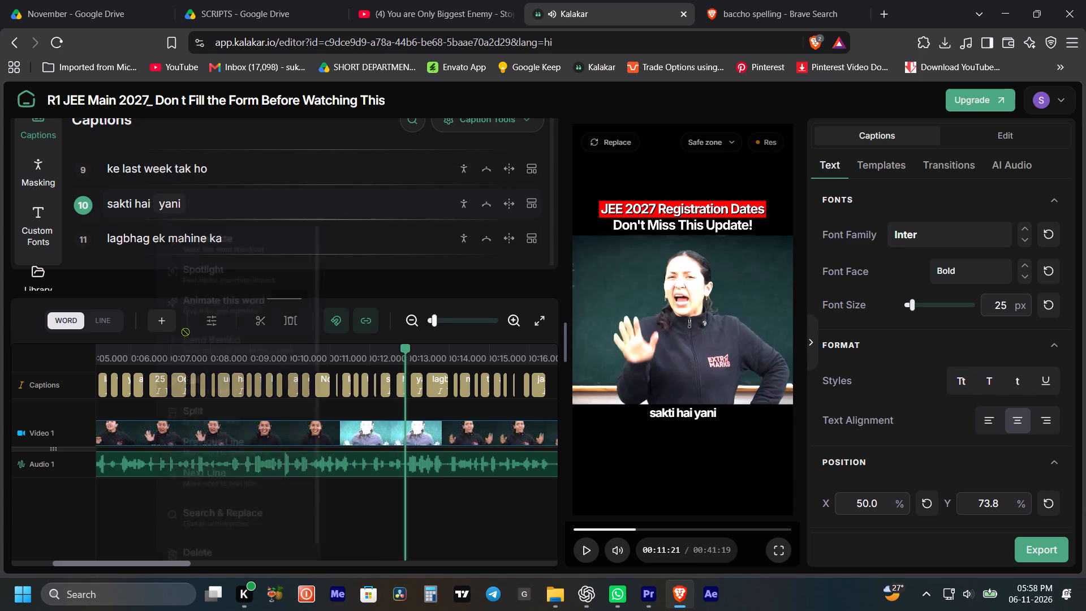
{"action": "left_click", "coordinate": [204, 470]}
Regroup caption 11 into two caption lines, "yani lagbhag" and "ek mahine ka".
{"action": "key", "text": "space"}
{"action": "key", "text": "space"}
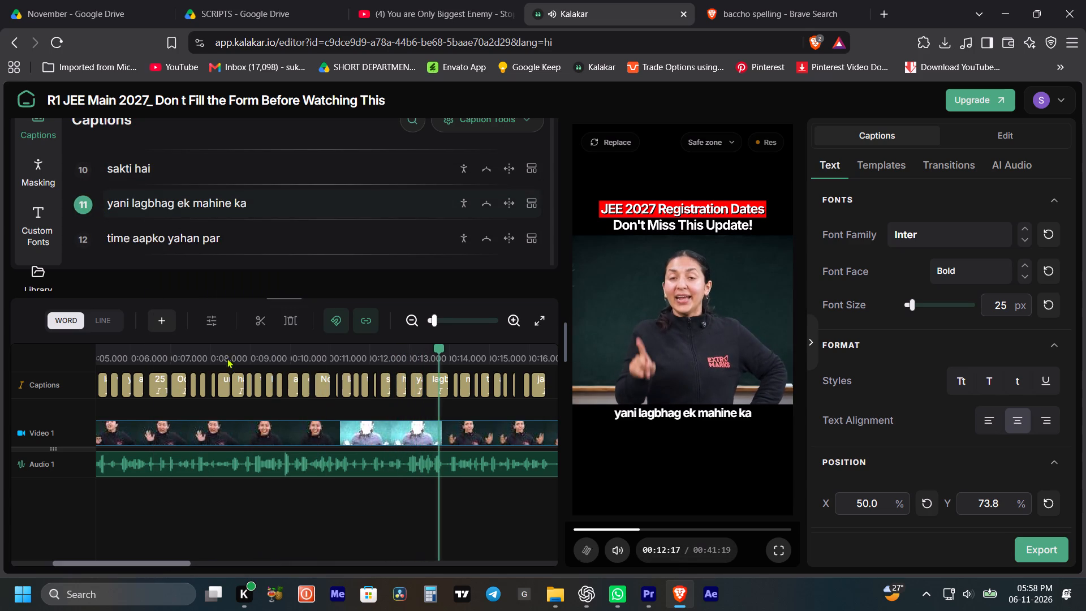
{"action": "left_click", "coordinate": [182, 210]}
{"action": "left_click", "coordinate": [209, 414]}
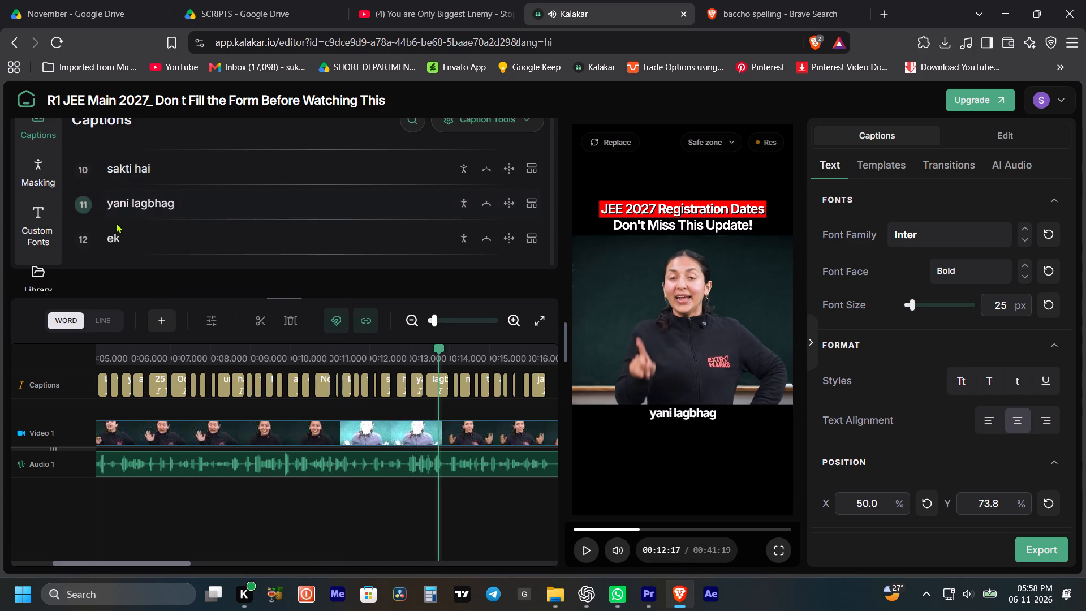
{"action": "left_click", "coordinate": [115, 244]}
{"action": "left_click_drag", "start_coordinate": [158, 500], "coordinate": [165, 514]}
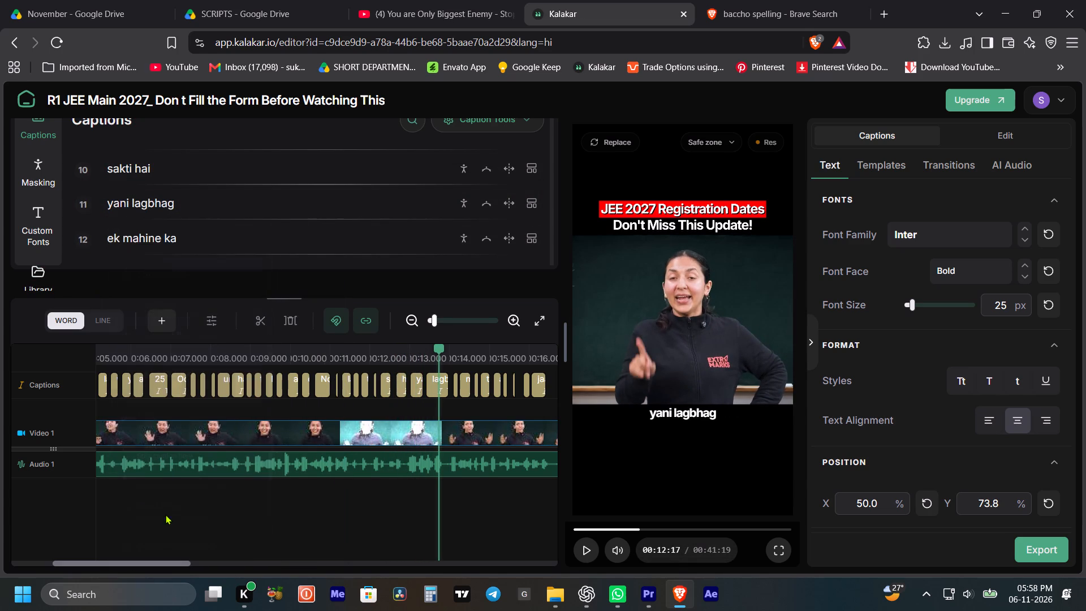
Replay from "sakti hai" and regroup caption 14 into two caption lines, "mil jaayega" and "aur ye".
{"action": "left_click", "coordinate": [210, 168]}
{"action": "key", "text": "space"}
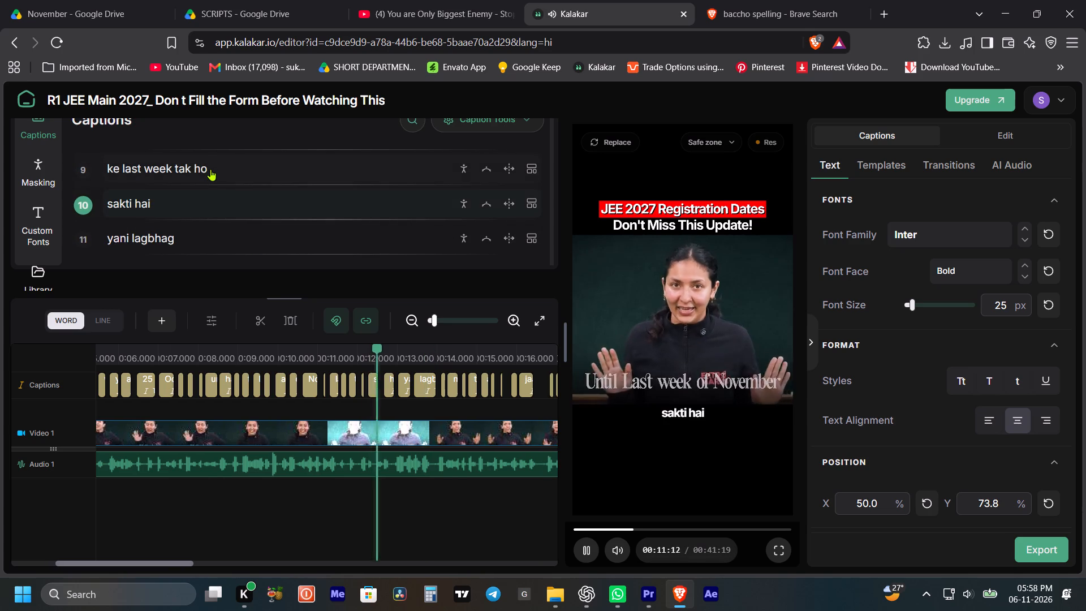
{"action": "key", "text": "space"}
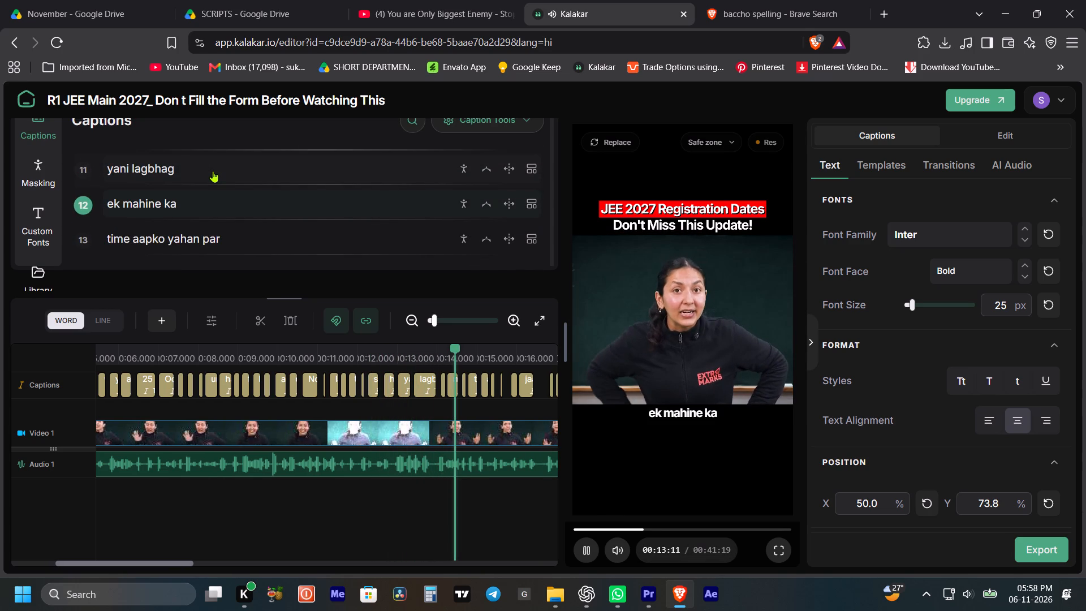
{"action": "key", "text": "space"}
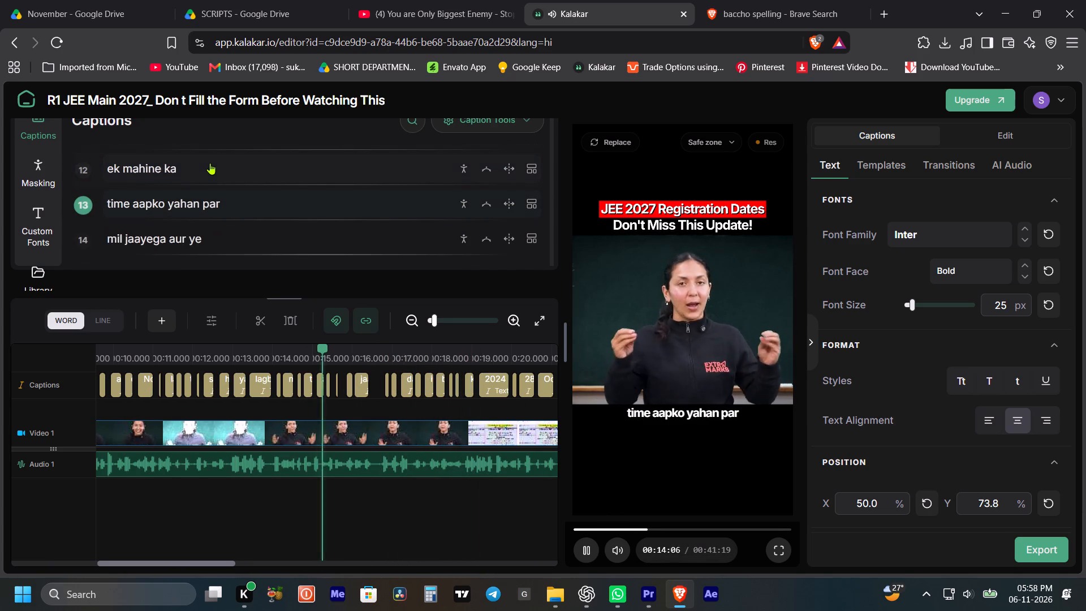
{"action": "key", "text": "space"}
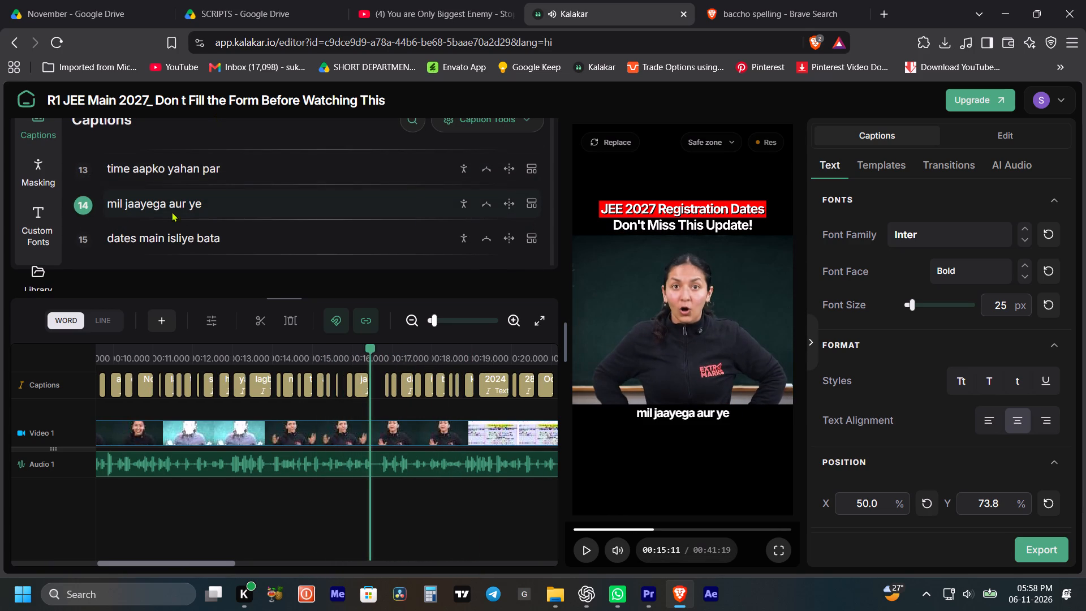
{"action": "key", "text": "space"}
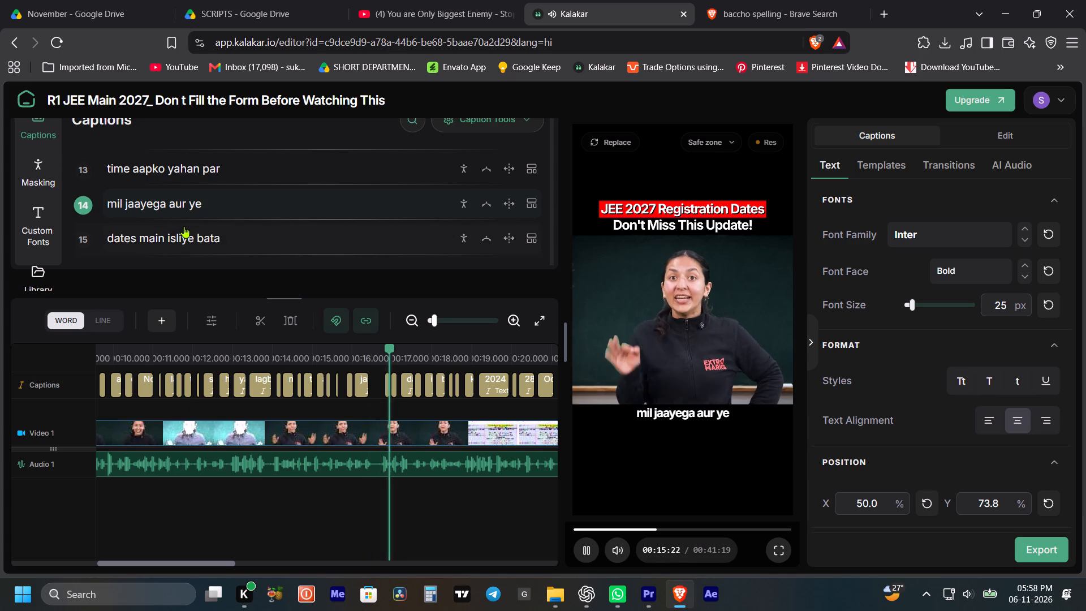
{"action": "key", "text": "space"}
{"action": "left_click", "coordinate": [184, 203]}
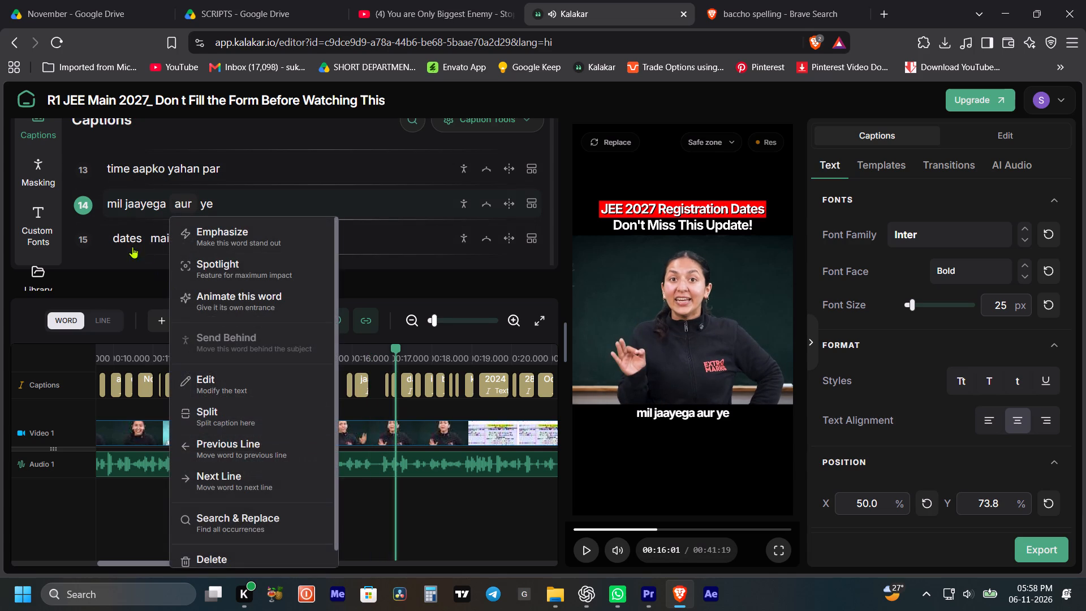
{"action": "left_click", "coordinate": [213, 413]}
{"action": "left_click", "coordinate": [116, 235]}
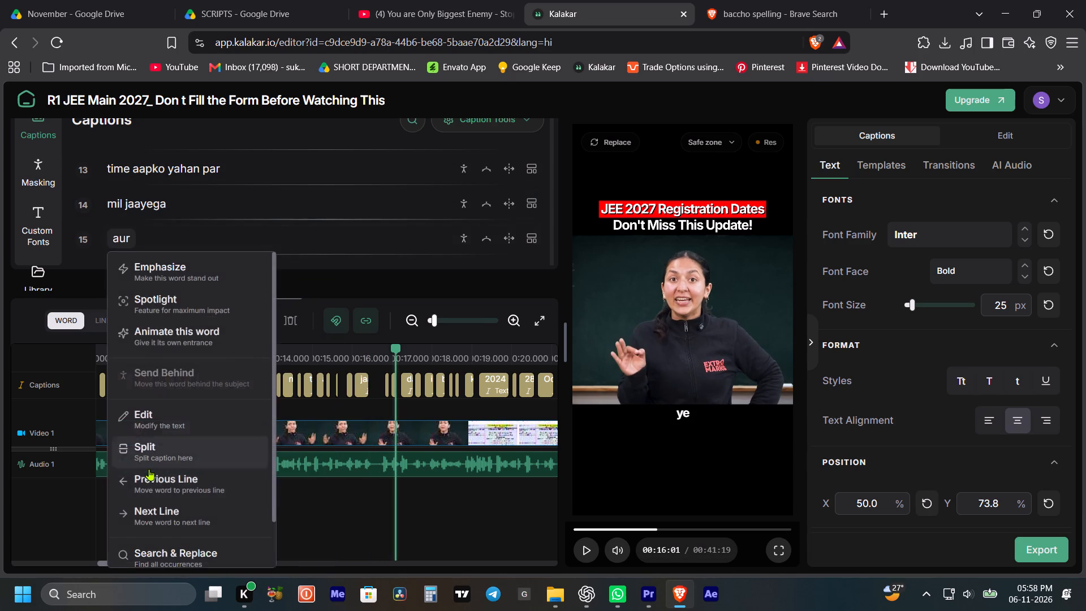
{"action": "left_click", "coordinate": [150, 502]}
Play on and move "dates" into the previous caption line, after "aur ye".
{"action": "key", "text": "space"}
{"action": "key", "text": "space"}
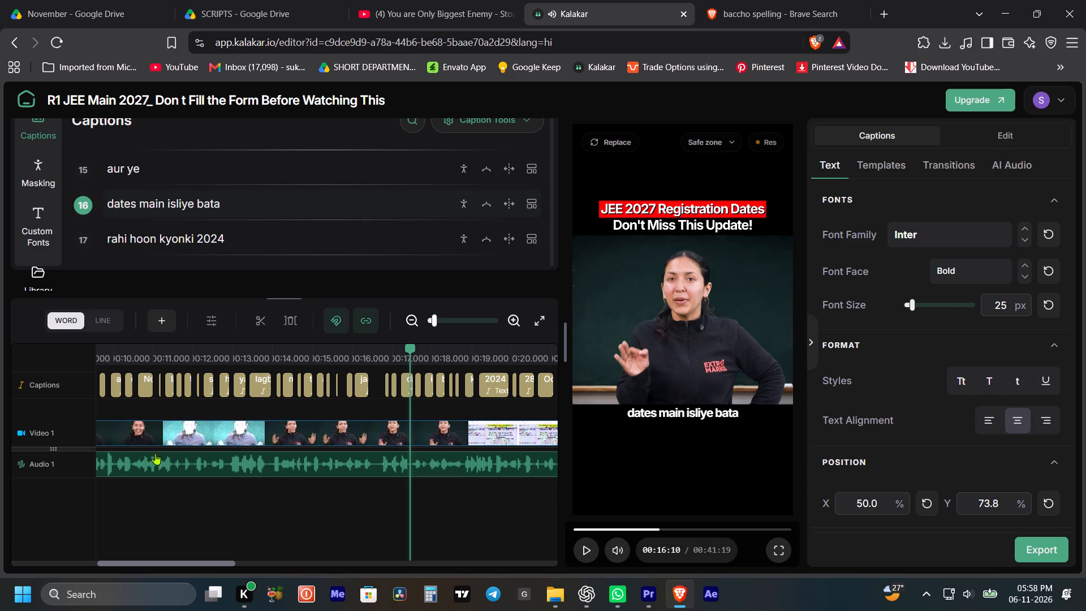
{"action": "left_click", "coordinate": [127, 201]}
{"action": "left_click", "coordinate": [163, 438]}
Play on and regroup the following words into two caption lines, "rahi hoon kyonki" and "2024 mein 28 Octohber".
{"action": "key", "text": "space"}
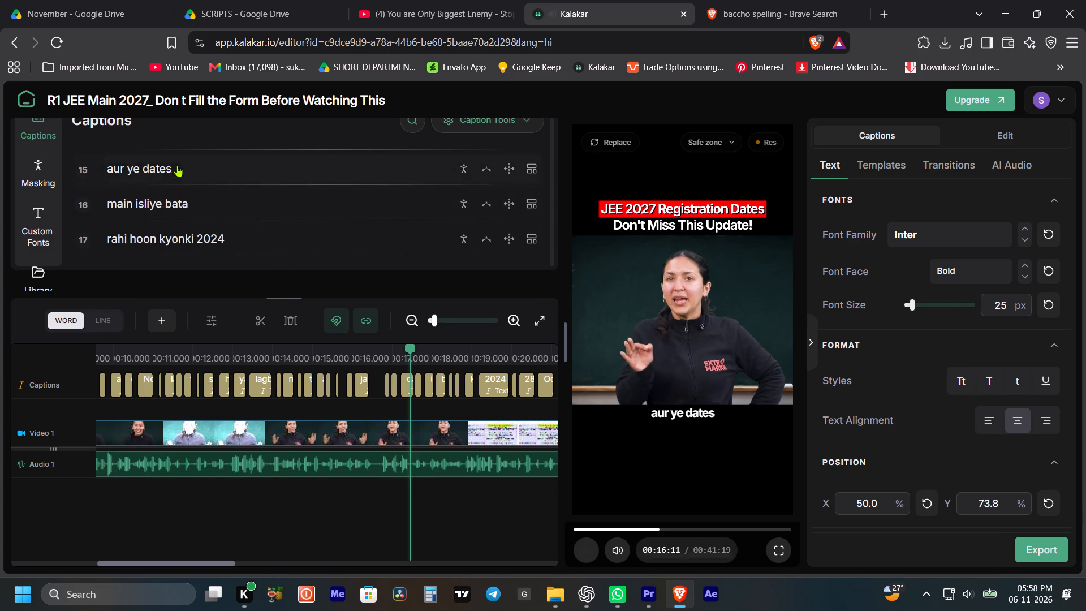
{"action": "key", "text": "space"}
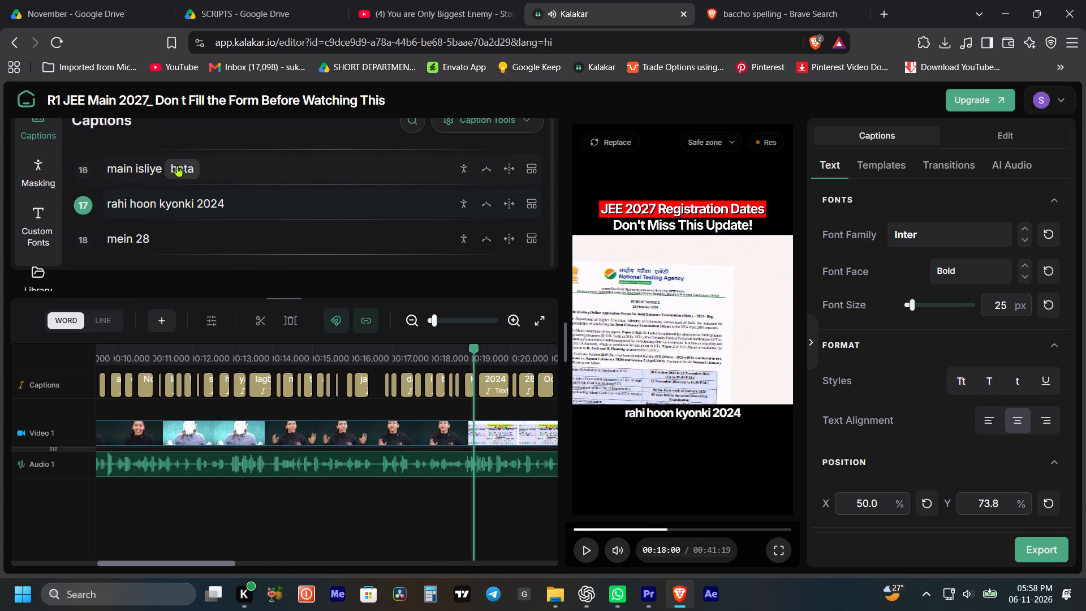
{"action": "key", "text": "space"}
{"action": "key", "text": "space"}
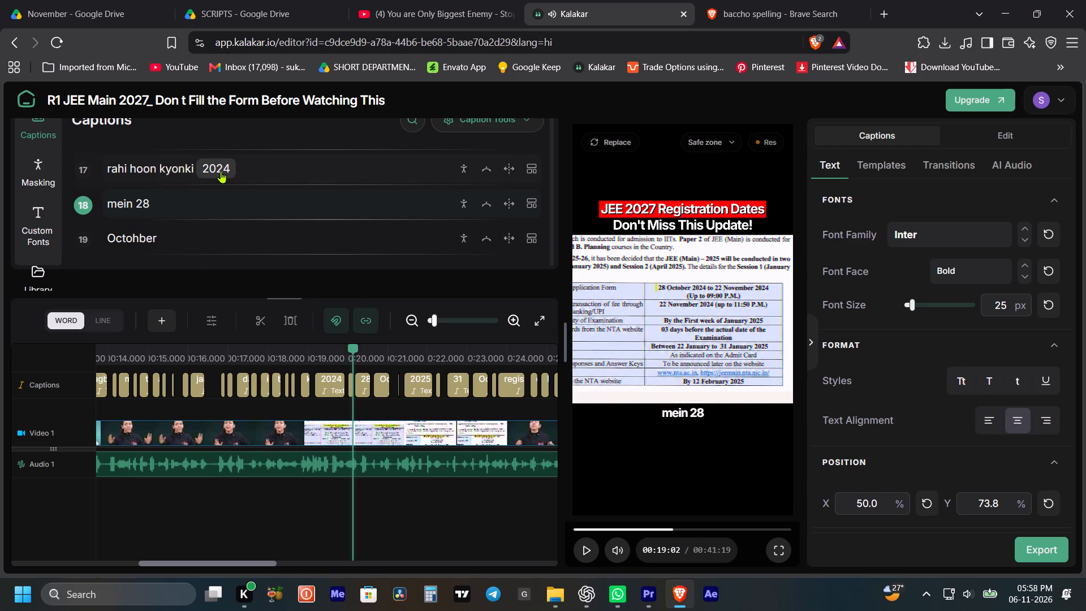
{"action": "left_click", "coordinate": [210, 161]}
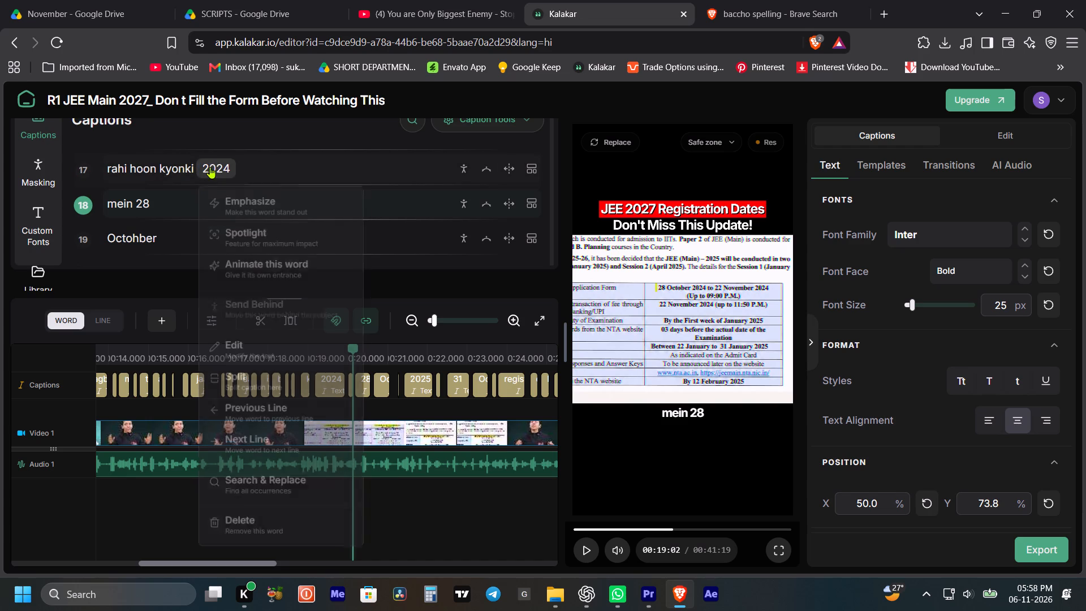
{"action": "left_click", "coordinate": [249, 448]}
{"action": "left_click", "coordinate": [133, 230]}
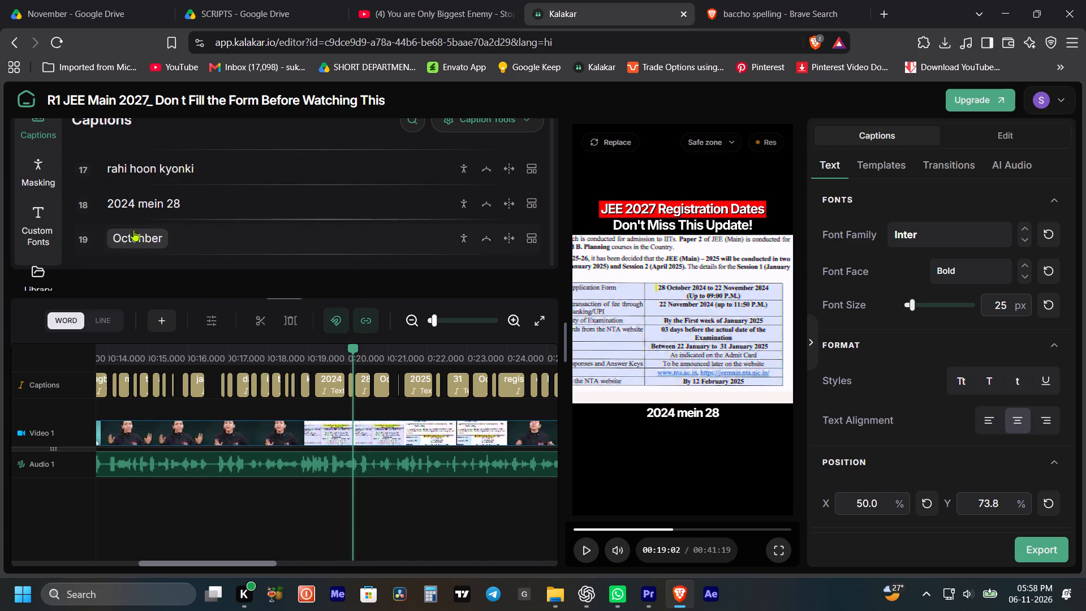
{"action": "left_click_drag", "start_coordinate": [185, 475], "coordinate": [183, 469]}
Correct the spelling of "Octohber" in caption 18 to "October".
{"action": "left_click", "coordinate": [218, 194]}
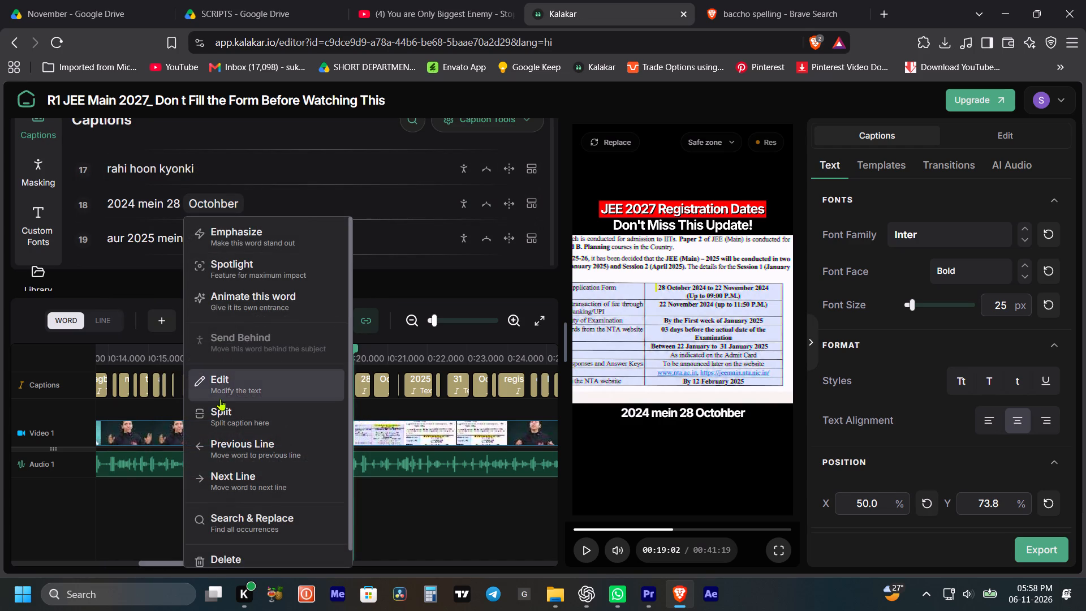
{"action": "left_click", "coordinate": [231, 389]}
{"action": "key", "text": "Left"}
{"action": "key", "text": "Right"}
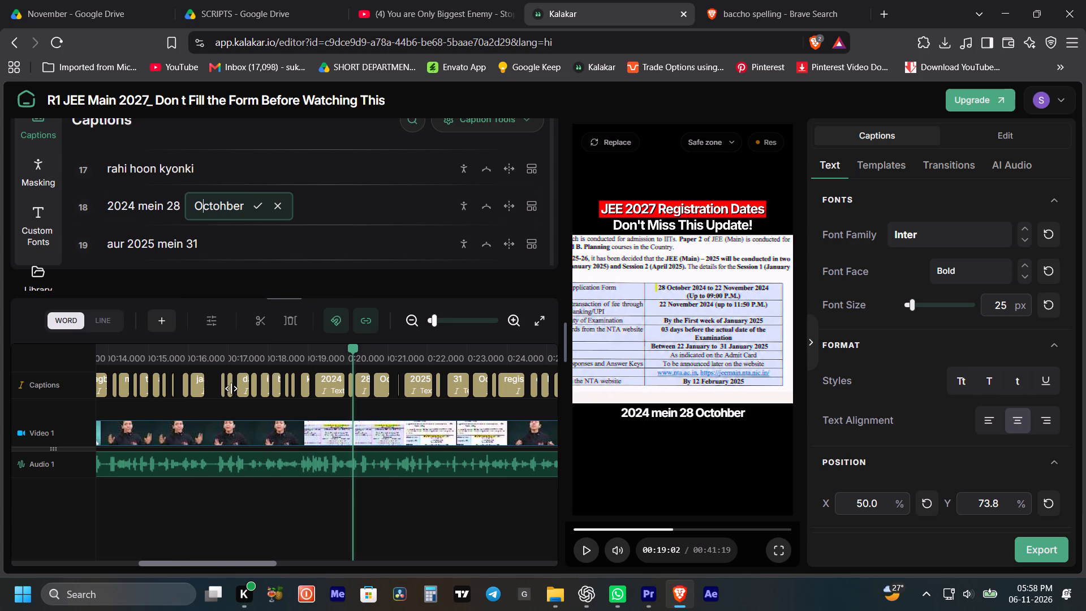
{"action": "key", "text": "Right"}
{"action": "key", "text": "Right"}
{"action": "key", "text": "Right"}
{"action": "key", "text": "Right"}
{"action": "key", "text": "BackSpace"}
{"action": "key", "text": "Return"}
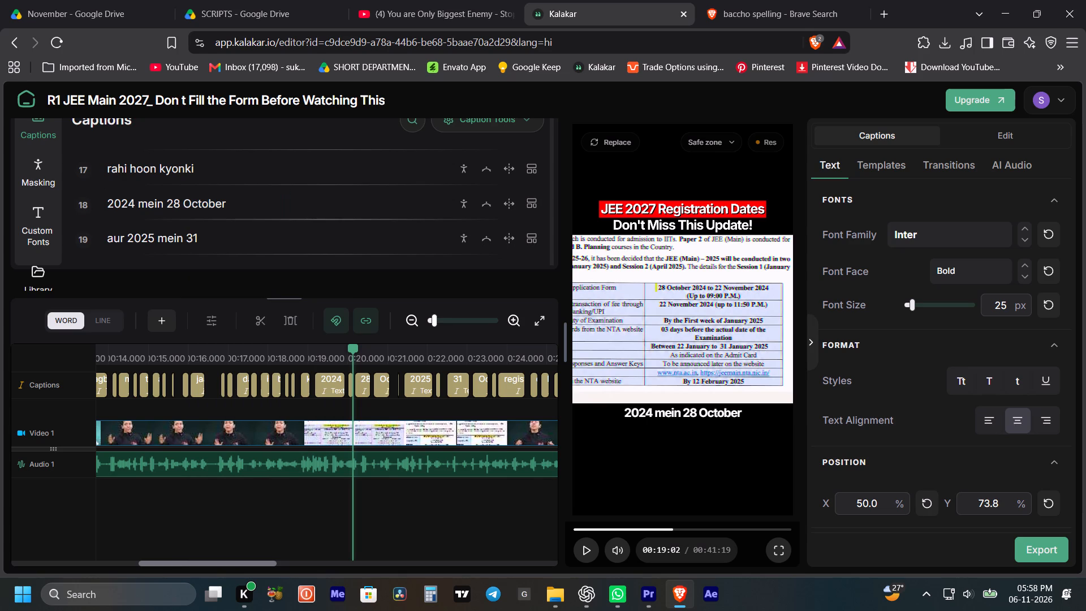
Play on and move the next "Octohber" into the previous caption line, after "aur 2025 mein 31".
{"action": "key", "text": "space"}
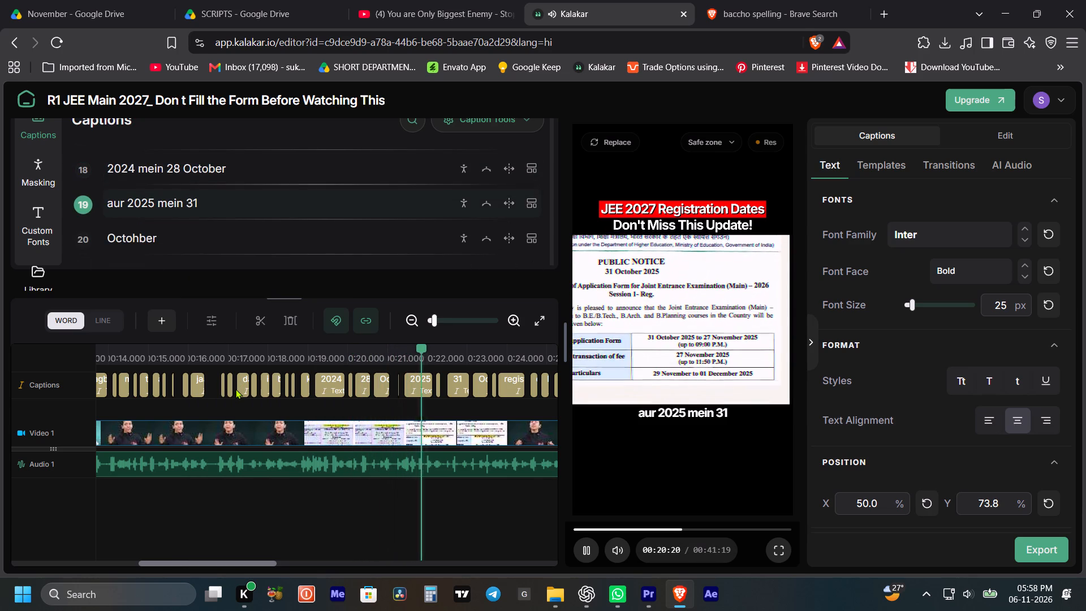
{"action": "key", "text": "space"}
{"action": "left_click", "coordinate": [116, 238]}
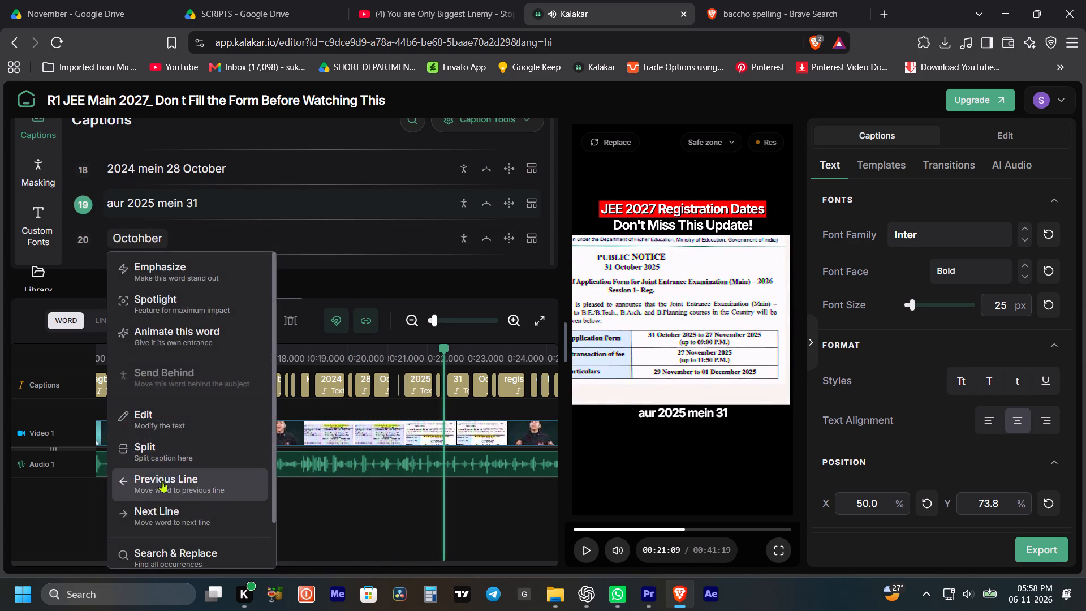
{"action": "left_click", "coordinate": [163, 481]}
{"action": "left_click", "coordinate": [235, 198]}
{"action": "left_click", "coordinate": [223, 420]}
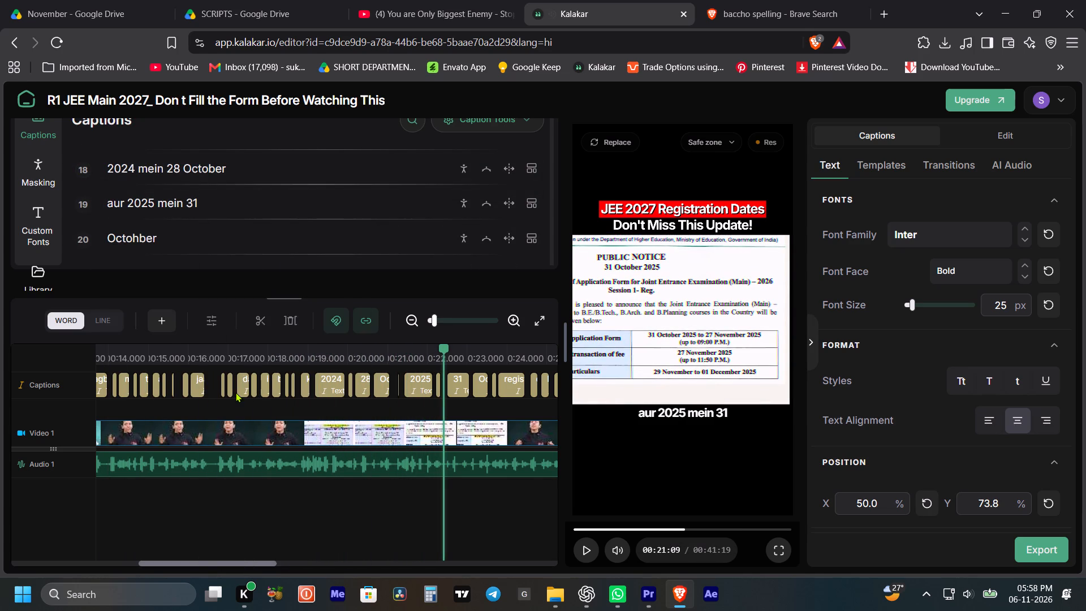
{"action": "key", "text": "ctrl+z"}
Correct the spelling of "Octohber" in caption 19 to "October".
{"action": "left_click", "coordinate": [251, 200]}
{"action": "left_click", "coordinate": [251, 386]}
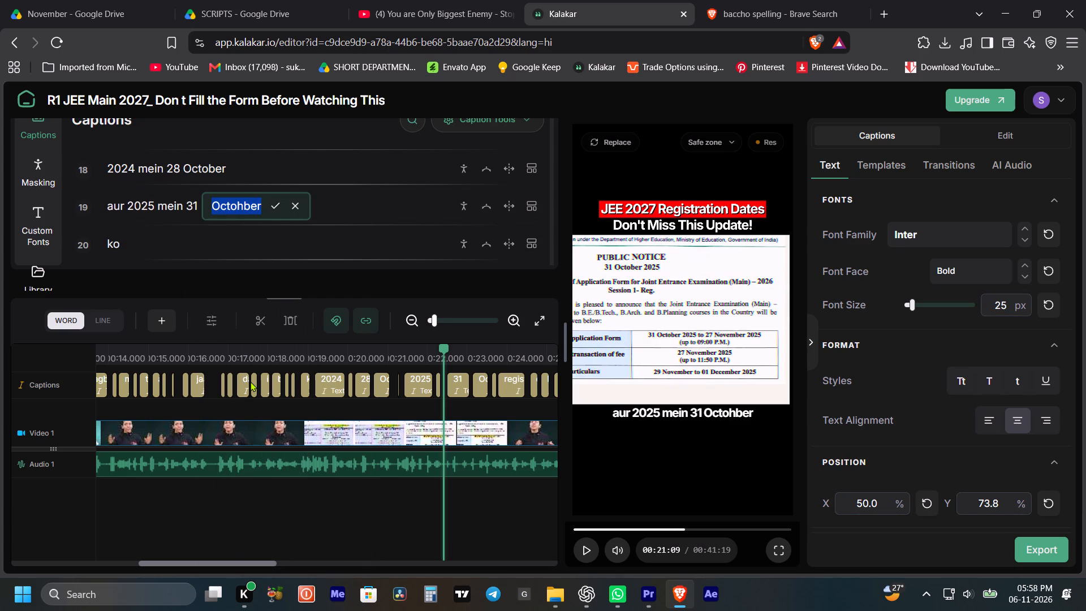
{"action": "key", "text": "Left"}
{"action": "key", "text": "Right"}
{"action": "key", "text": "Right"}
{"action": "key", "text": "Right"}
{"action": "key", "text": "Right"}
{"action": "key", "text": "Right"}
{"action": "key", "text": "BackSpace"}
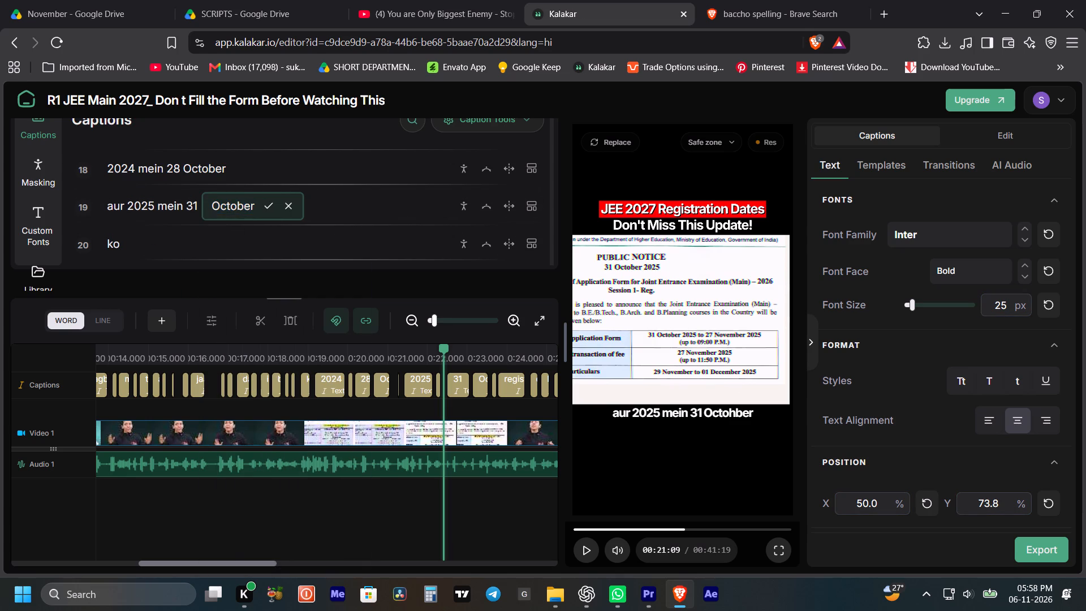
{"action": "key", "text": "Return"}
Play on and move "ko" from caption 20 into the next caption line, before "registration".
{"action": "key", "text": "space"}
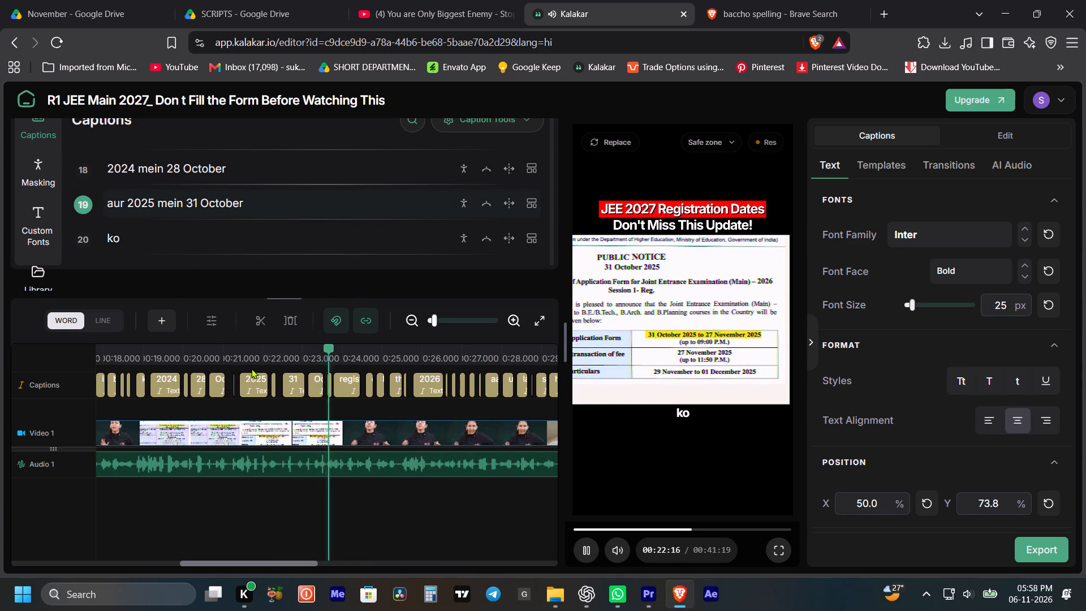
{"action": "key", "text": "space"}
{"action": "left_click", "coordinate": [118, 171]}
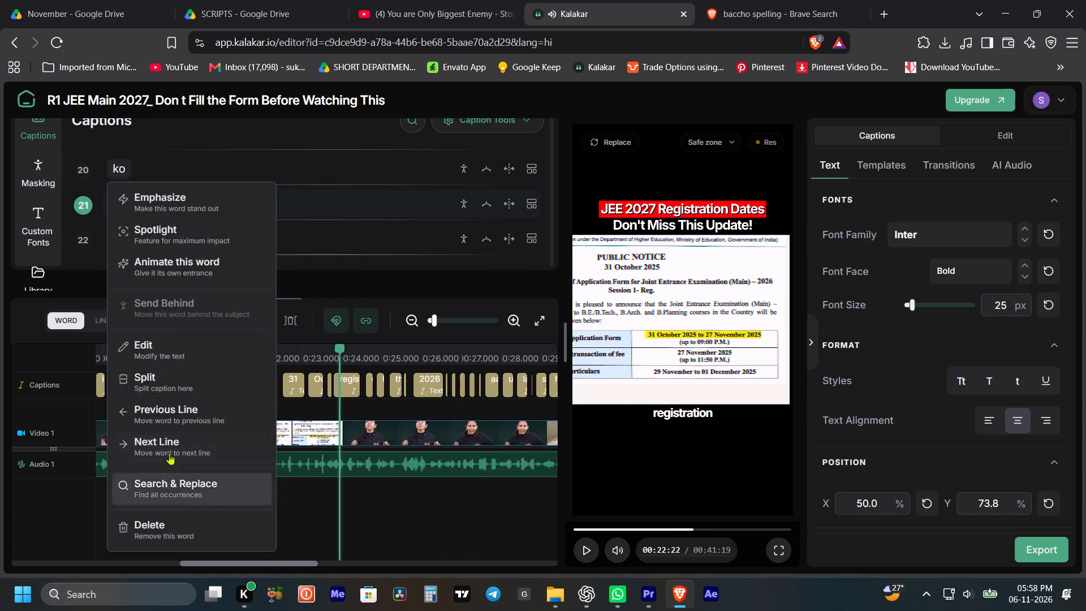
{"action": "left_click", "coordinate": [169, 445]}
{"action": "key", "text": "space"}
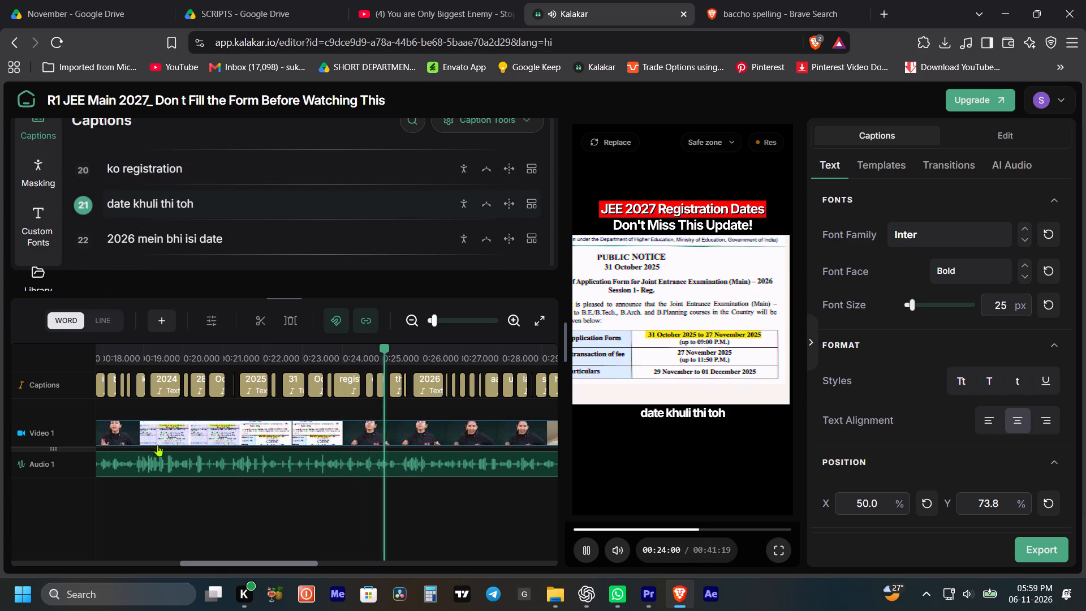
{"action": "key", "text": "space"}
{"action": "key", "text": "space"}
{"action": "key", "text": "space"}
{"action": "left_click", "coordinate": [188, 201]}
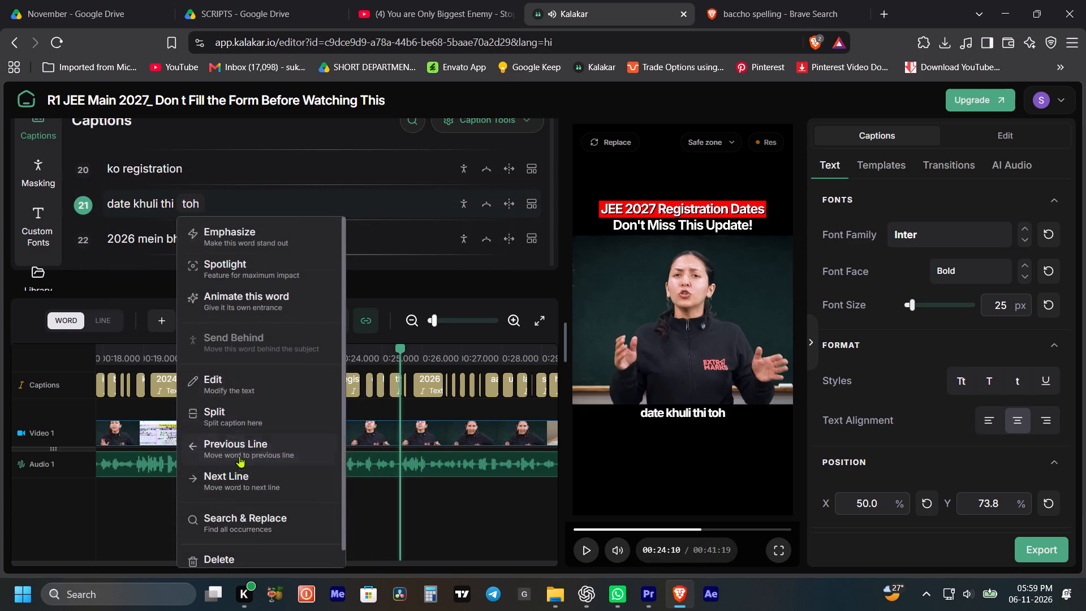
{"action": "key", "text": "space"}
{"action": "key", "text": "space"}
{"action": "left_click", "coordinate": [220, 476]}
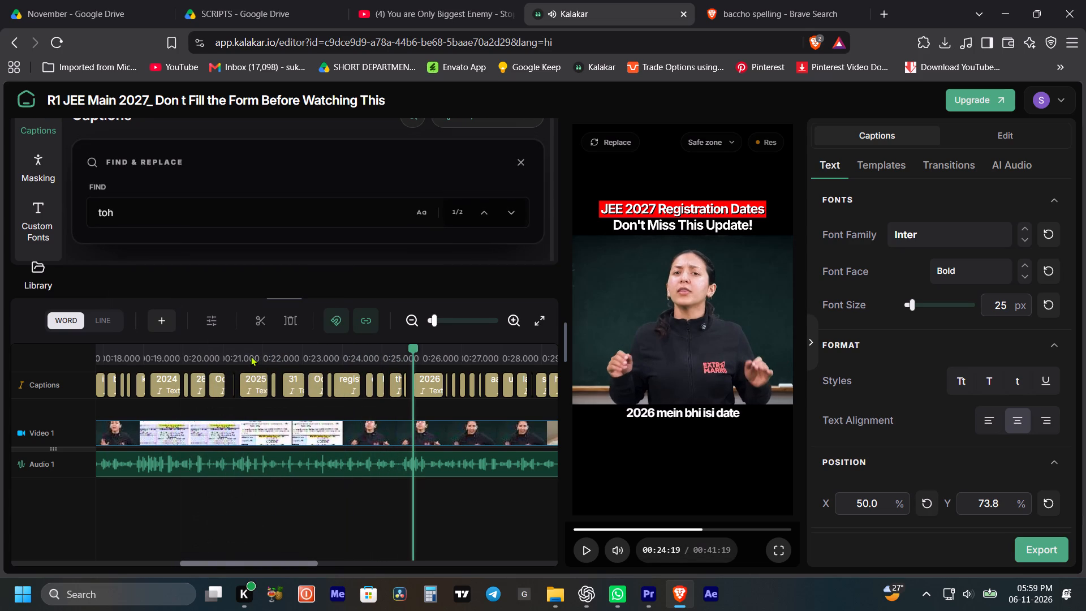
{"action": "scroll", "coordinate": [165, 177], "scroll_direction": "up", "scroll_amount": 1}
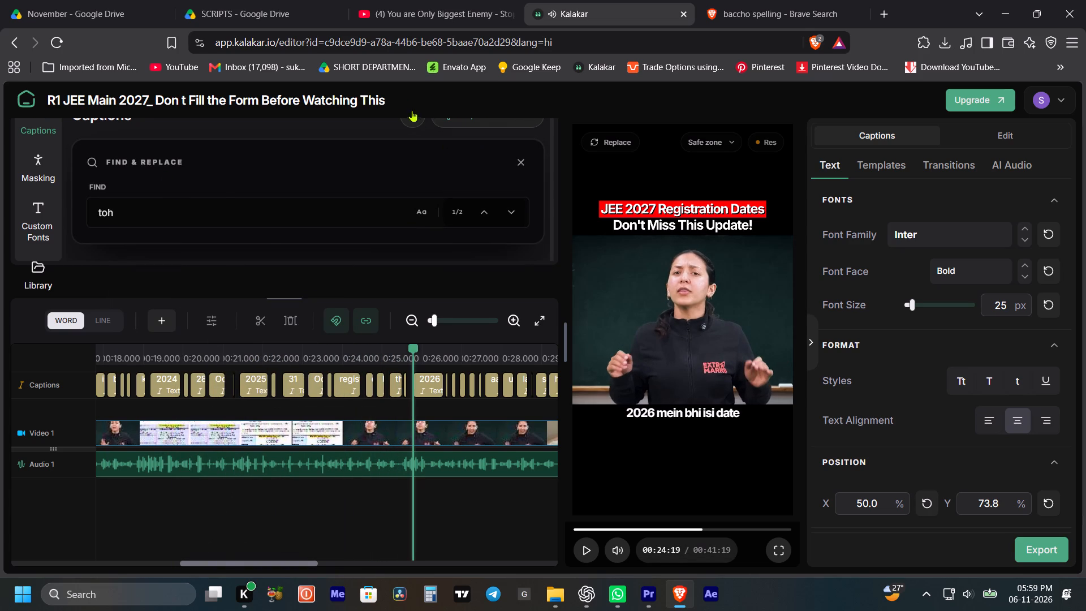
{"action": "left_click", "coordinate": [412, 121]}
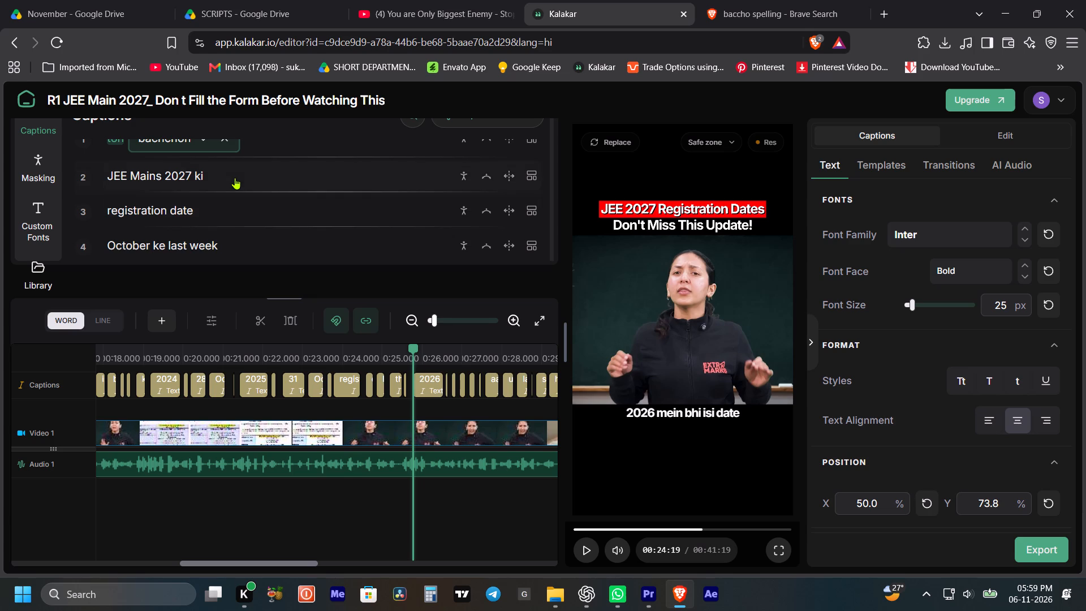
Play on through "2026 mein bhi isi date" and check captions 17 to 22 against the speech.
{"action": "key", "text": "space"}
{"action": "key", "text": "space"}
{"action": "scroll", "coordinate": [239, 192], "scroll_direction": "up", "scroll_amount": 2}
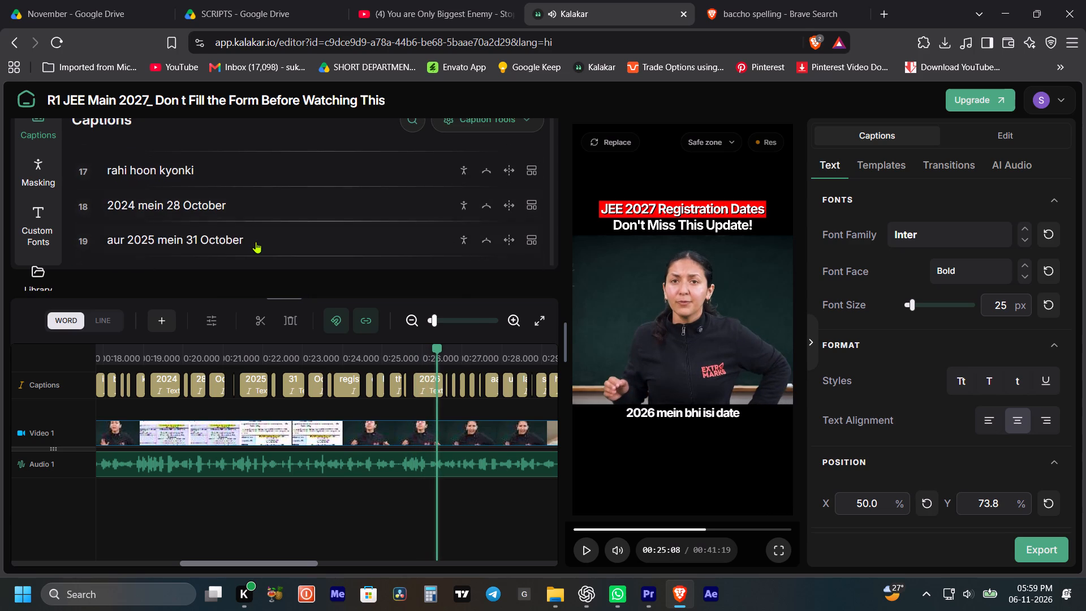
{"action": "key", "text": "space"}
{"action": "key", "text": "space"}
{"action": "scroll", "coordinate": [257, 240], "scroll_direction": "up", "scroll_amount": 1}
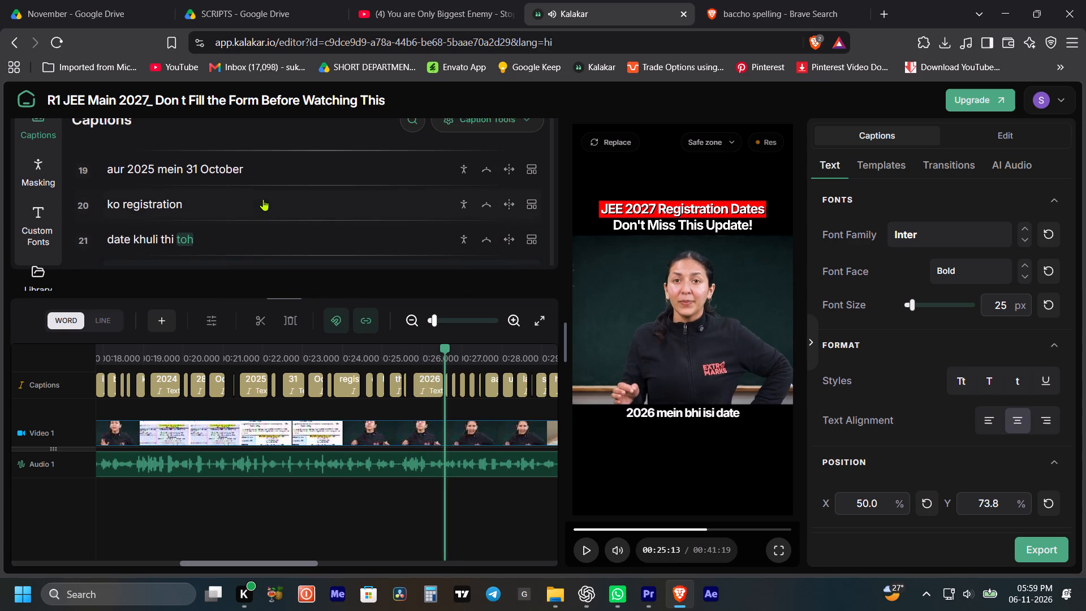
{"action": "key", "text": "space"}
{"action": "key", "text": "space"}
{"action": "scroll", "coordinate": [263, 199], "scroll_direction": "up", "scroll_amount": 2}
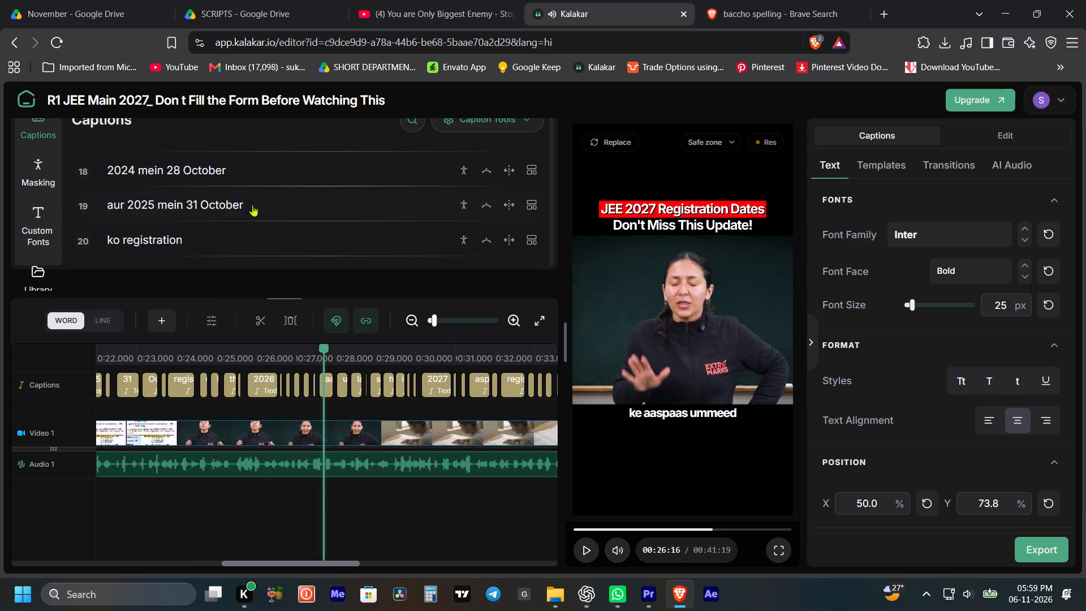
Play on and split the word "aaspaas" in caption 23 into "aas paas".
{"action": "left_click", "coordinate": [264, 207]}
{"action": "key", "text": "space"}
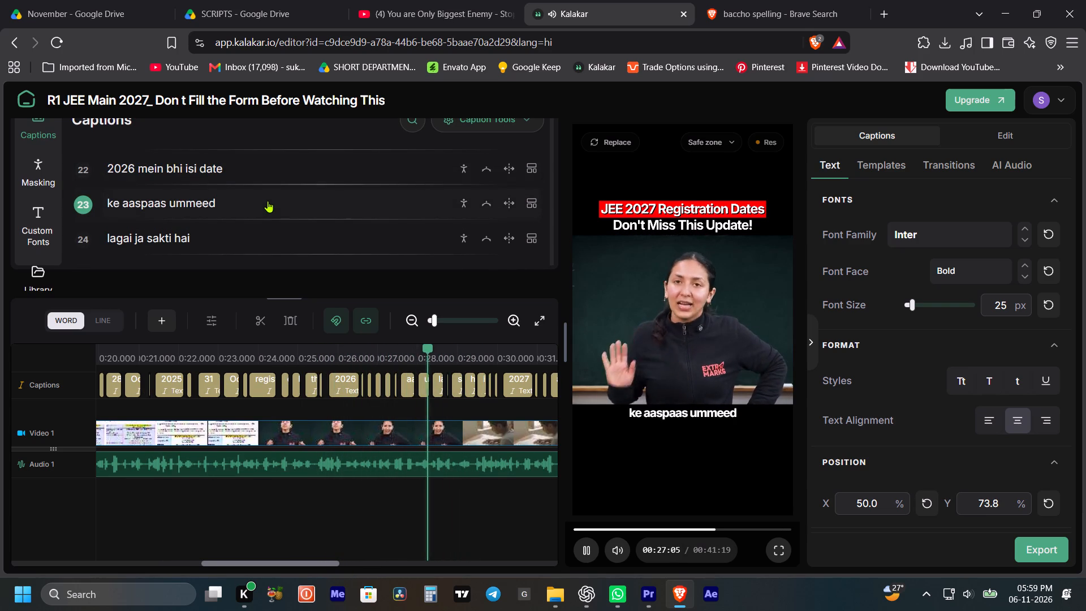
{"action": "key", "text": "space"}
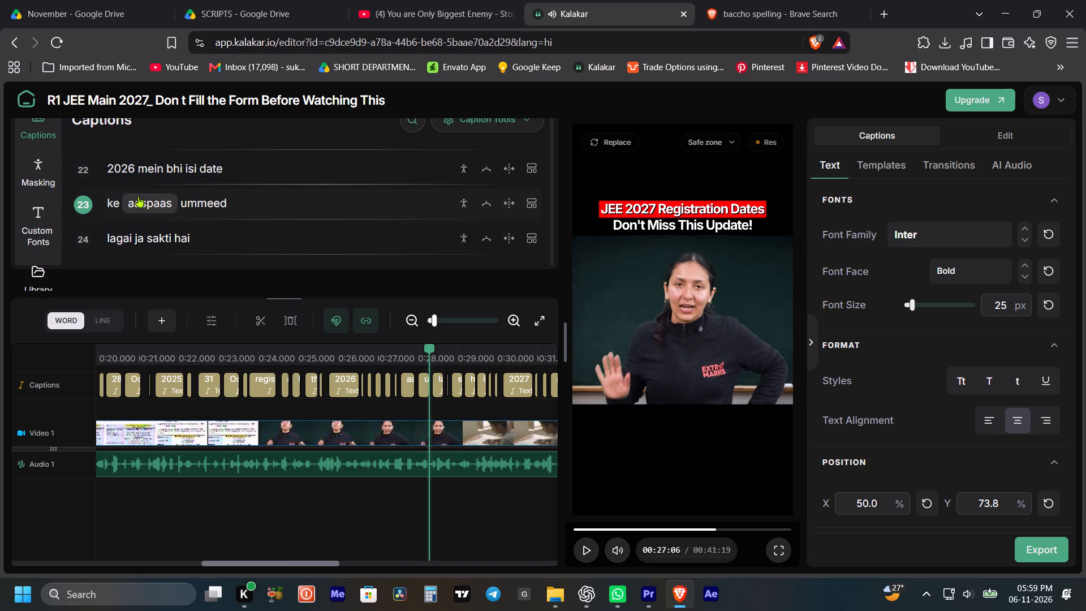
{"action": "left_click", "coordinate": [138, 196]}
{"action": "left_click", "coordinate": [177, 373]}
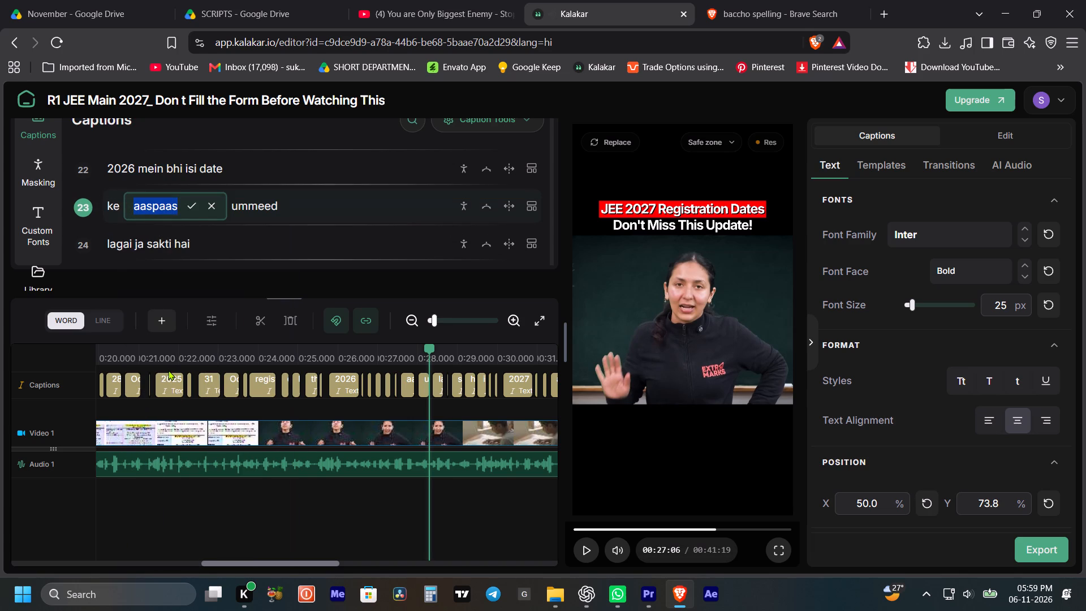
{"action": "key", "text": "Left"}
{"action": "key", "text": "Right"}
{"action": "key", "text": "Right"}
{"action": "key", "text": "Right"}
{"action": "key", "text": "space"}
{"action": "key", "text": "Return"}
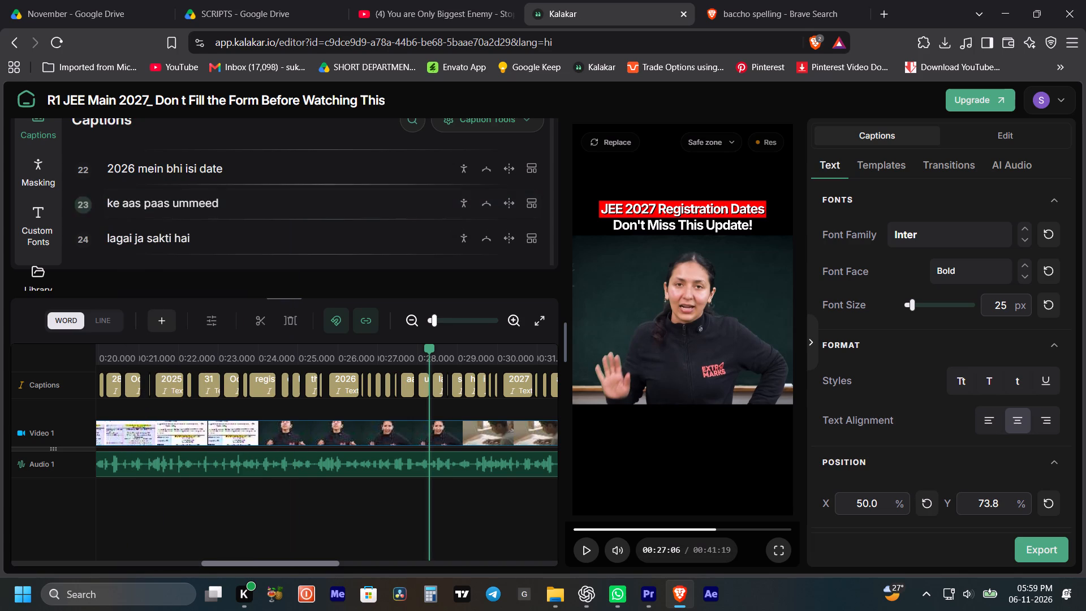
Play on and move "JEE" from caption 26 into the next caption line, before "aspirants hain".
{"action": "key", "text": "space"}
{"action": "key", "text": "space"}
{"action": "key", "text": "space"}
{"action": "key", "text": "space"}
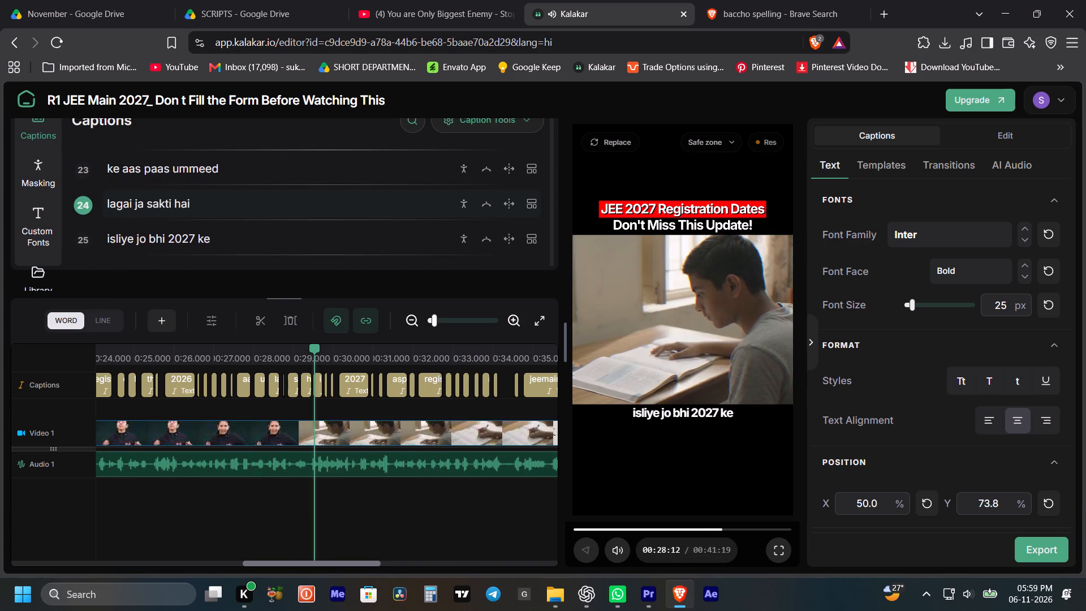
{"action": "key", "text": "space"}
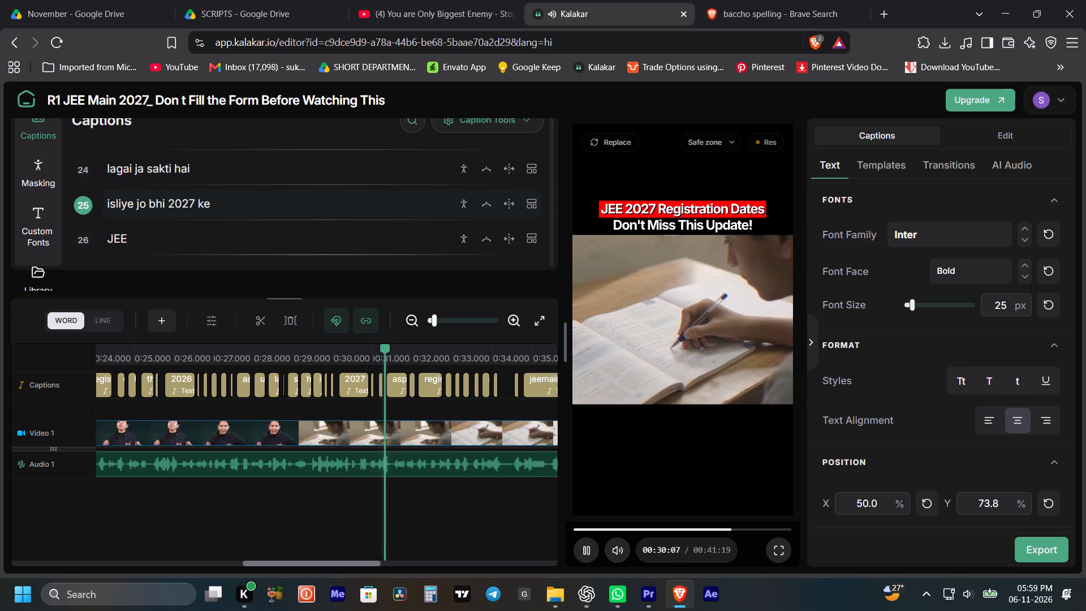
{"action": "key", "text": "space"}
{"action": "left_click", "coordinate": [118, 149]}
{"action": "left_click", "coordinate": [122, 162]}
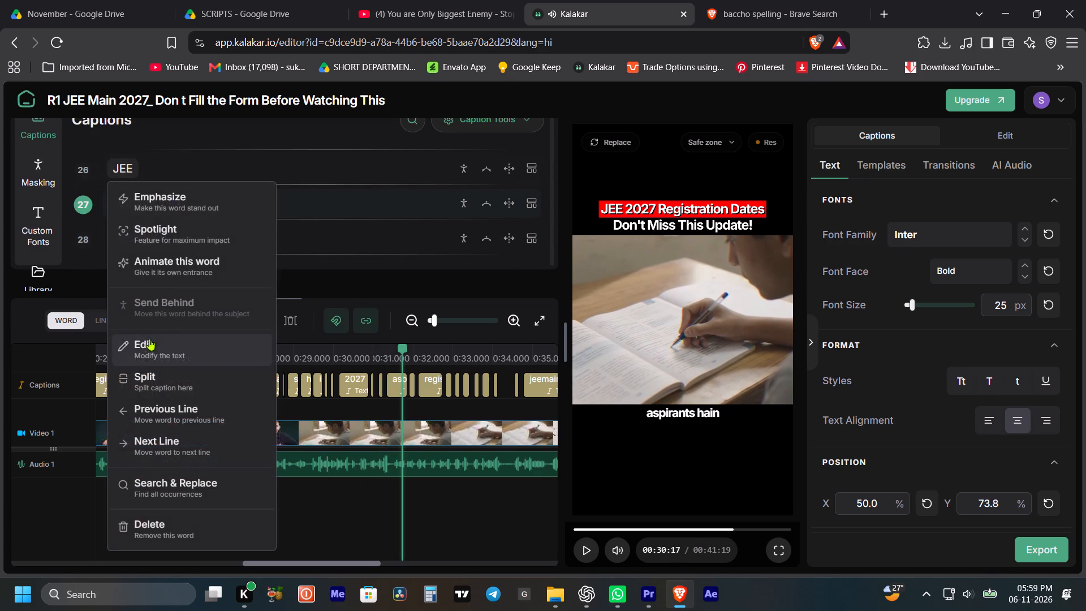
{"action": "left_click", "coordinate": [171, 457]}
{"action": "scroll", "coordinate": [197, 214], "scroll_direction": "up", "scroll_amount": 1}
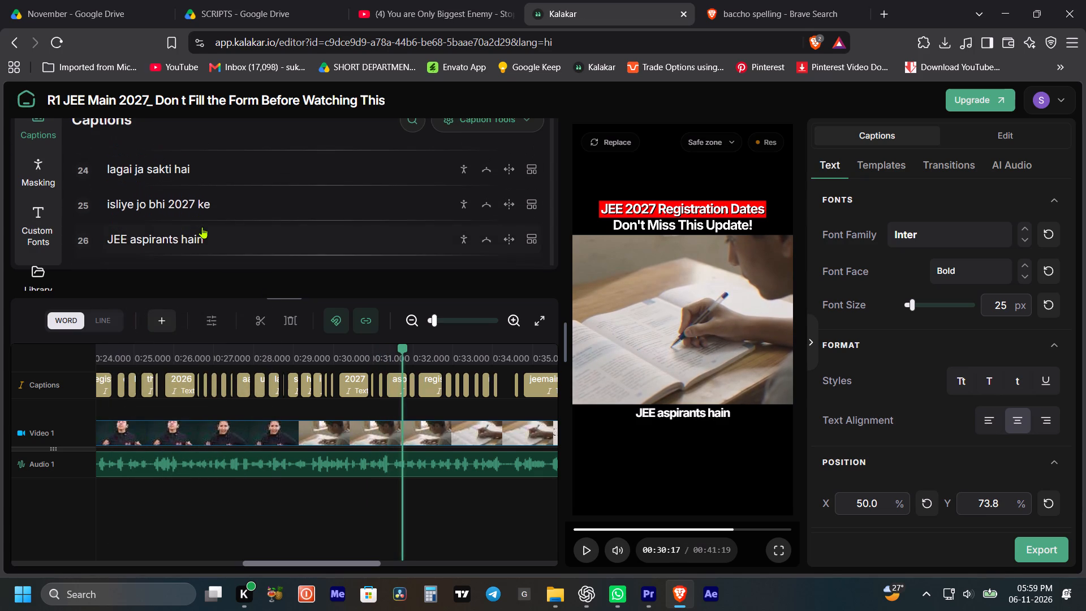
Play on and move "hain" from caption 29 into the previous caption line, after "date ka wait kar rahe".
{"action": "key", "text": "space"}
{"action": "key", "text": "space"}
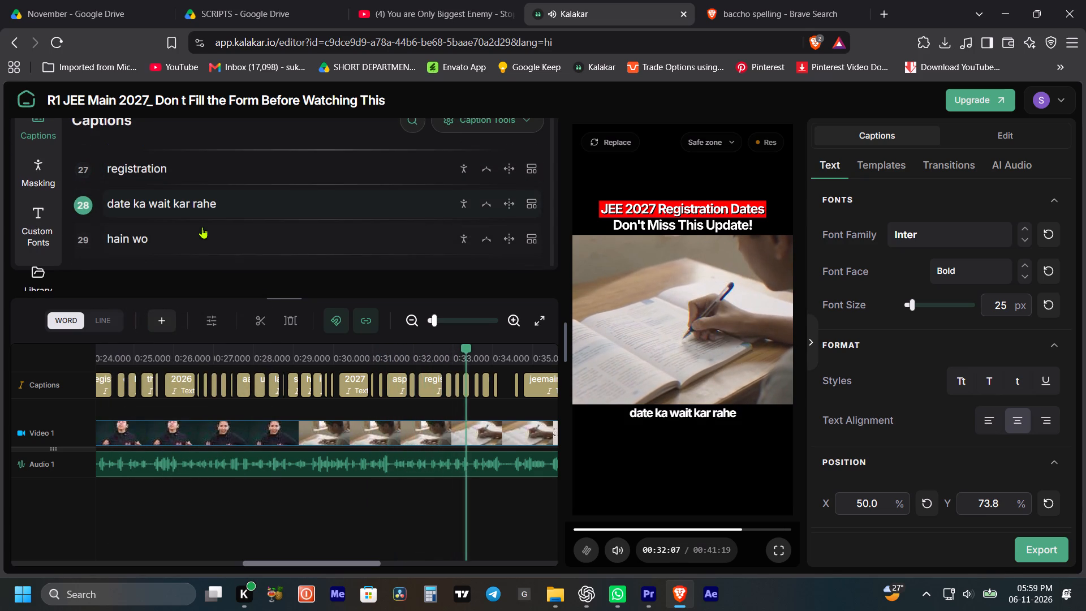
{"action": "key", "text": "space"}
{"action": "key", "text": "space"}
{"action": "left_click", "coordinate": [128, 203]}
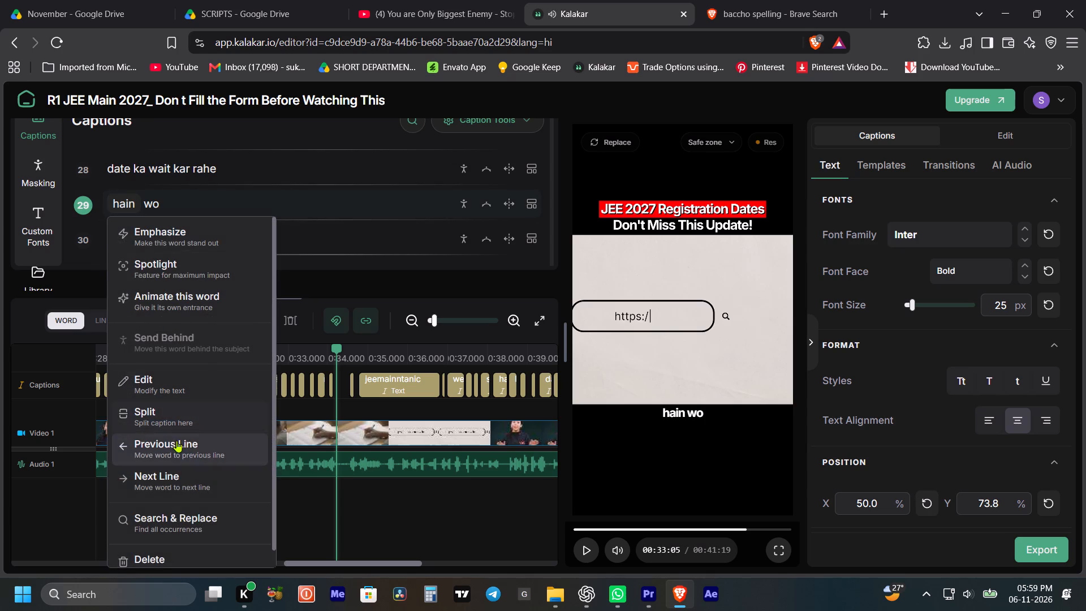
{"action": "left_click_drag", "start_coordinate": [178, 444], "coordinate": [173, 444]}
Move the remaining "wo" in caption 29 into the next caption line, before "jeemainntanic".
{"action": "left_click", "coordinate": [119, 204]}
{"action": "left_click", "coordinate": [152, 474]}
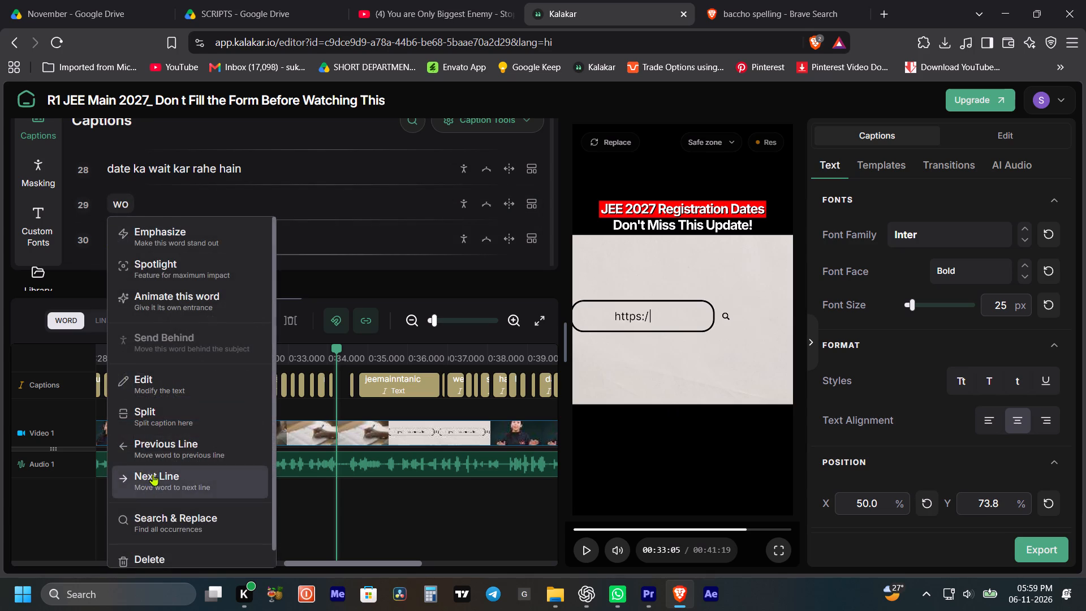
Play on and change "jeemainntanic" in caption 29 to "jeemain.nta.inc.in".
{"action": "key", "text": "space"}
{"action": "key", "text": "space"}
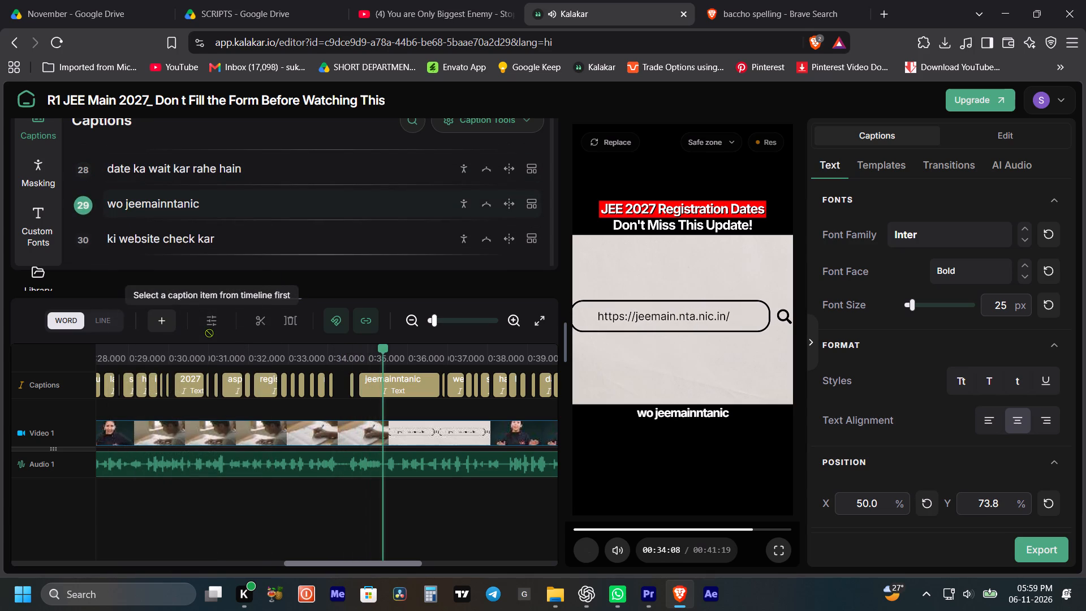
{"action": "key", "text": "space"}
{"action": "key", "text": "space"}
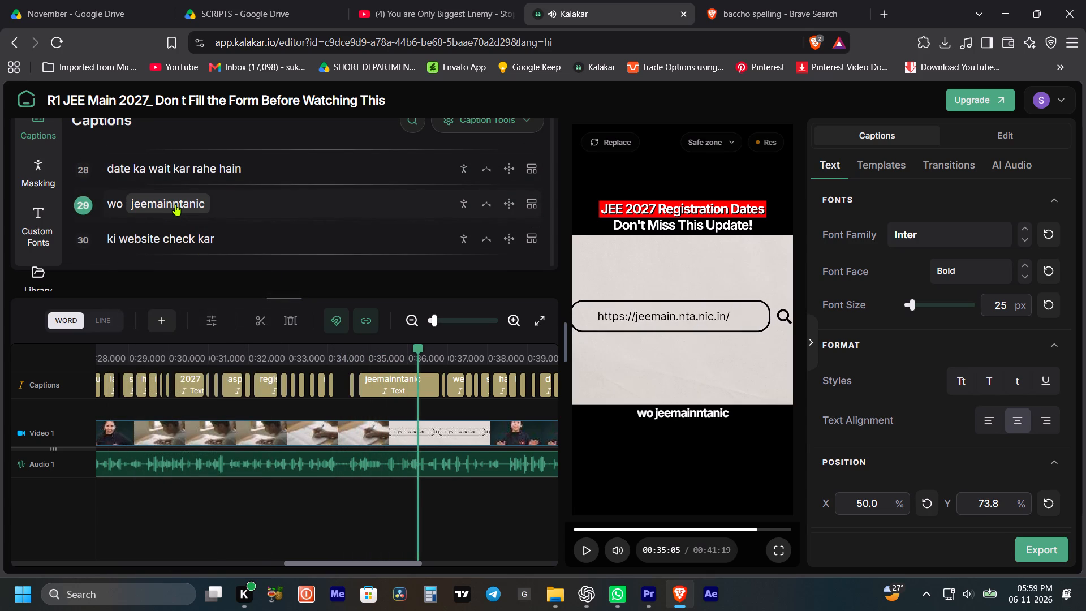
{"action": "left_click", "coordinate": [175, 204]}
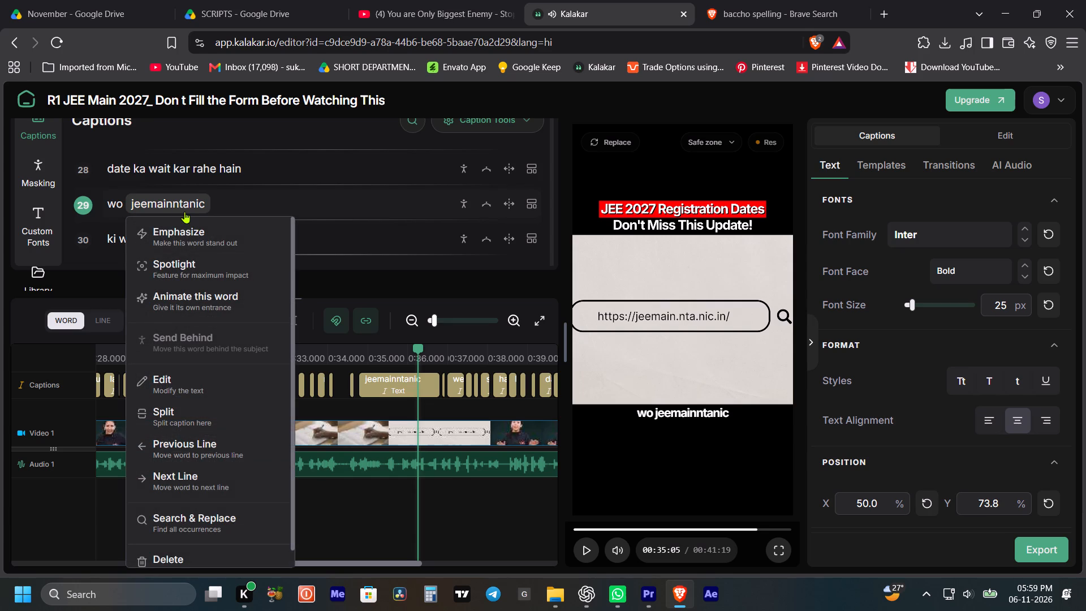
{"action": "left_click", "coordinate": [172, 392]}
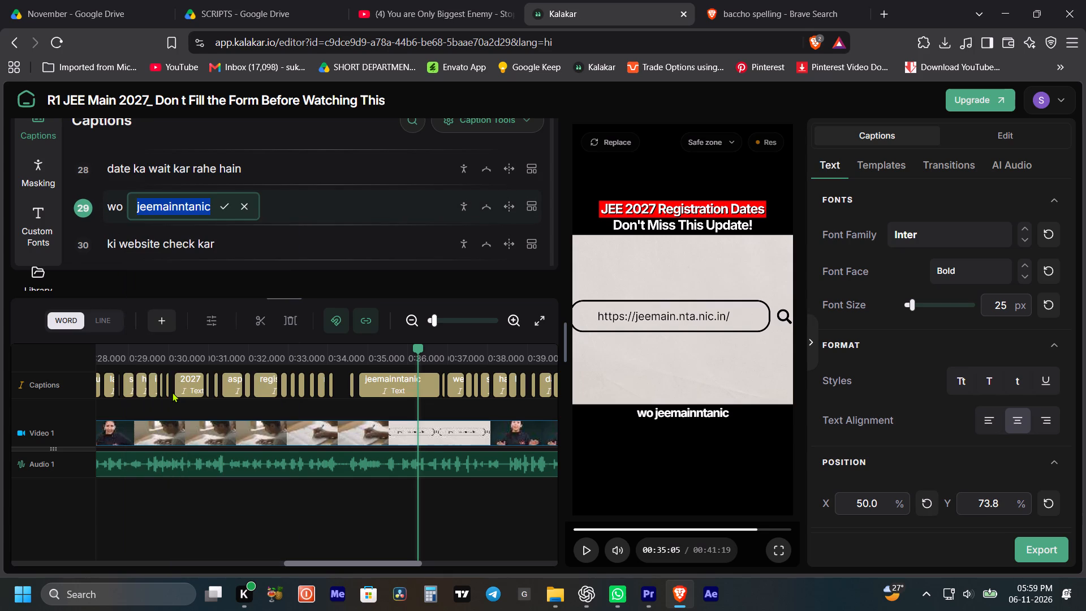
{"action": "key", "text": "Left"}
{"action": "key", "text": "Right"}
{"action": "key", "text": "Right"}
{"action": "key", "text": "Right"}
{"action": "key", "text": "Right"}
{"action": "key", "text": "Right"}
{"action": "key", "text": "Right"}
{"action": "key", "text": "Right"}
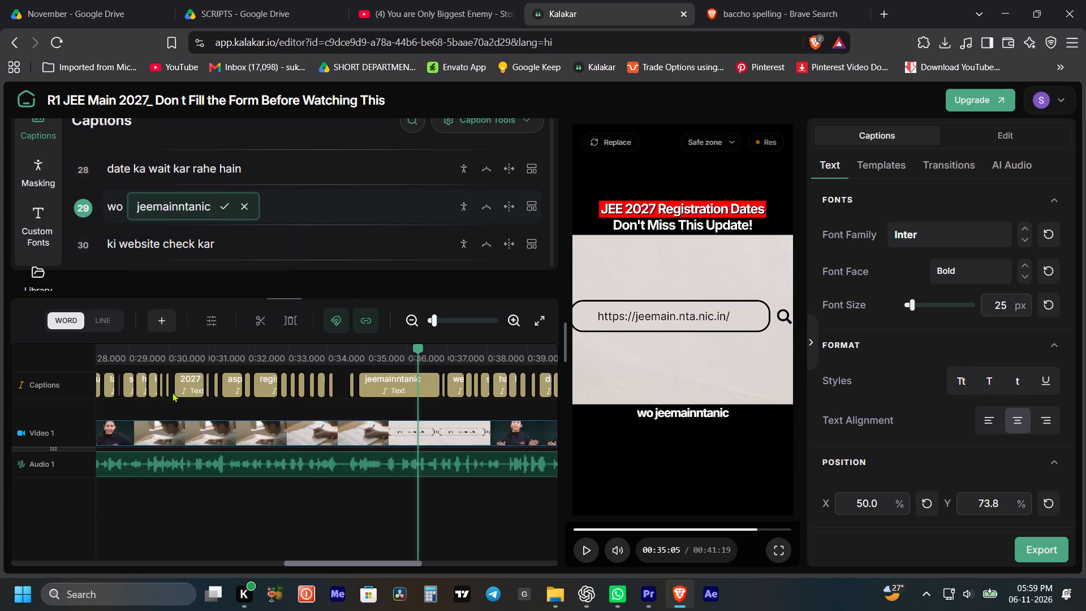
{"action": "key", "text": "period"}
{"action": "key", "text": "Right"}
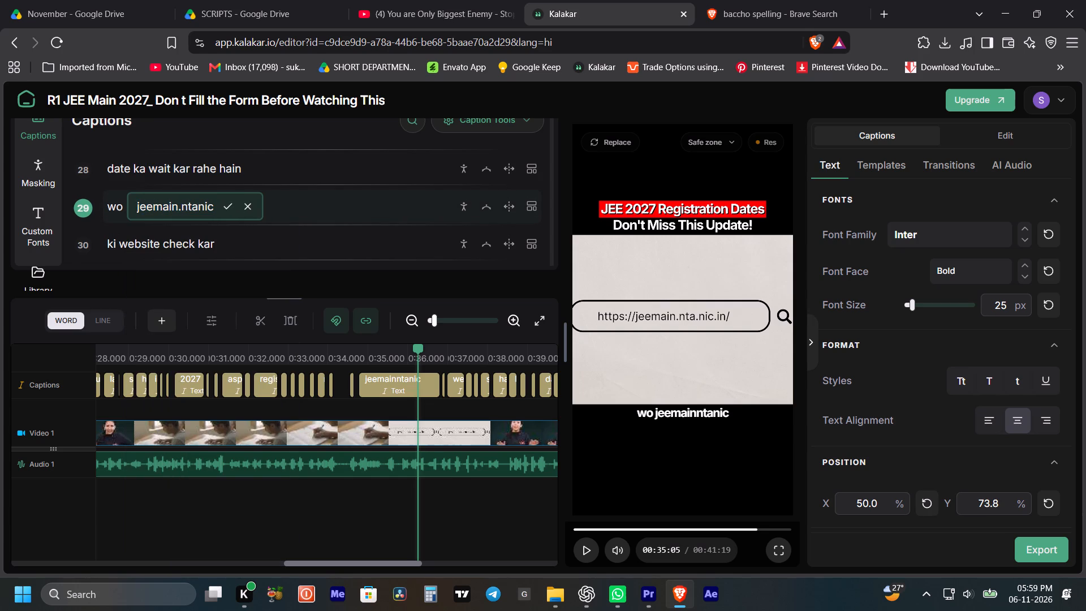
{"action": "key", "text": "Right"}
{"action": "key", "text": "Right"}
{"action": "key", "text": "Right"}
{"action": "key", "text": "BackSpace"}
{"action": "key", "text": "period"}
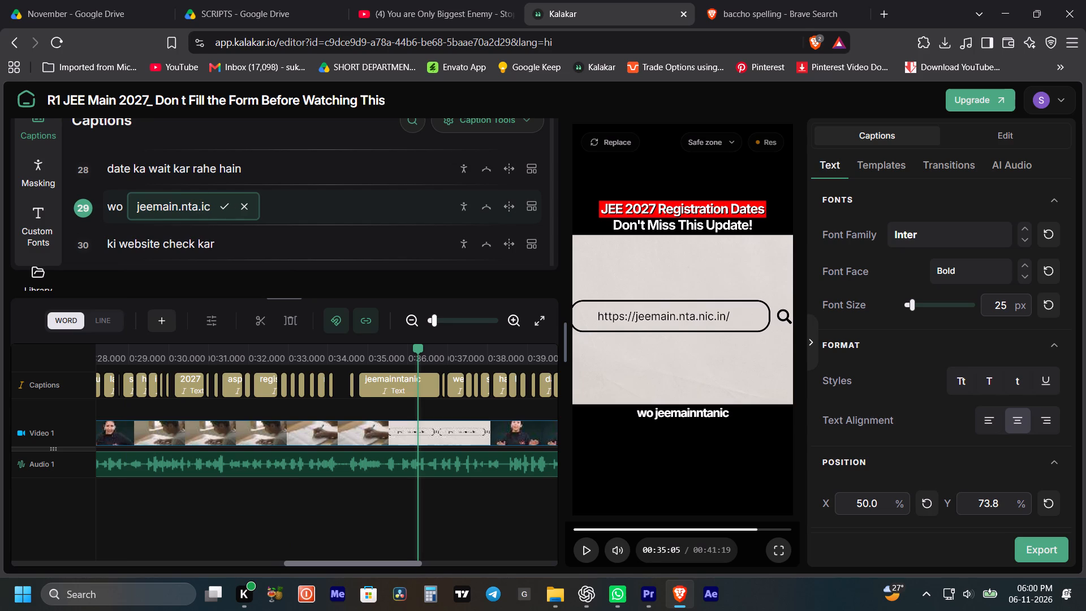
{"action": "key", "text": "Right"}
{"action": "key", "text": "Right"}
{"action": "key", "text": "BackSpace"}
{"action": "key", "text": "n"}
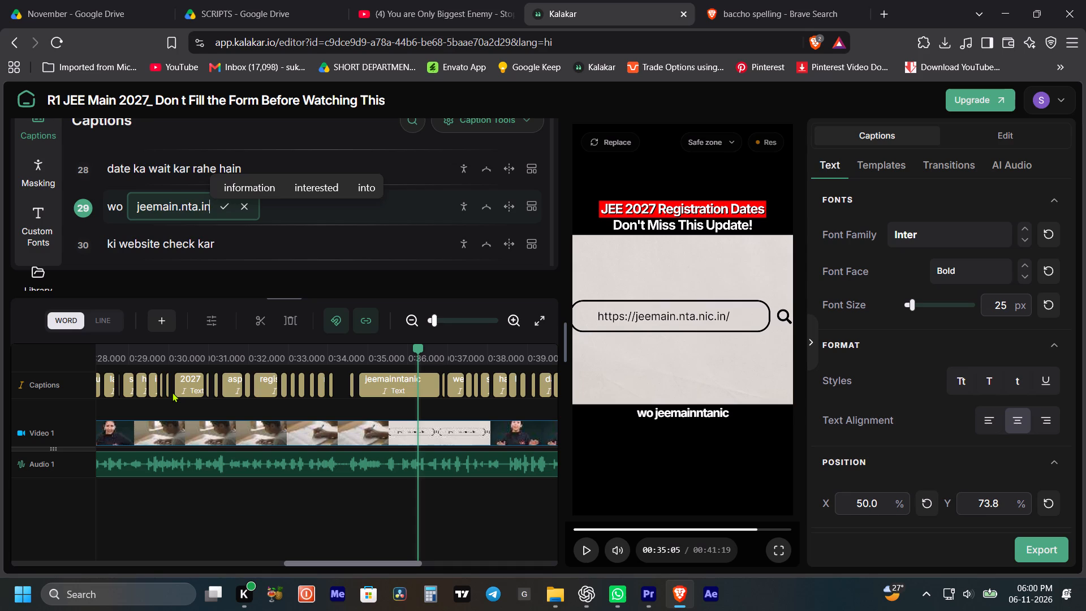
{"action": "key", "text": "c"}
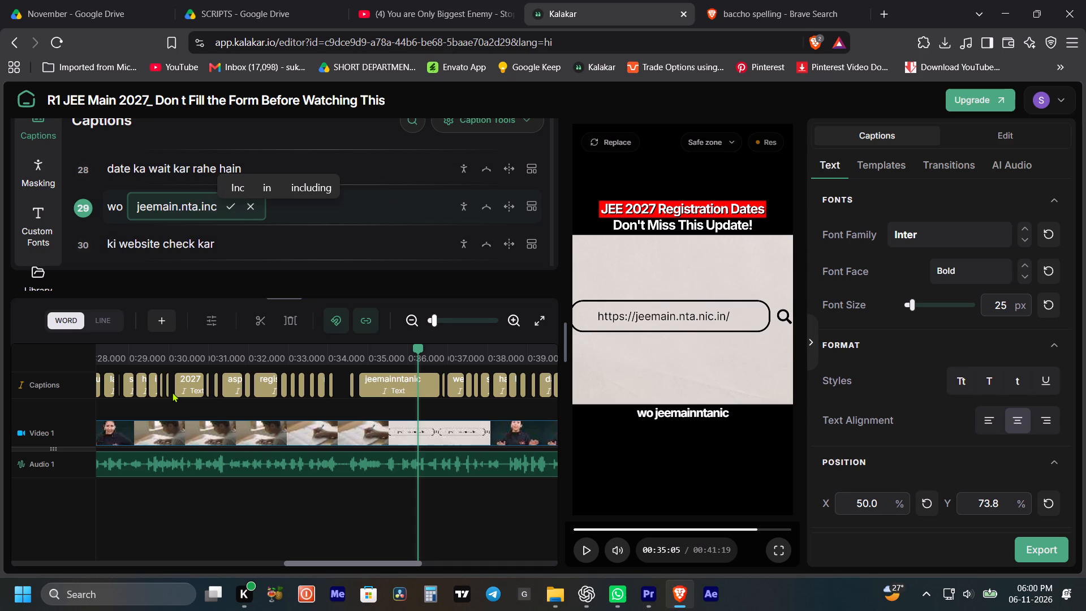
{"action": "type", "text": ".in"}
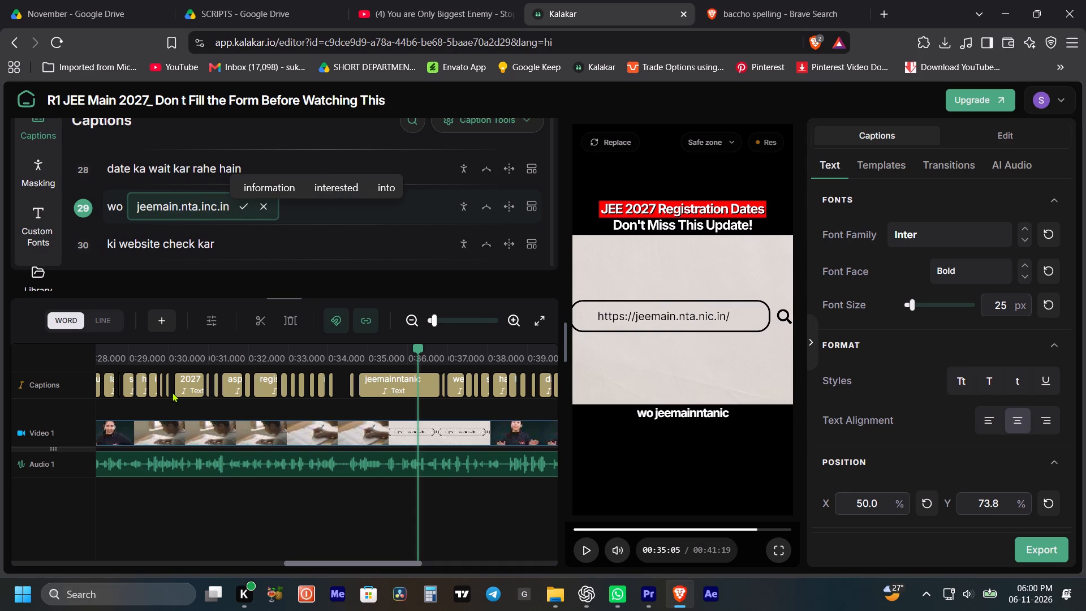
{"action": "key", "text": "Return"}
Replay captions 29 and 30 to check the website address and line timing against the speech.
{"action": "left_click", "coordinate": [268, 204]}
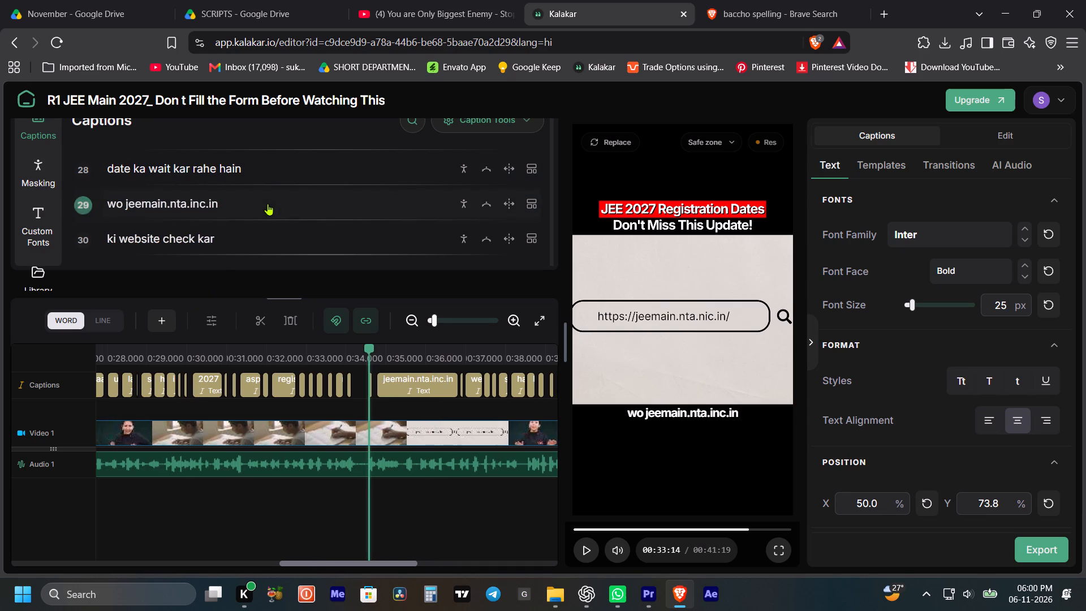
{"action": "key", "text": "space"}
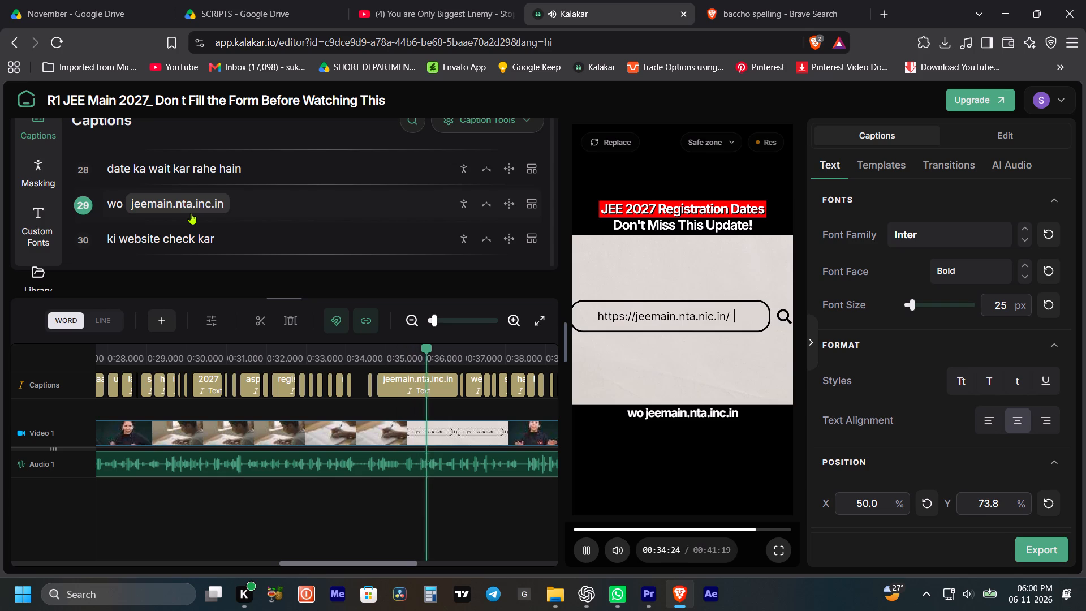
{"action": "key", "text": "space"}
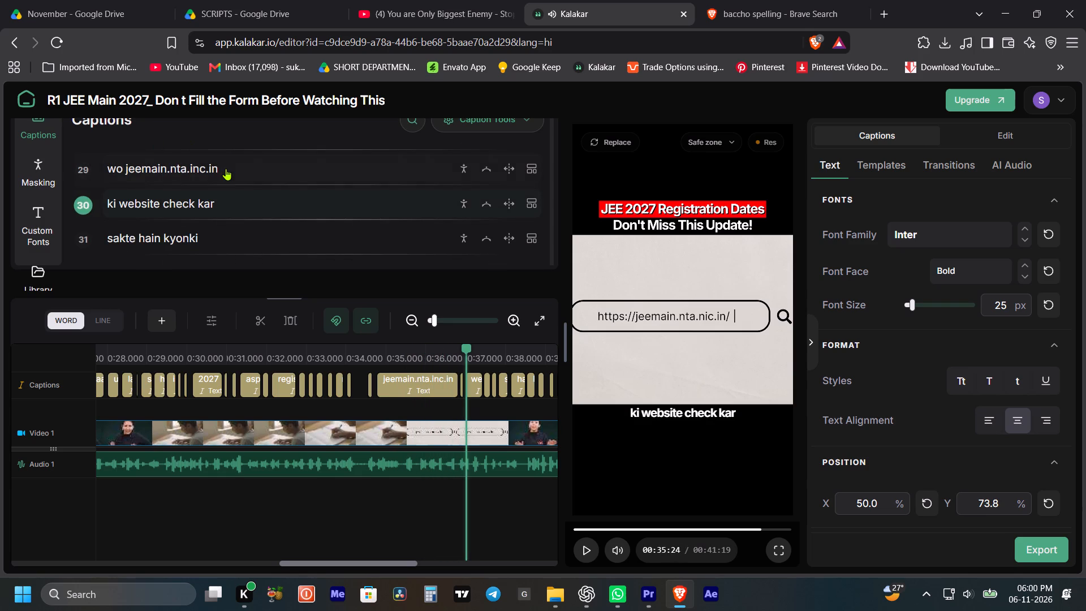
{"action": "left_click", "coordinate": [226, 169]}
{"action": "key", "text": "space"}
{"action": "key", "text": "space"}
{"action": "left_click", "coordinate": [270, 174]}
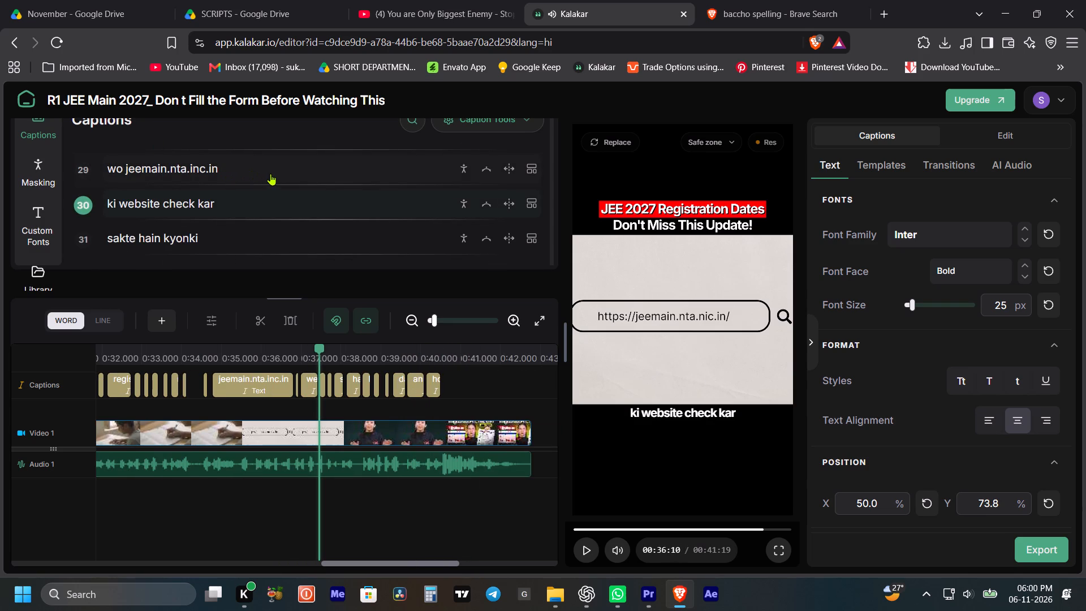
{"action": "key", "text": "space"}
{"action": "key", "text": "space"}
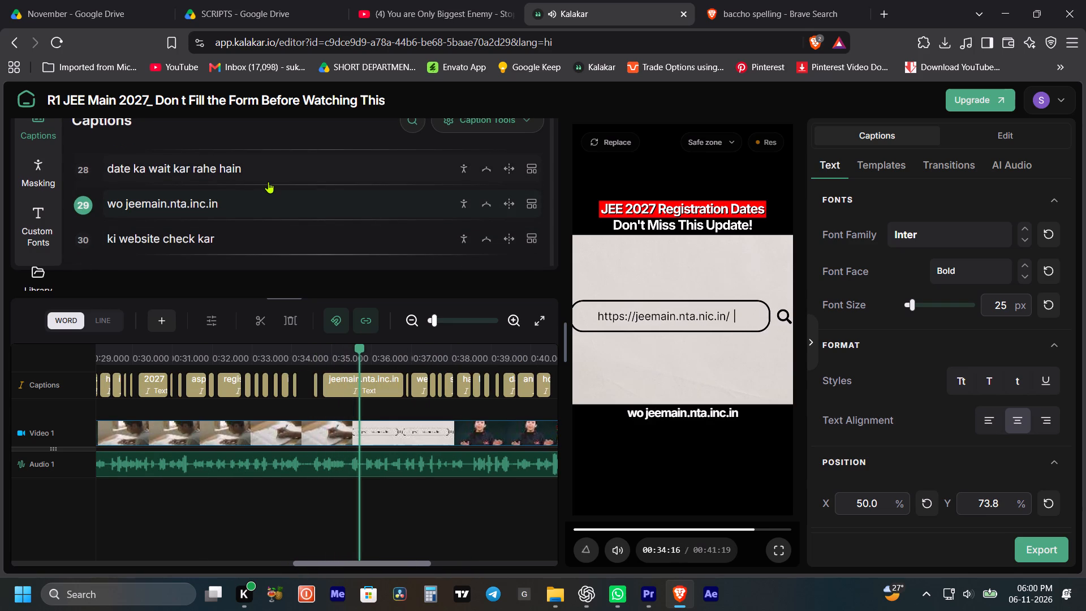
{"action": "key", "text": "space"}
{"action": "key", "text": "space"}
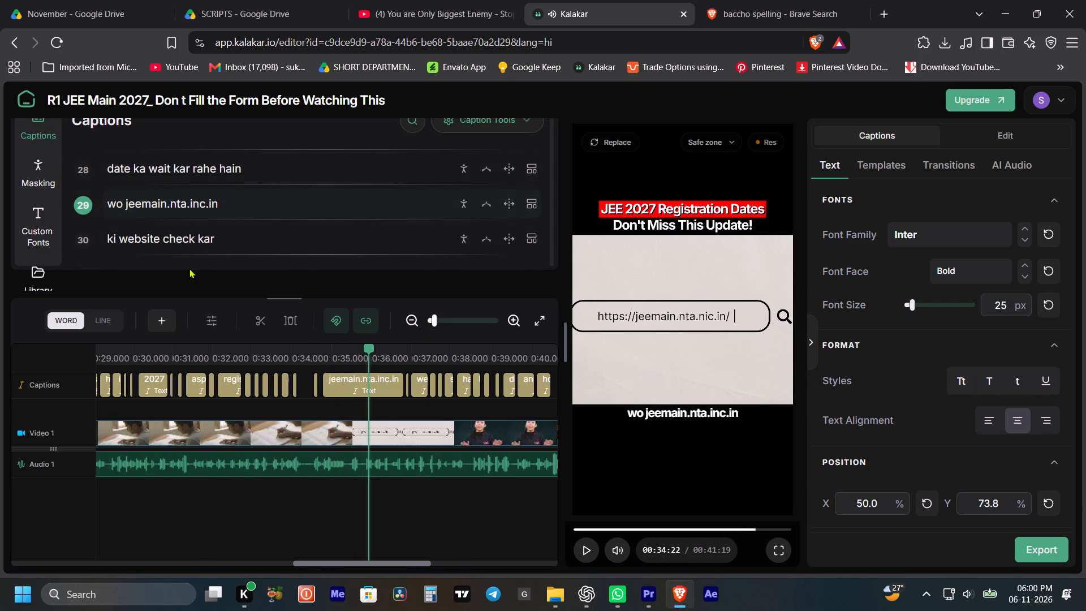
Move "rahe hain" from caption 28 into the next caption line, before "wo jeemain.nta.inc.in".
{"action": "left_click", "coordinate": [212, 168]}
{"action": "left_click", "coordinate": [237, 449]}
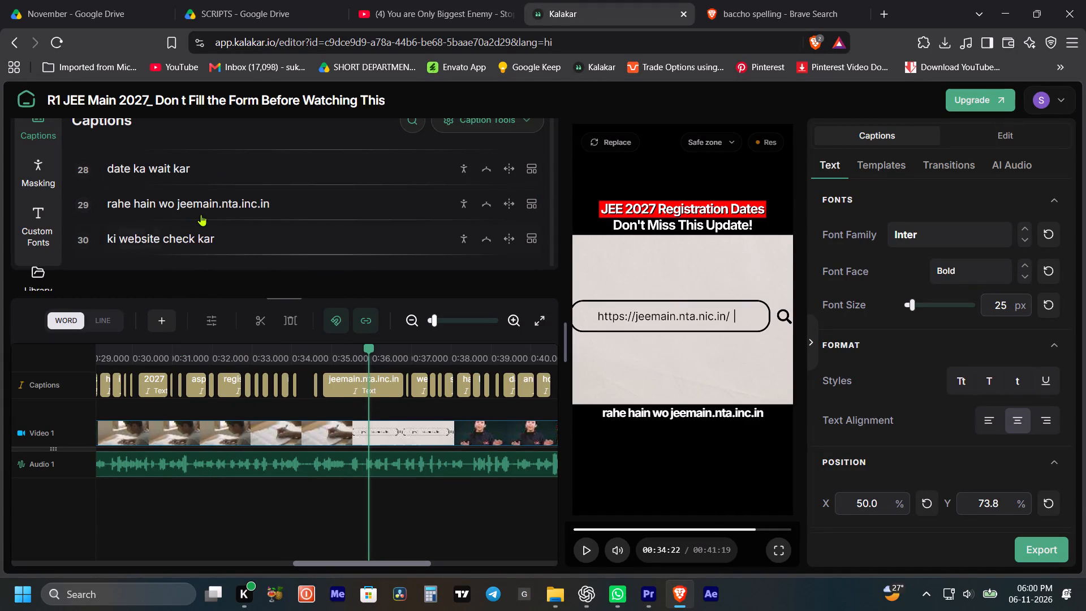
Split caption 29 at "jeemain.nta.inc.in", separating the website address from "rahe hain wo".
{"action": "left_click", "coordinate": [199, 201]}
{"action": "left_click", "coordinate": [224, 410]}
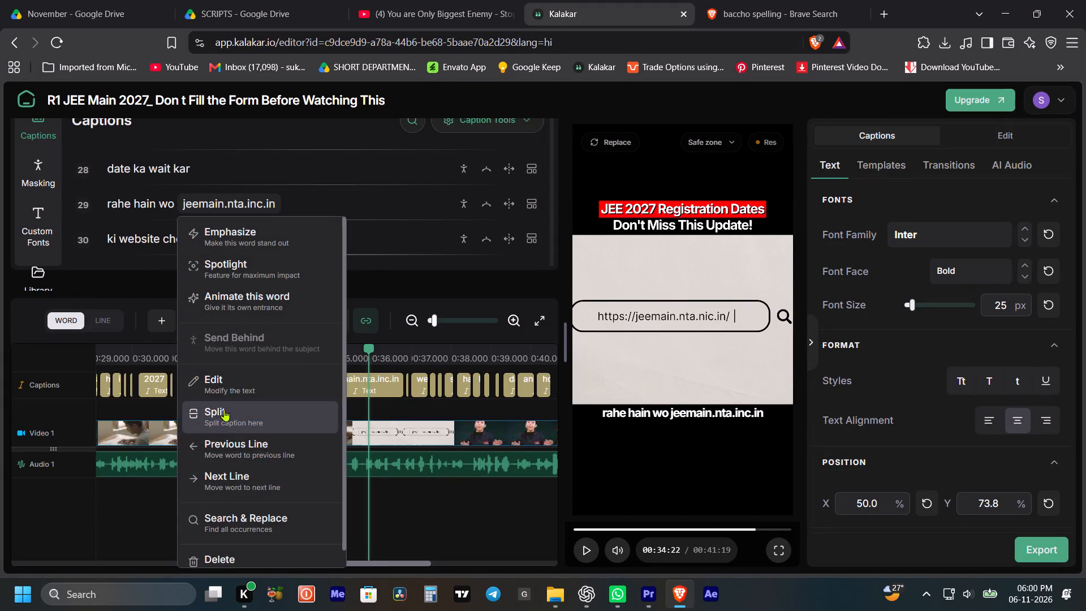
Replay caption 30 and the line after it to check the website address against the address shown in the video.
{"action": "left_click", "coordinate": [216, 196]}
{"action": "key", "text": "space"}
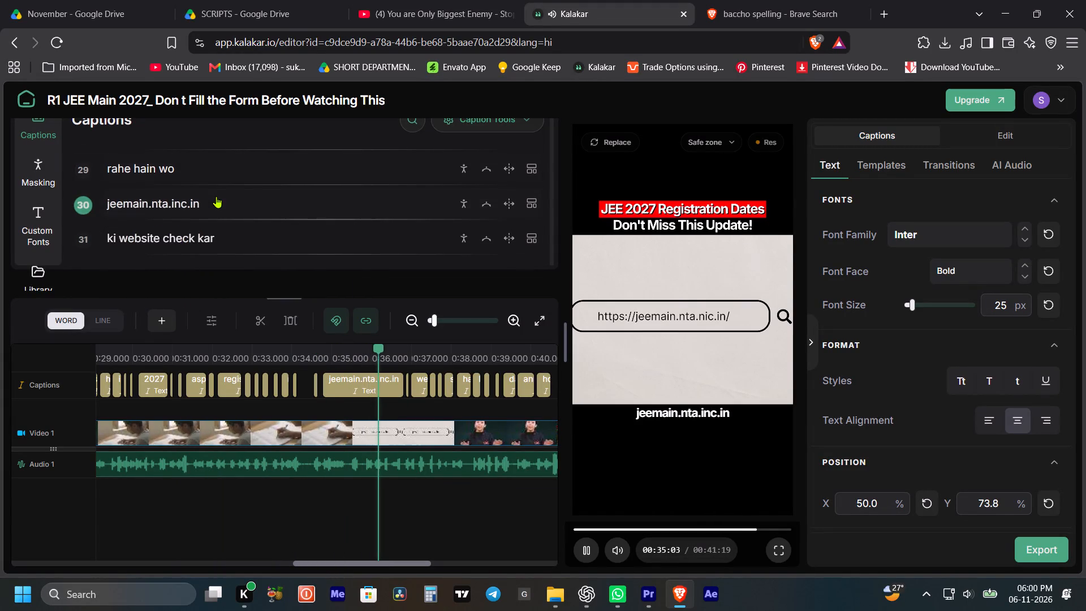
{"action": "key", "text": "space"}
{"action": "scroll", "coordinate": [242, 178], "scroll_direction": "up", "scroll_amount": 1}
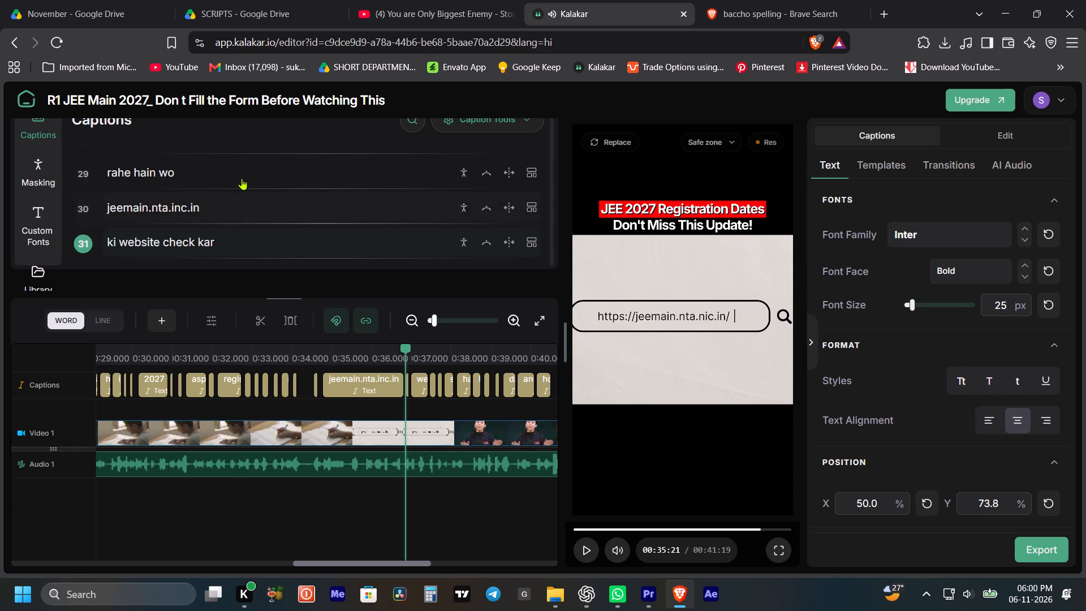
{"action": "left_click", "coordinate": [245, 180]}
{"action": "key", "text": "space"}
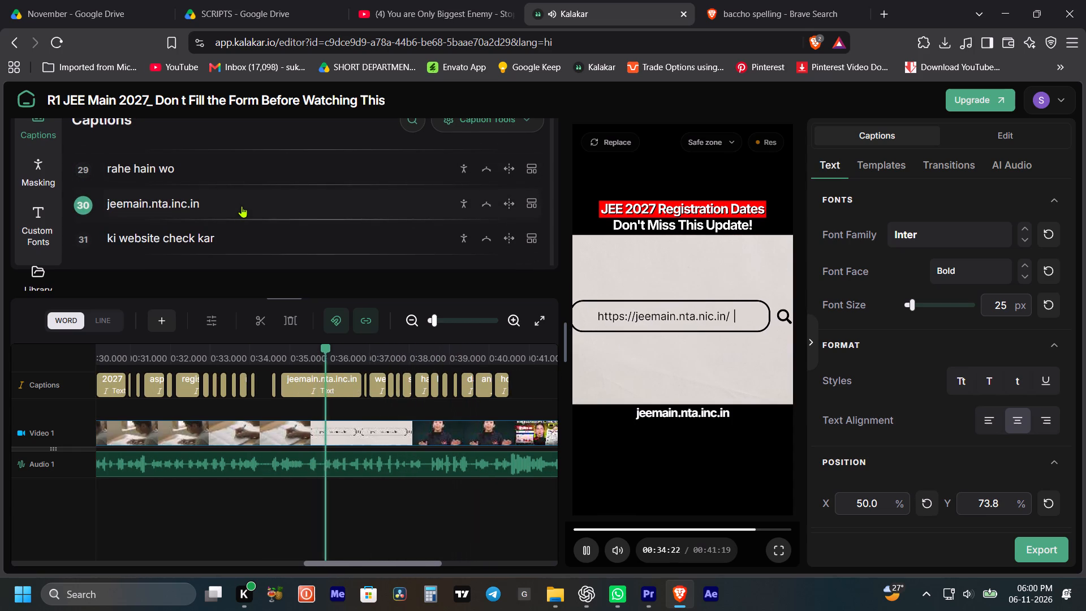
{"action": "key", "text": "space"}
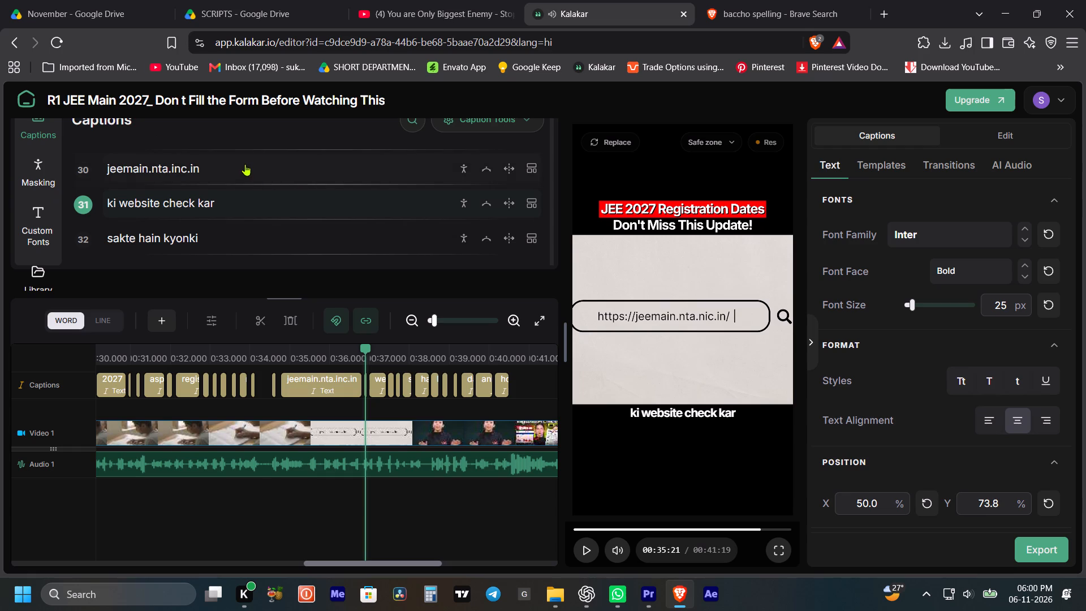
Correct the website address in caption 30 to "jeemain.nta.nic.in".
{"action": "left_click", "coordinate": [223, 163]}
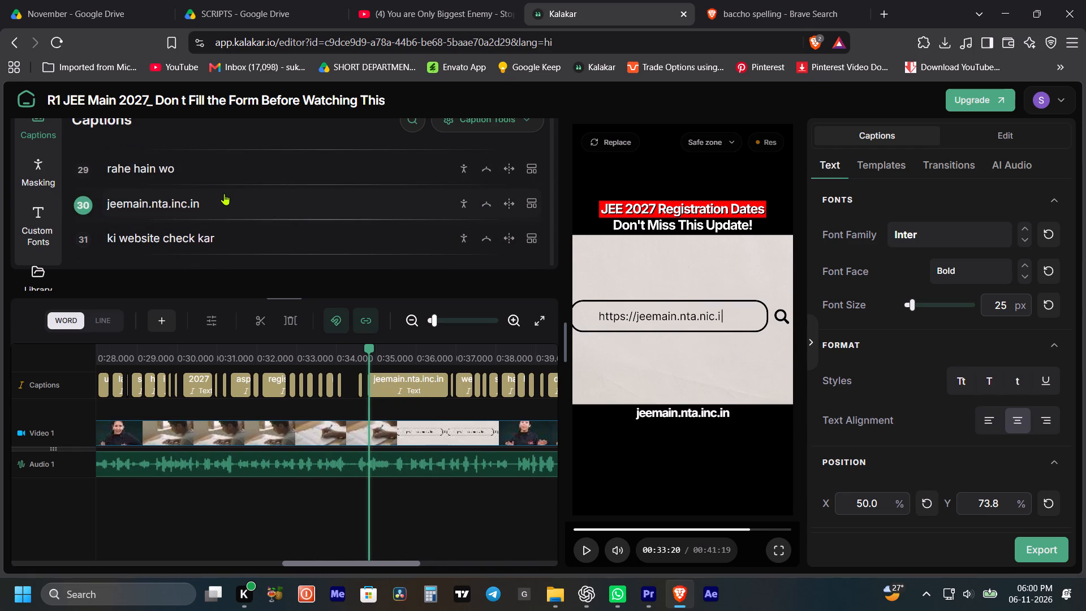
{"action": "left_click", "coordinate": [184, 200]}
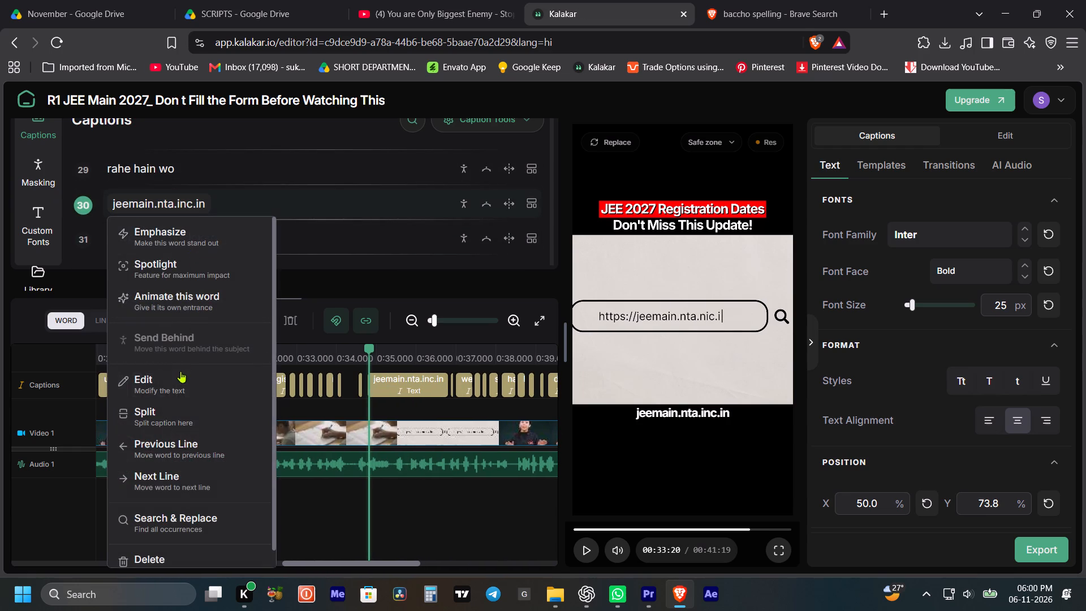
{"action": "left_click", "coordinate": [178, 379]}
{"action": "key", "text": "Left"}
{"action": "key", "text": "Right"}
{"action": "key", "text": "Right"}
{"action": "key", "text": "Right"}
{"action": "key", "text": "Right"}
{"action": "key", "text": "Right"}
{"action": "key", "text": "Right"}
{"action": "key", "text": "Right"}
{"action": "key", "text": "Right"}
{"action": "key", "text": "Right"}
{"action": "key", "text": "Right"}
{"action": "key", "text": "Right"}
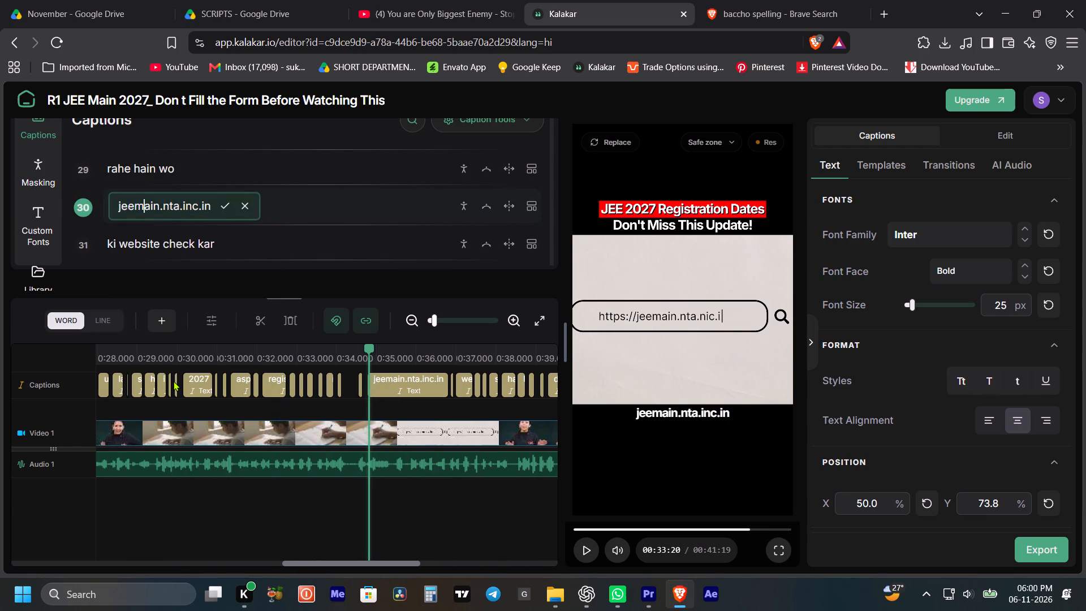
{"action": "key", "text": "Right"}
{"action": "key", "text": "Right"}
{"action": "key", "text": "Right"}
{"action": "key", "text": "Right"}
{"action": "key", "text": "BackSpace"}
{"action": "key", "text": "BackSpace"}
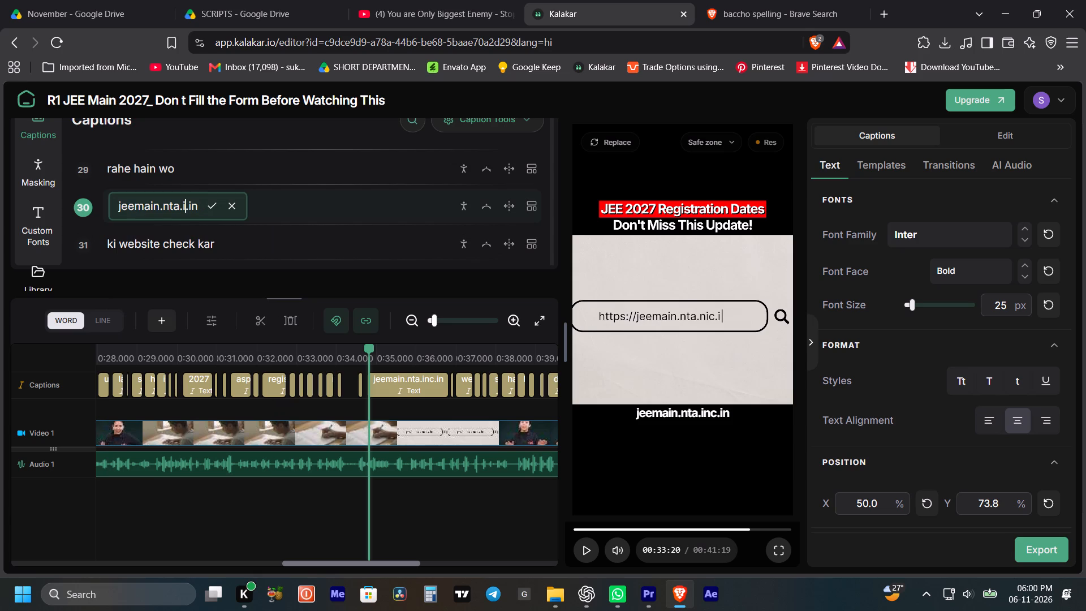
{"action": "key", "text": "BackSpace"}
{"action": "type", "text": "nic"}
{"action": "key", "text": "Return"}
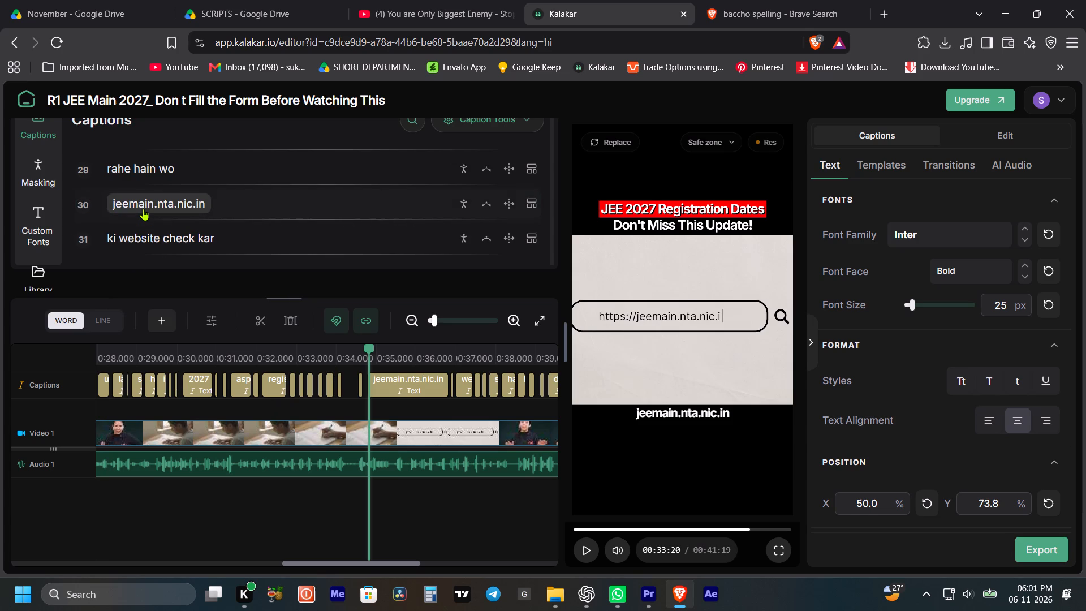
Play on from caption 30 and regroup the lines, moving "kar" from caption 31 and "kyonki" from caption 32 into their following lines.
{"action": "double_click", "coordinate": [247, 199]}
{"action": "key", "text": "space"}
{"action": "key", "text": "space"}
{"action": "key", "text": "space"}
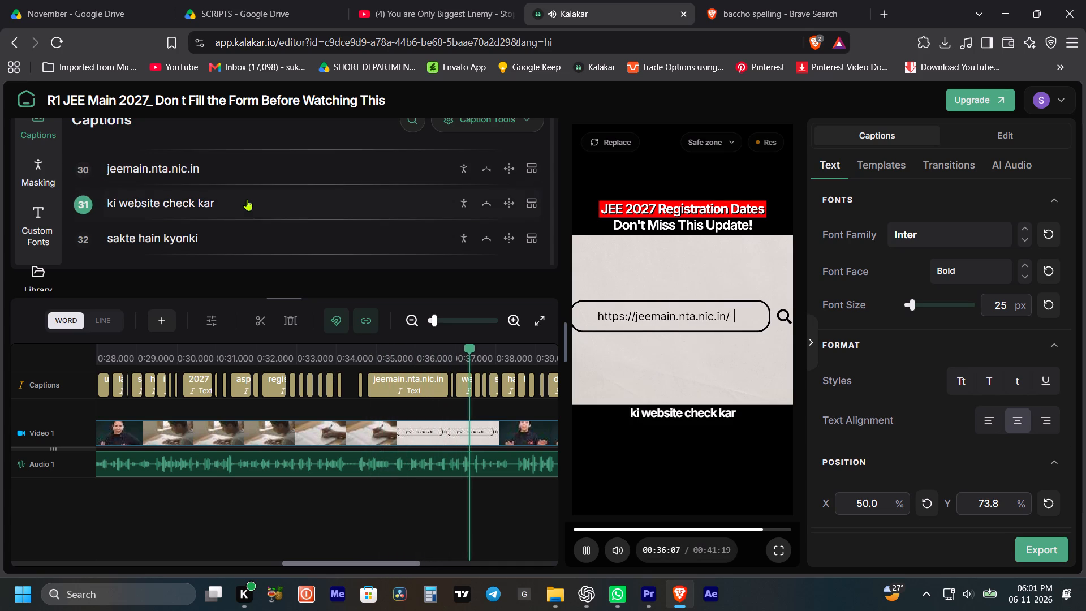
{"action": "key", "text": "space"}
{"action": "key", "text": "space"}
{"action": "key", "text": "space"}
{"action": "key", "text": "space"}
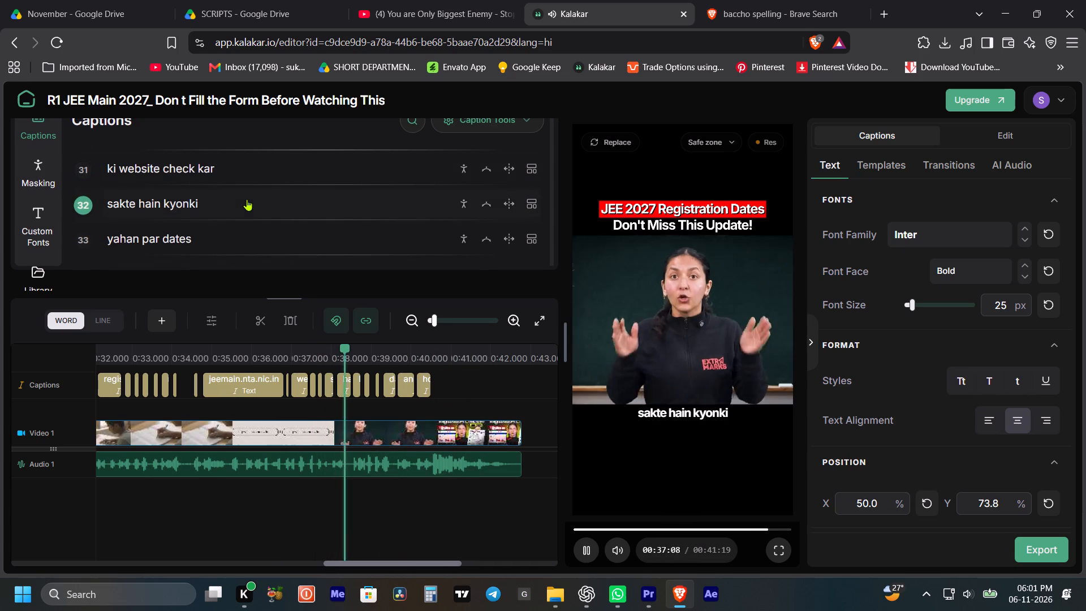
{"action": "key", "text": "space"}
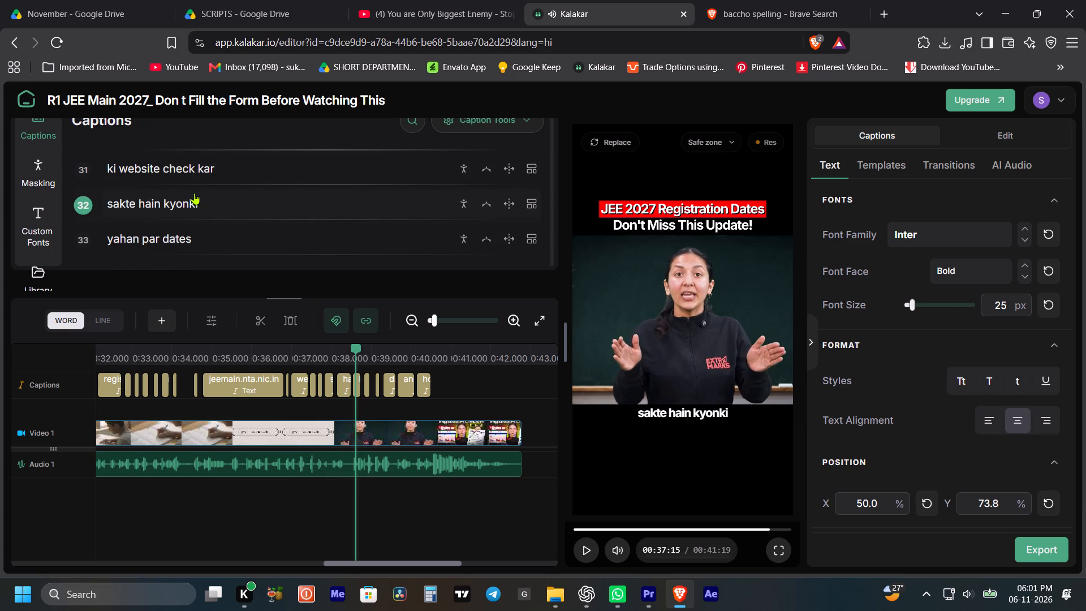
{"action": "left_click", "coordinate": [207, 167]}
{"action": "left_click", "coordinate": [231, 451]}
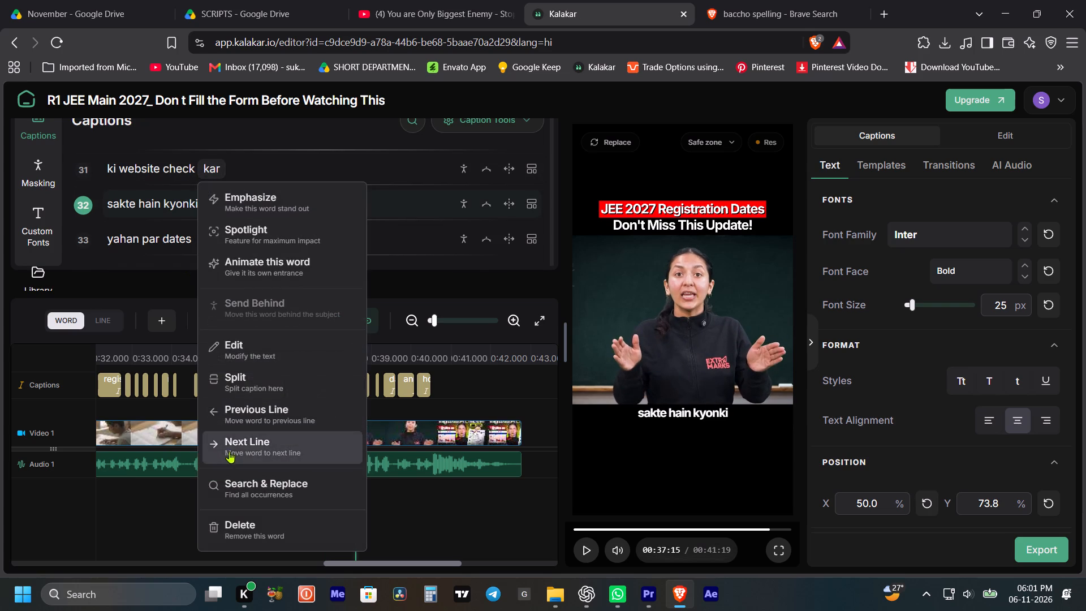
{"action": "left_click", "coordinate": [196, 204]}
{"action": "left_click", "coordinate": [227, 479]}
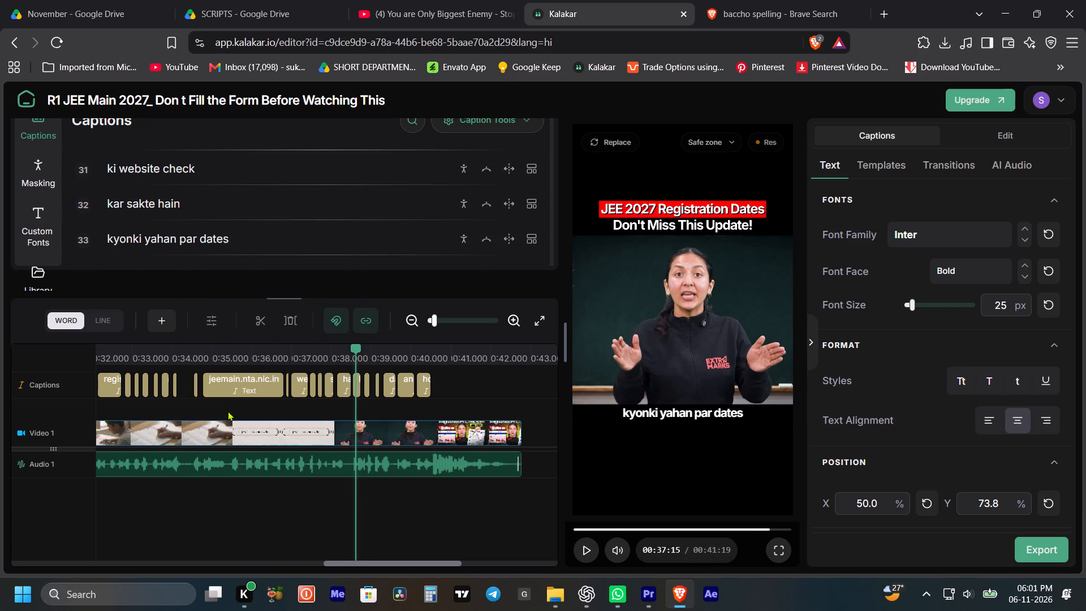
Play the remaining captions and check the timing of the final word "hogi" against the closing "Watch full video on YouTube" screen.
{"action": "key", "text": "space"}
{"action": "key", "text": "space"}
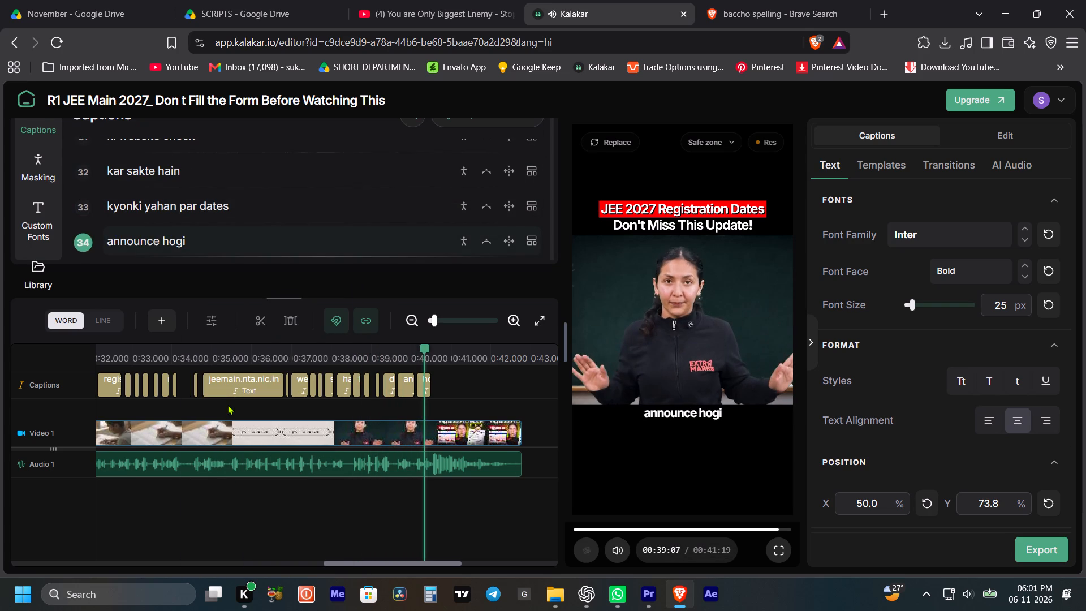
{"action": "key", "text": "space"}
{"action": "key", "text": "space"}
{"action": "left_click_drag", "start_coordinate": [442, 321], "coordinate": [453, 326]}
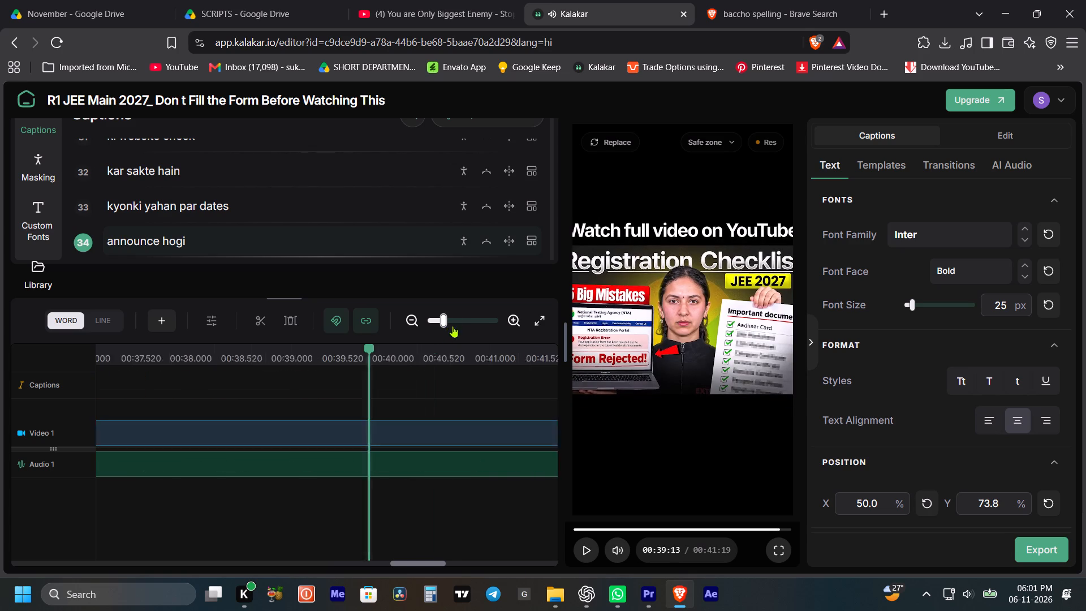
{"action": "left_click_drag", "start_coordinate": [453, 326], "coordinate": [466, 337]}
{"action": "left_click_drag", "start_coordinate": [356, 385], "coordinate": [312, 385]}
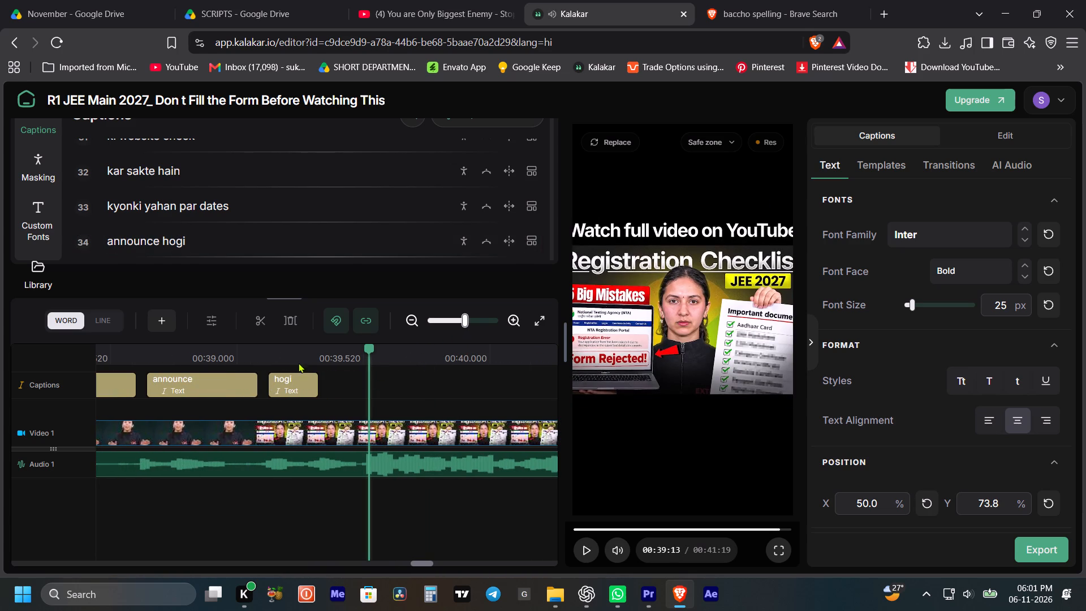
{"action": "left_click_drag", "start_coordinate": [340, 356], "coordinate": [333, 357]}
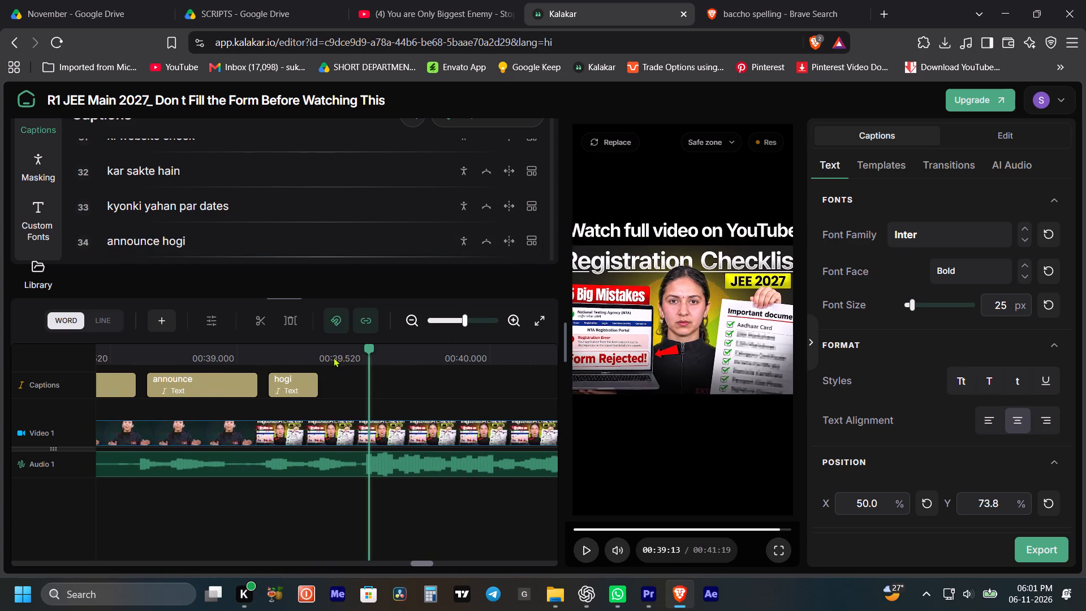
{"action": "left_click_drag", "start_coordinate": [333, 357], "coordinate": [331, 357]}
{"action": "left_click", "coordinate": [325, 354]}
{"action": "key", "text": "space"}
{"action": "key", "text": "space"}
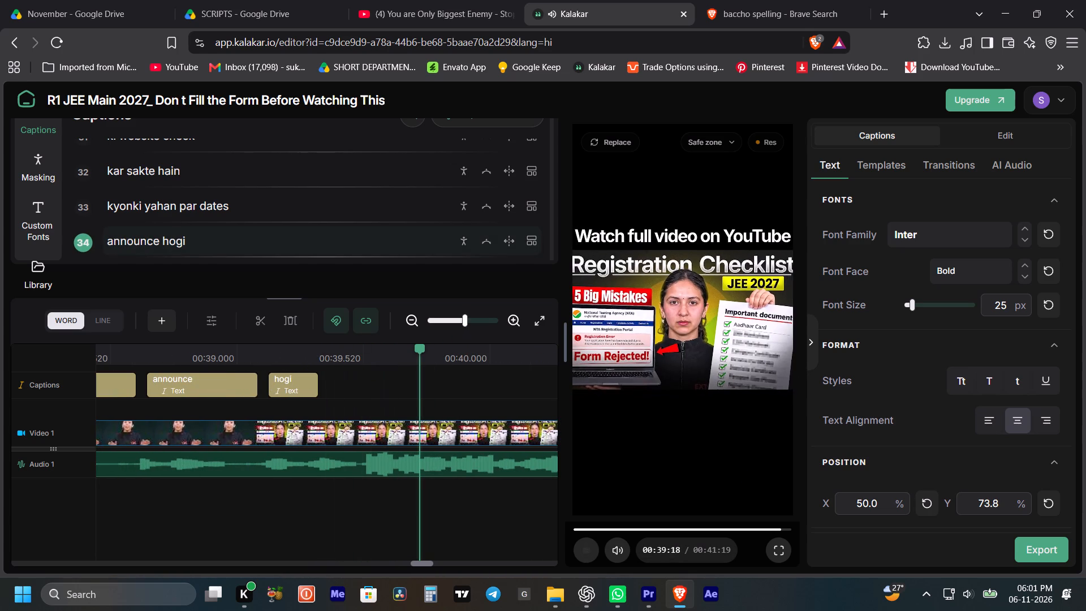
Export the captions as a Green / Blue Screen video and start rendering.
{"action": "left_click_drag", "start_coordinate": [1057, 547], "coordinate": [1053, 541]}
{"action": "left_click", "coordinate": [890, 196]}
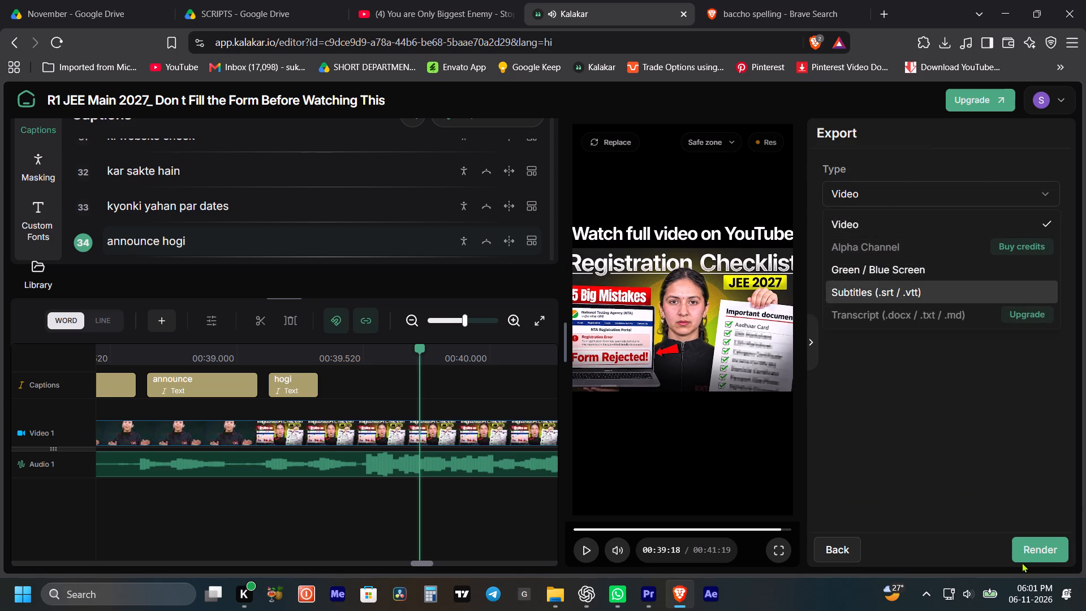
{"action": "left_click", "coordinate": [893, 256]}
{"action": "left_click", "coordinate": [893, 268]}
{"action": "left_click", "coordinate": [1027, 543]}
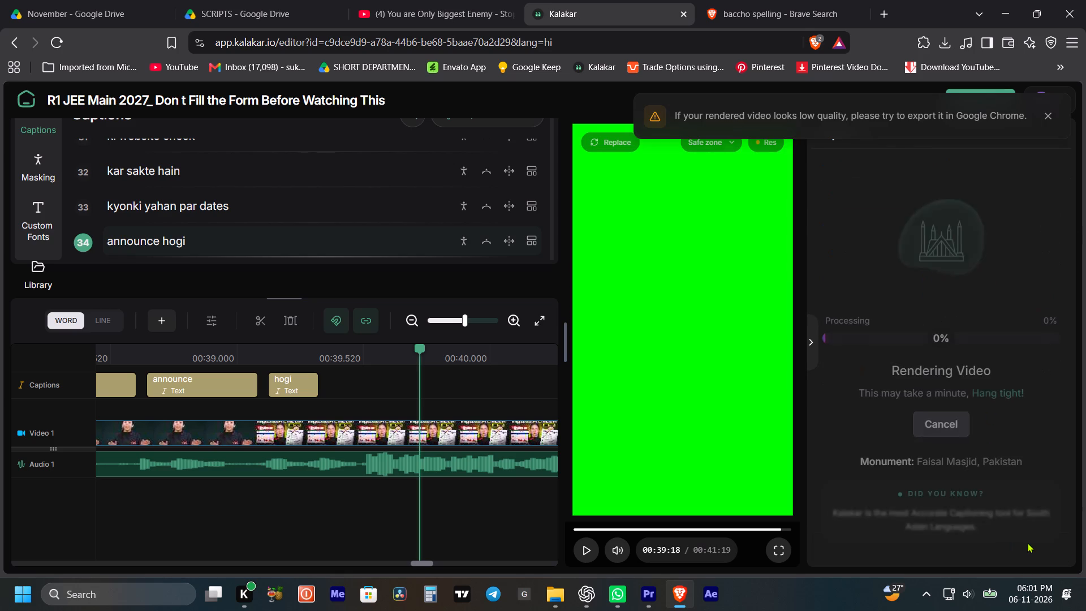
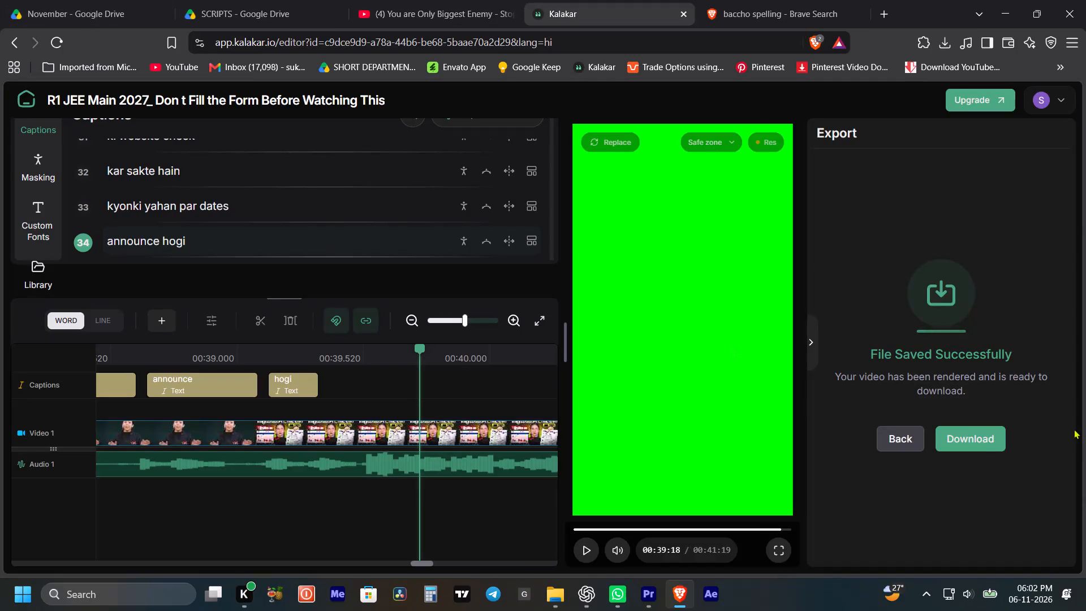
Download the rendered green-screen caption video and save it in the video Assits folder under its suggested name.
{"action": "left_click", "coordinate": [964, 437]}
{"action": "key", "text": "ctrl+c"}
{"action": "key", "text": "ctrl+c"}
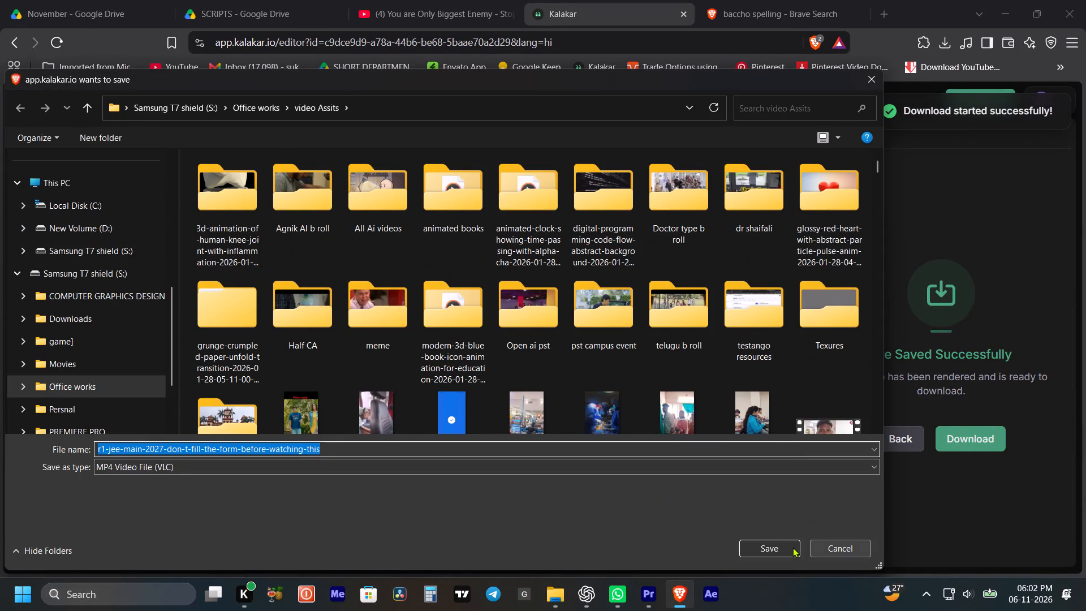
{"action": "left_click", "coordinate": [774, 536]}
{"action": "left_click", "coordinate": [769, 552]}
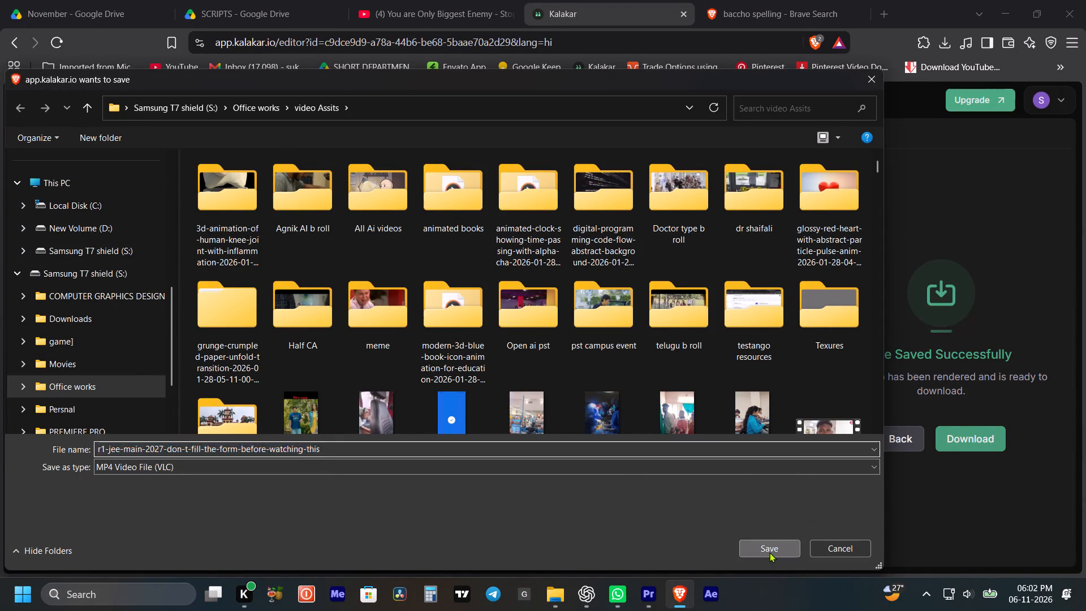
Switch to Premiere and import the downloaded caption video into the sfx bin.
{"action": "left_click_drag", "start_coordinate": [803, 84], "coordinate": [647, 592]}
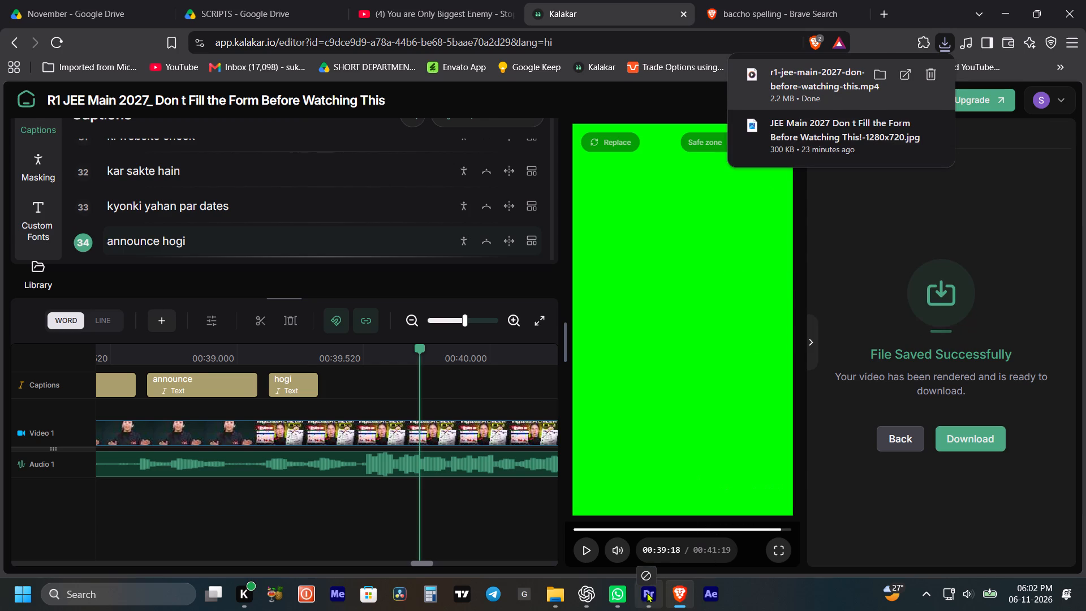
{"action": "left_click_drag", "start_coordinate": [647, 592], "coordinate": [483, 266]}
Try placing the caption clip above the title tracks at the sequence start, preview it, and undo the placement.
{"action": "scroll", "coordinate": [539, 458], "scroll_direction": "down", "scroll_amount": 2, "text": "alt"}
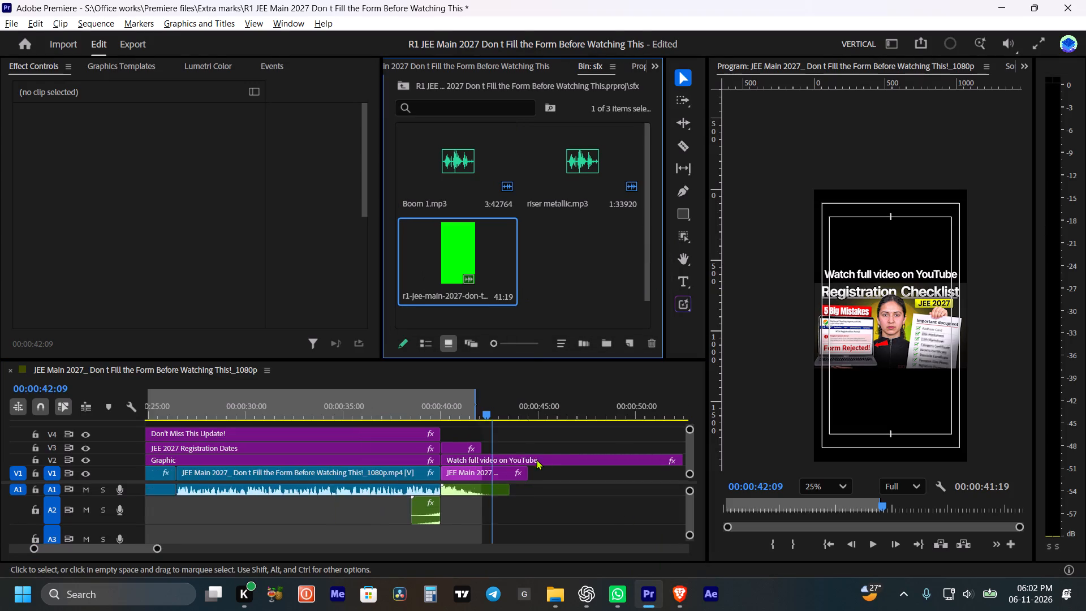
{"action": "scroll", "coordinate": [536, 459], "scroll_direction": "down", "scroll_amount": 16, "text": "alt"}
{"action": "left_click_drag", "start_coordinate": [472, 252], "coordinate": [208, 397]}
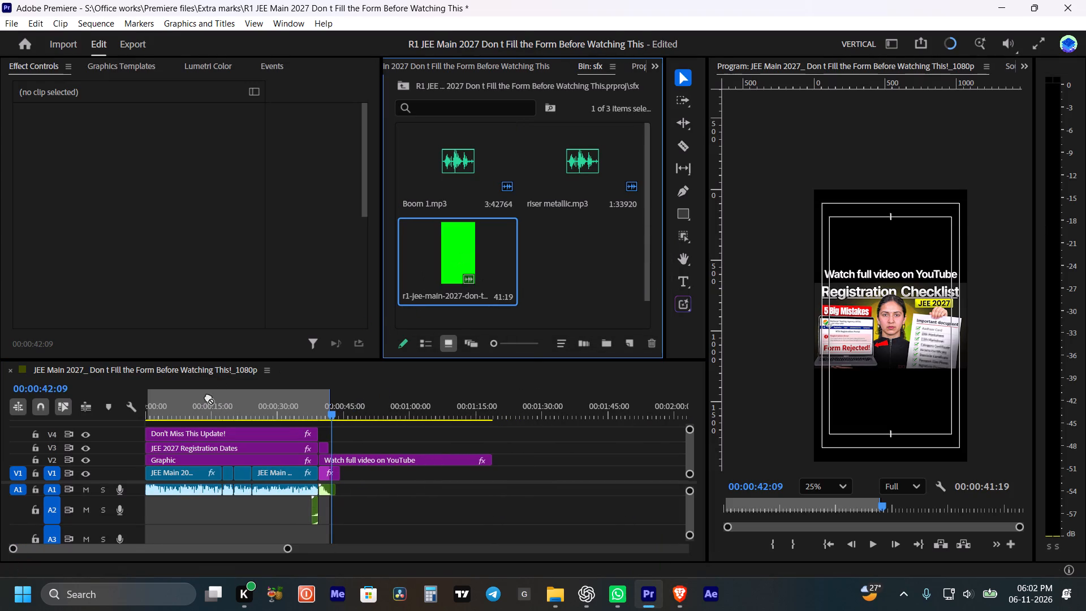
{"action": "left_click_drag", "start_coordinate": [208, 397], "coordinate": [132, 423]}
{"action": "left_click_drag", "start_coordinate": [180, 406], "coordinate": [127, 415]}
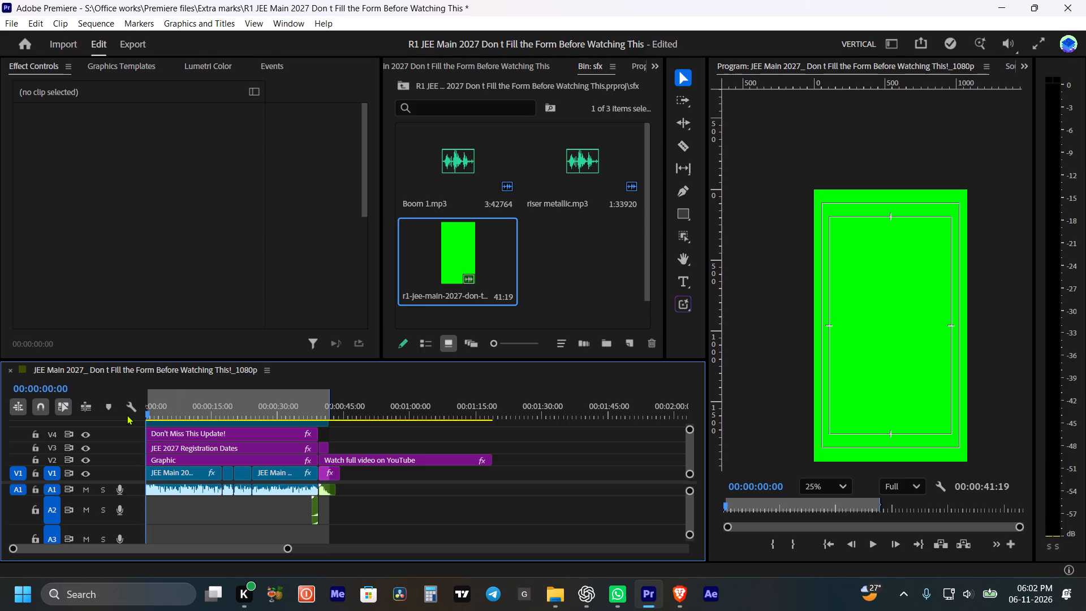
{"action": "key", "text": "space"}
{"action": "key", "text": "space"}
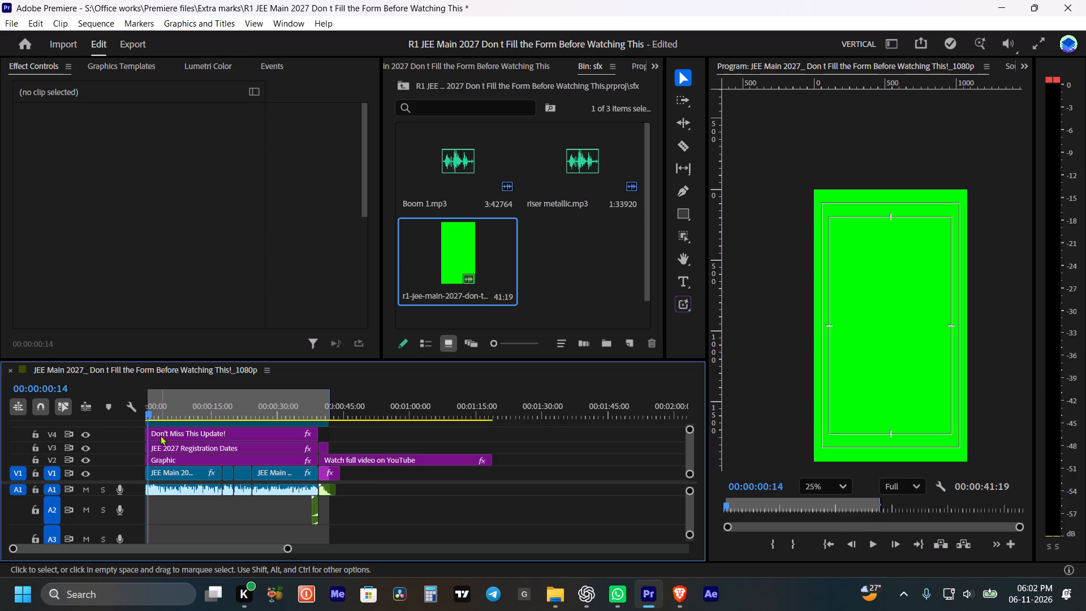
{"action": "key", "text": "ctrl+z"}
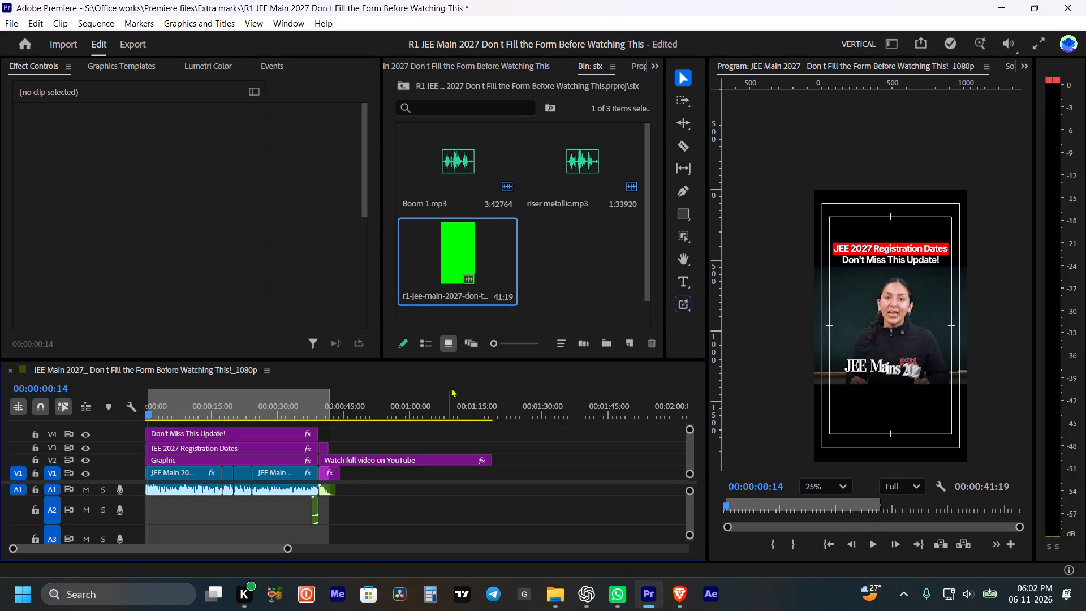
Place the caption clip in the empty timeline area after the edit, unlink its audio, and delete that audio.
{"action": "left_click_drag", "start_coordinate": [463, 258], "coordinate": [473, 292]}
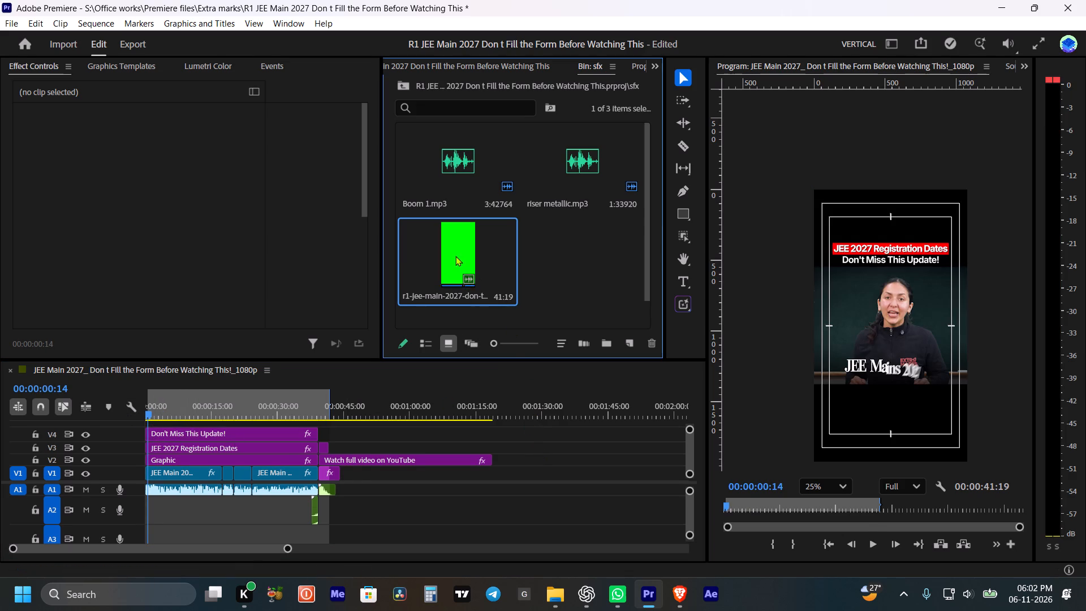
{"action": "left_click_drag", "start_coordinate": [458, 259], "coordinate": [530, 446]}
{"action": "key", "text": "grave"}
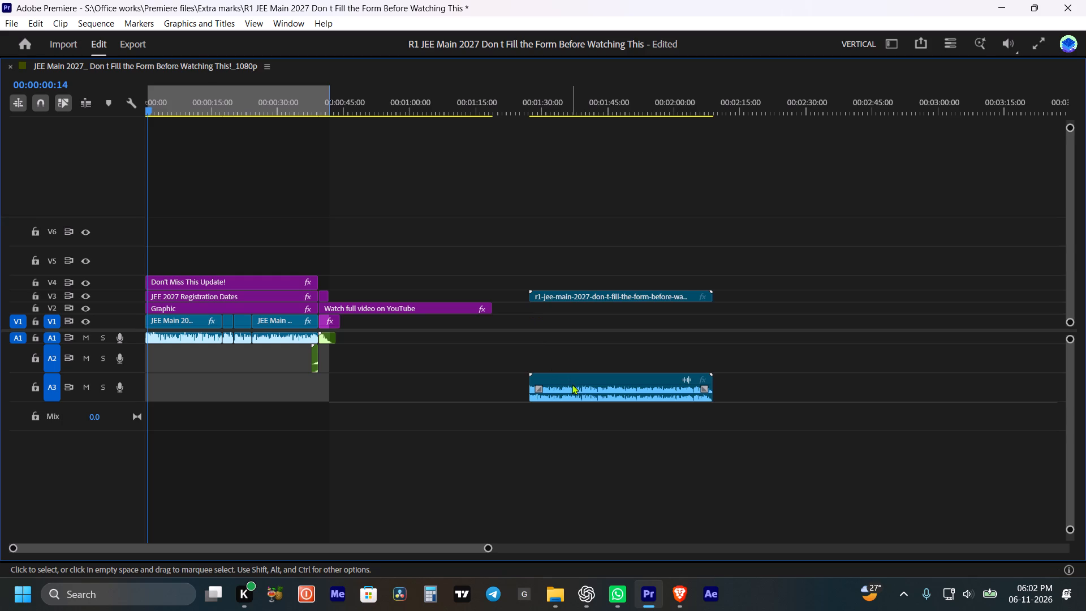
{"action": "left_click", "coordinate": [573, 388]}
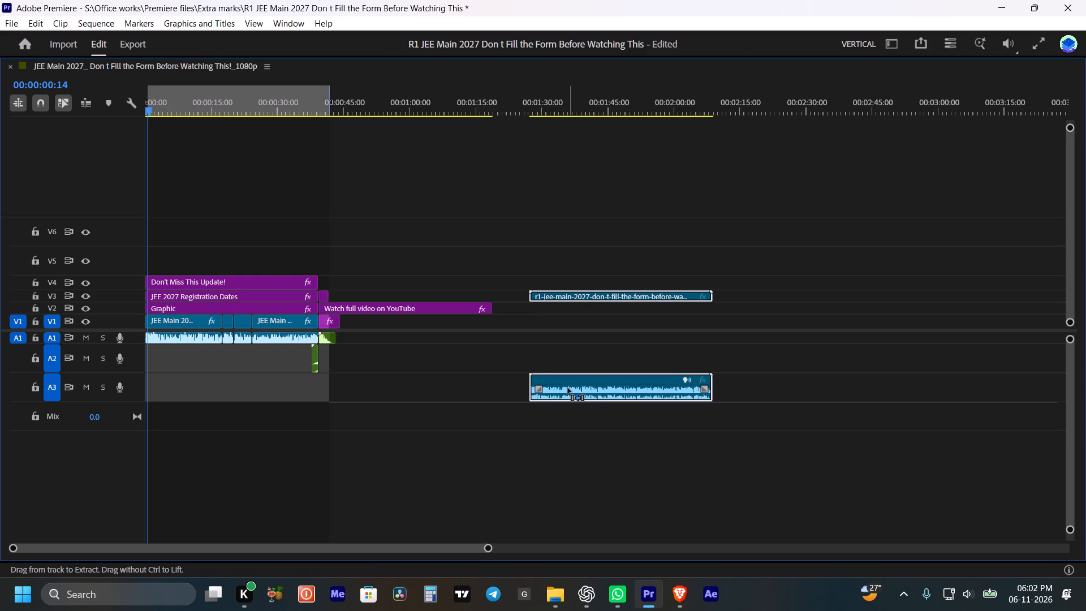
{"action": "key", "text": "ctrl+l"}
{"action": "left_click", "coordinate": [572, 389]}
{"action": "key", "text": "Delete"}
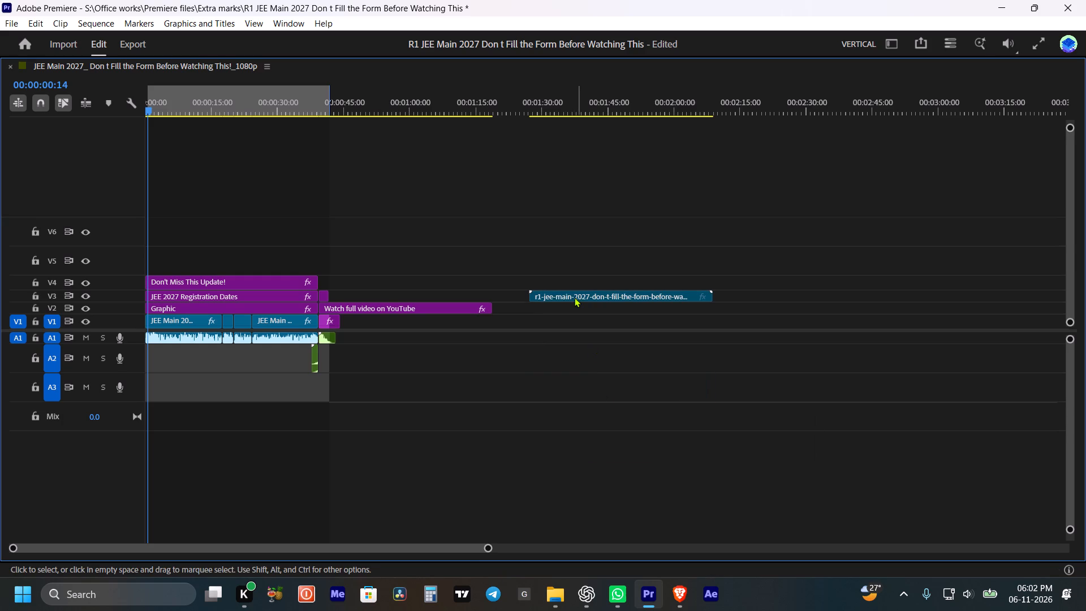
Move the caption clip to the start of V5 and trim its end to about 40 seconds, just past the titles.
{"action": "left_click_drag", "start_coordinate": [574, 297], "coordinate": [174, 256]}
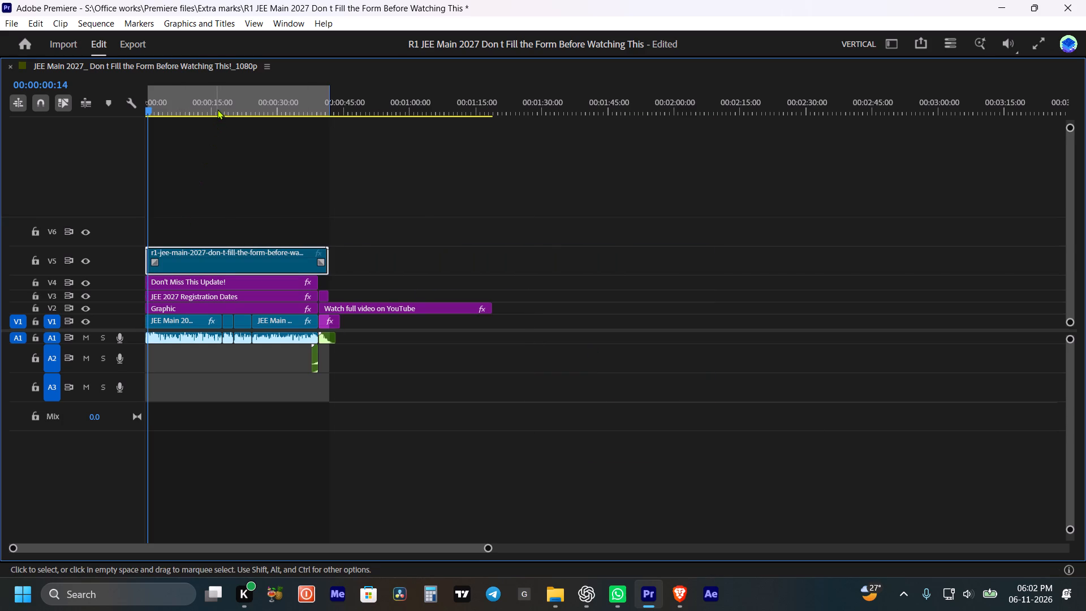
{"action": "left_click_drag", "start_coordinate": [212, 110], "coordinate": [115, 142]}
{"action": "key", "text": "space"}
{"action": "scroll", "coordinate": [196, 224], "scroll_direction": "up", "scroll_amount": 8, "text": "alt"}
{"action": "key", "text": "space"}
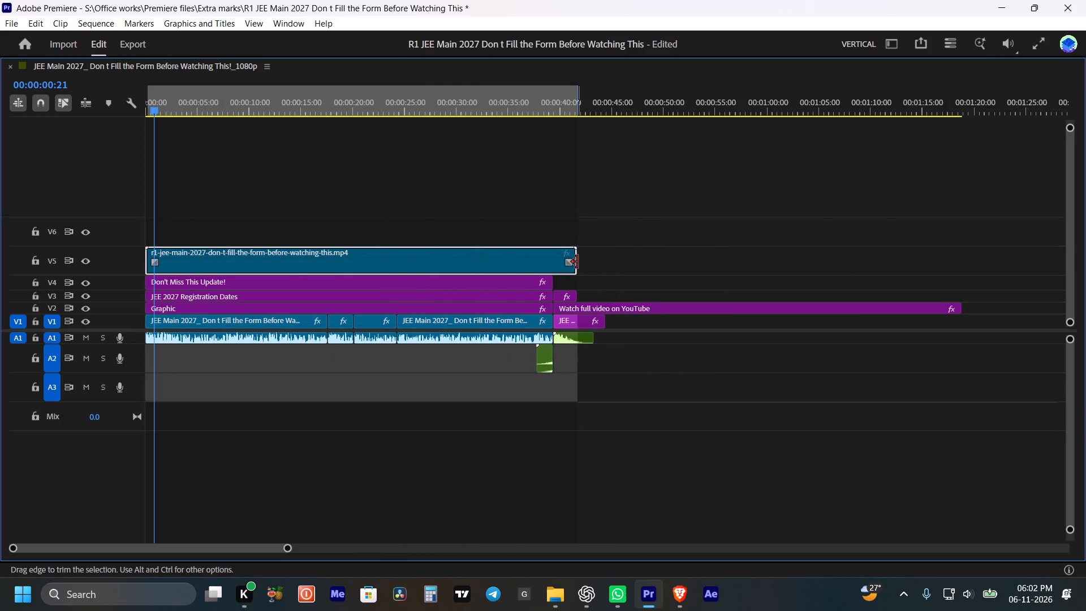
{"action": "left_click_drag", "start_coordinate": [577, 262], "coordinate": [558, 263]}
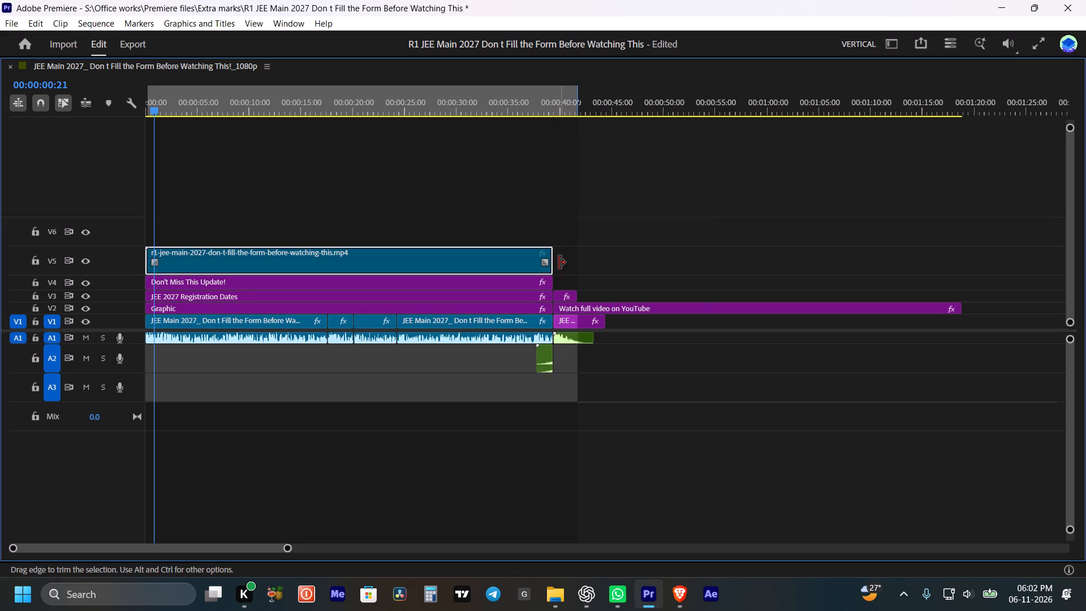
{"action": "left_click_drag", "start_coordinate": [554, 259], "coordinate": [562, 261]}
{"action": "left_click", "coordinate": [523, 256]}
{"action": "key", "text": "grave"}
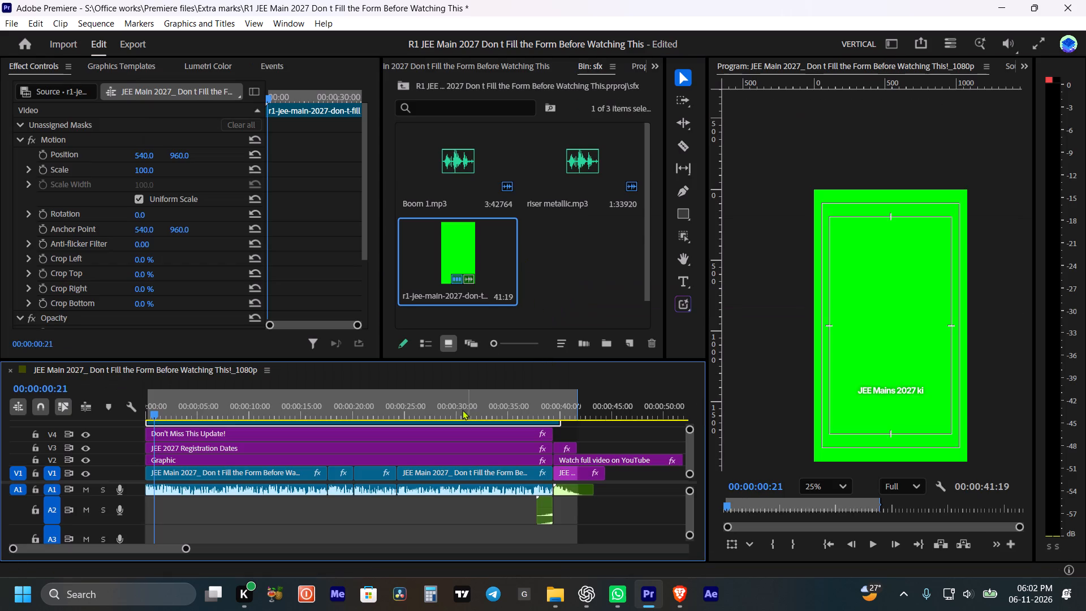
Apply the Ultra Key effect to the V5 caption clip and sample the green background as the key colour.
{"action": "left_click", "coordinate": [637, 63]}
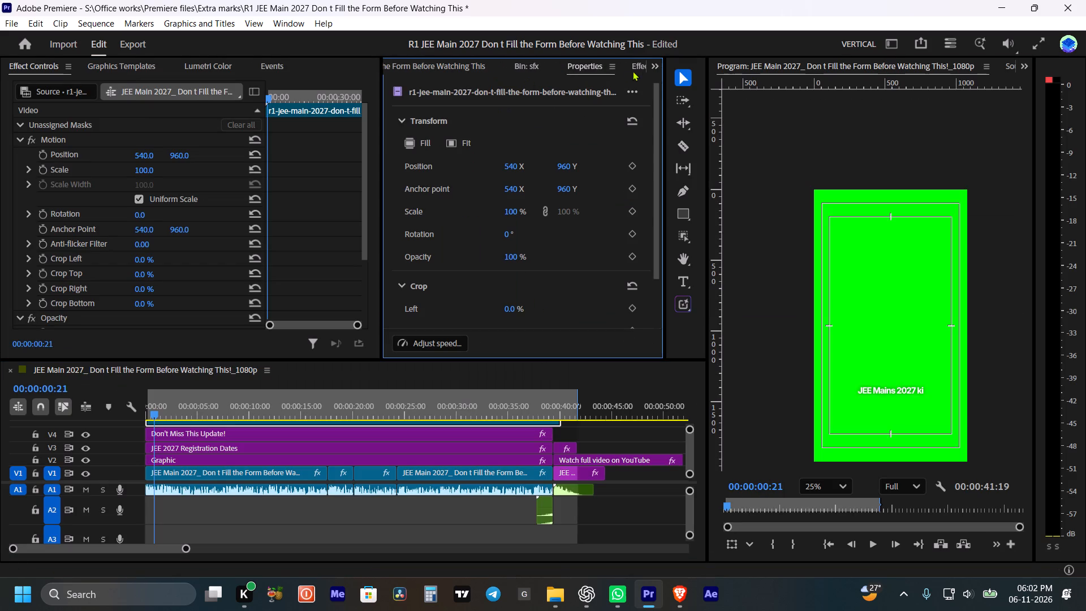
{"action": "left_click", "coordinate": [637, 68]}
{"action": "left_click_drag", "start_coordinate": [457, 90], "coordinate": [361, 108]}
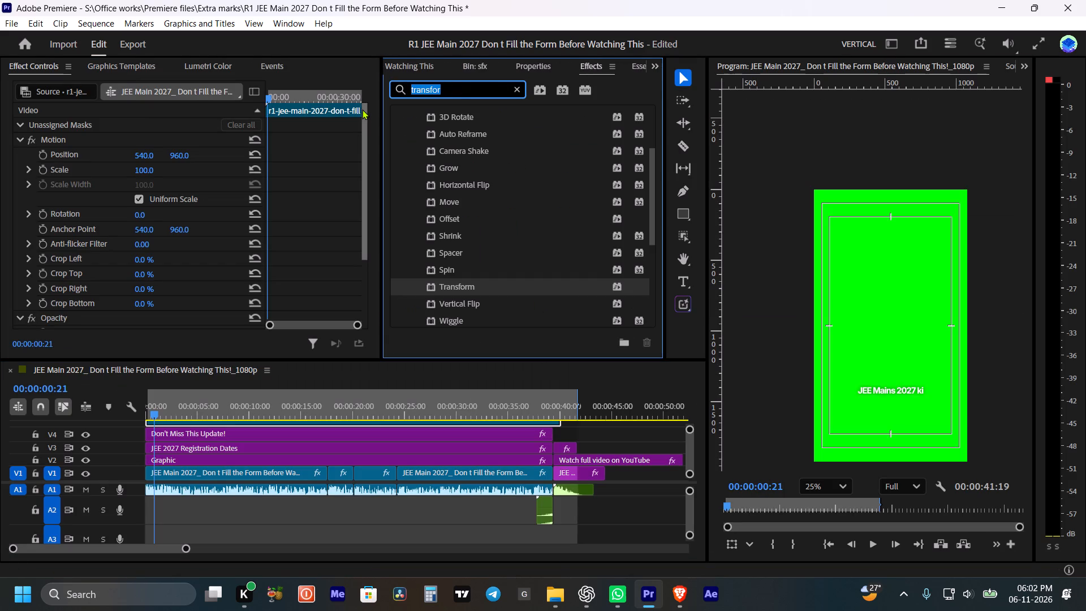
{"action": "type", "text": "ul"}
{"action": "key", "text": "t"}
{"action": "key", "text": "r"}
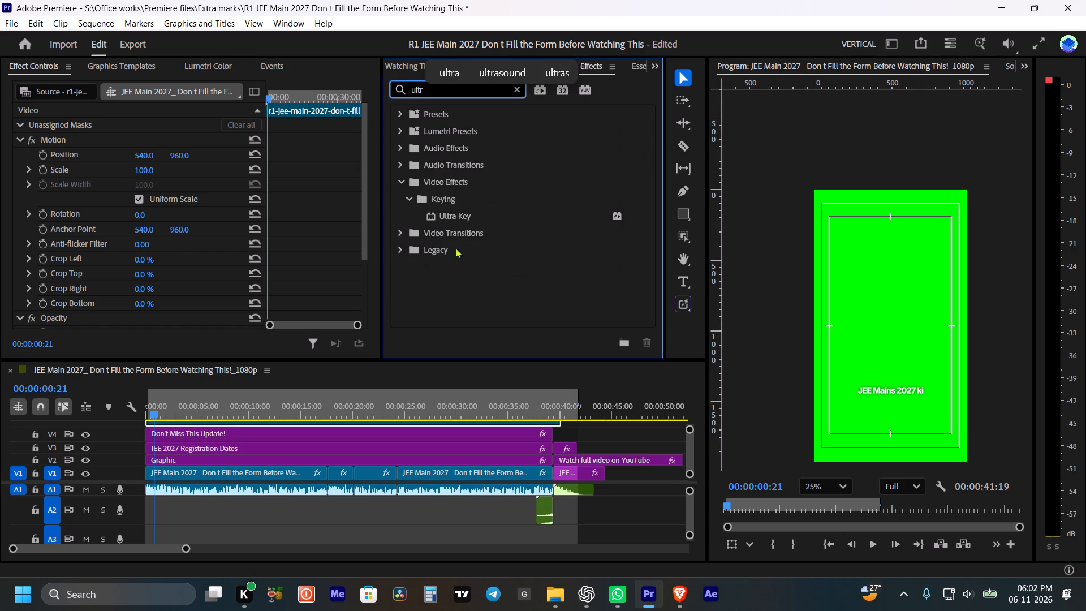
{"action": "left_click_drag", "start_coordinate": [449, 214], "coordinate": [263, 418]}
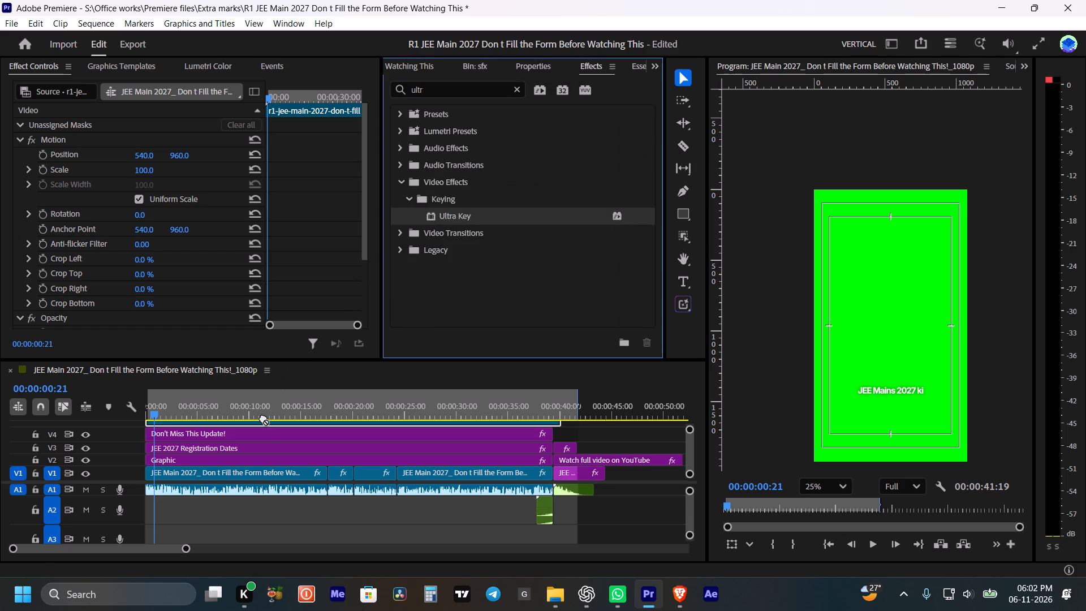
{"action": "left_click_drag", "start_coordinate": [263, 418], "coordinate": [265, 425]}
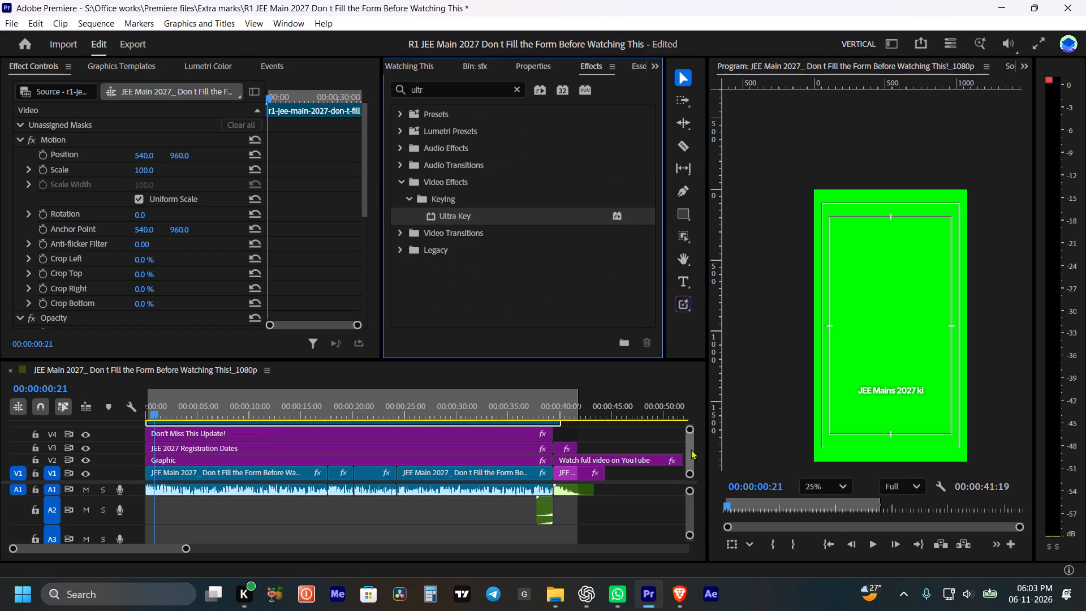
{"action": "left_click_drag", "start_coordinate": [689, 448], "coordinate": [687, 440]}
{"action": "scroll", "coordinate": [292, 195], "scroll_direction": "down", "scroll_amount": 16}
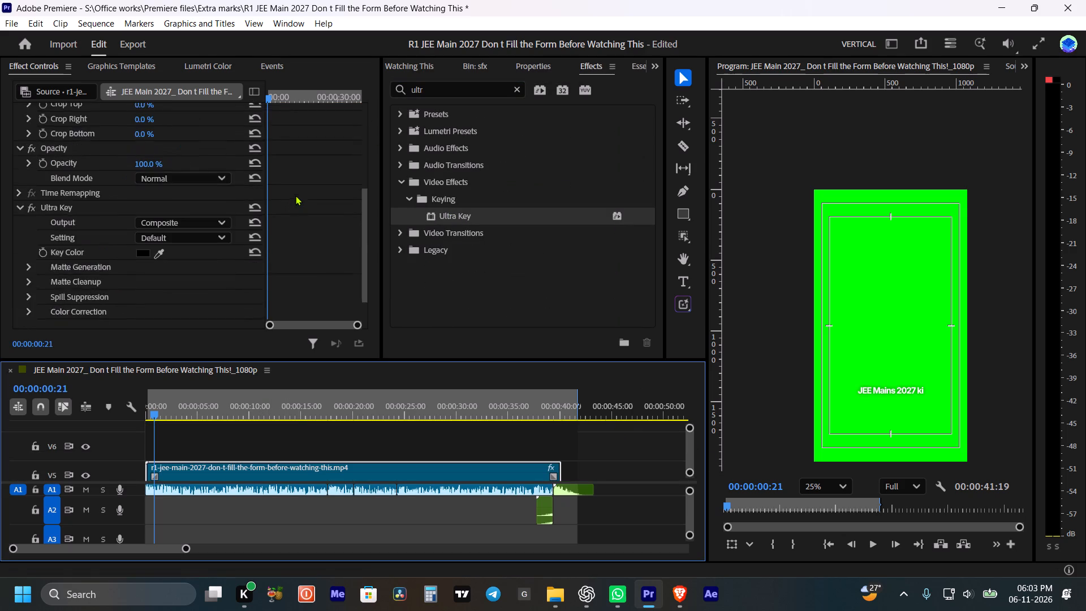
{"action": "left_click", "coordinate": [157, 217]}
{"action": "left_click", "coordinate": [879, 285]}
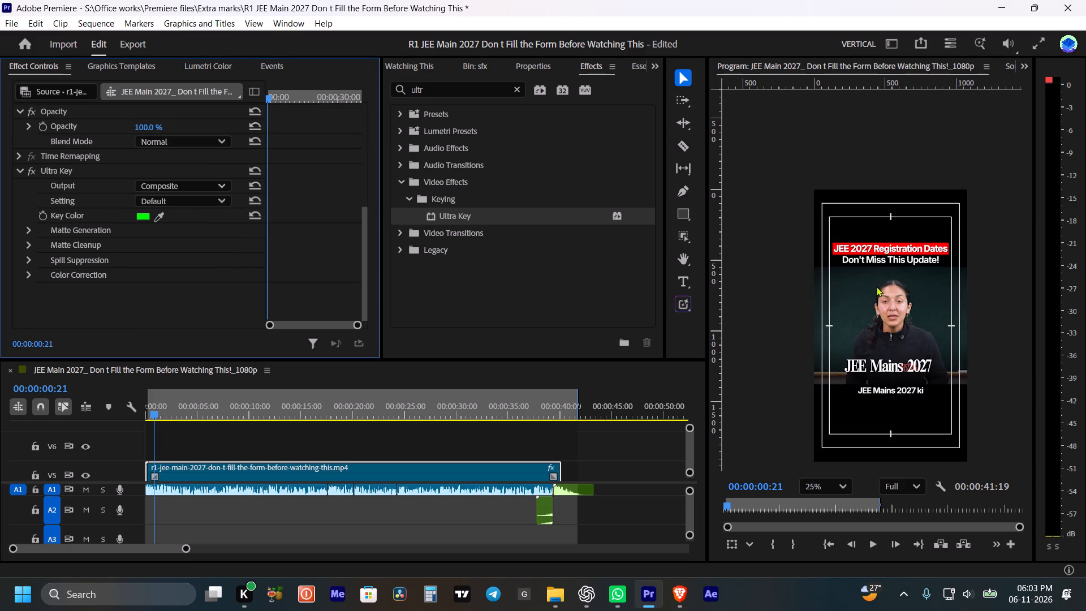
{"action": "key", "text": "v"}
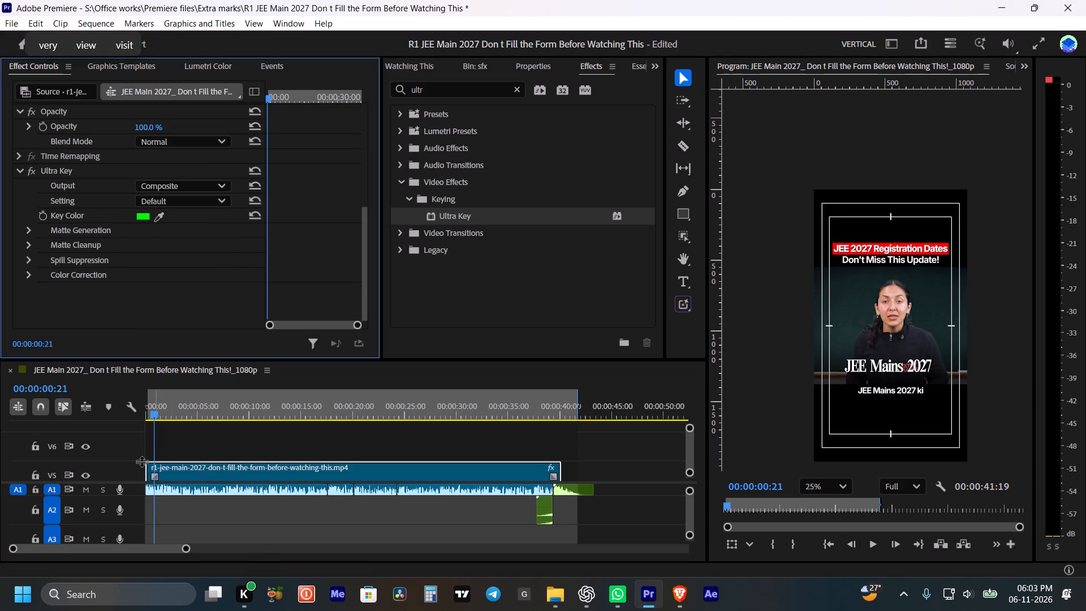
Play the opening seconds and the ending of the Short to check the keyed captions against the speech and closing screen.
{"action": "scroll", "coordinate": [133, 467], "scroll_direction": "down", "scroll_amount": 2, "text": "alt"}
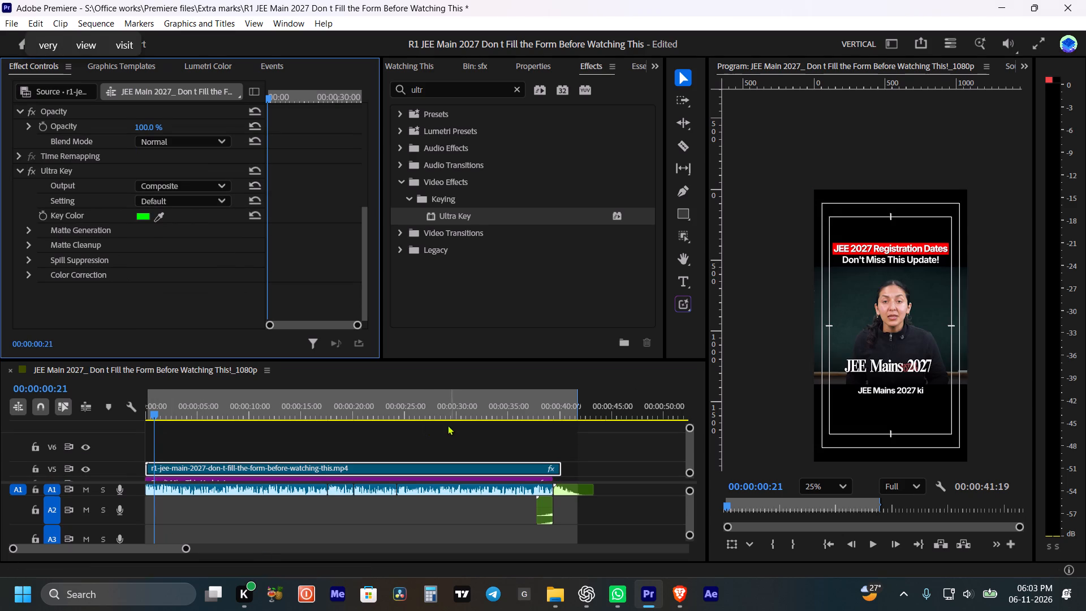
{"action": "key", "text": "space"}
{"action": "key", "text": "space"}
{"action": "left_click_drag", "start_coordinate": [216, 405], "coordinate": [208, 411]}
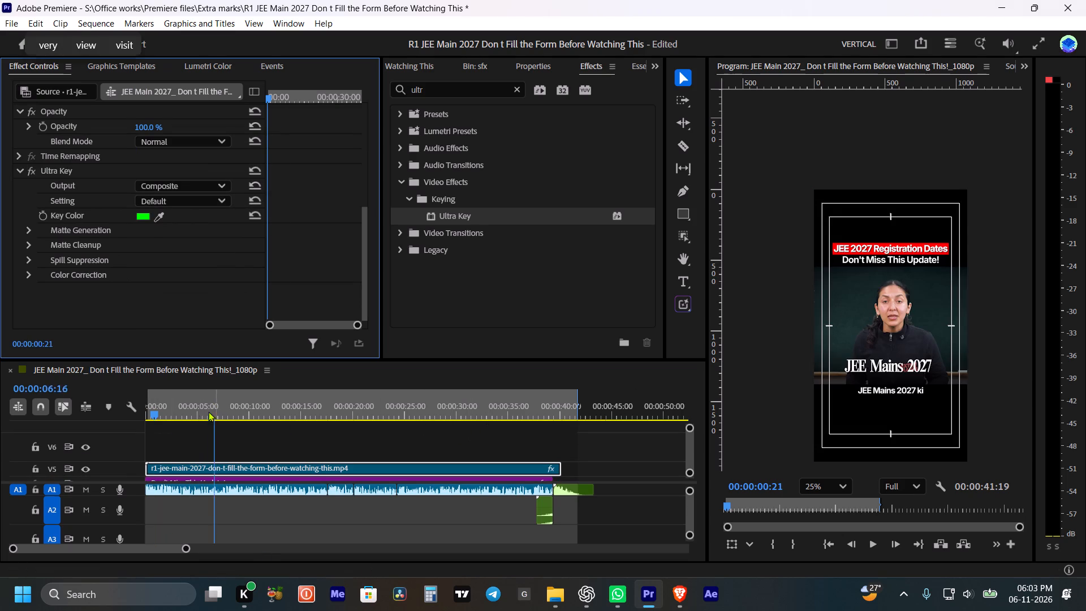
{"action": "left_click_drag", "start_coordinate": [208, 411], "coordinate": [149, 429]}
{"action": "key", "text": "space"}
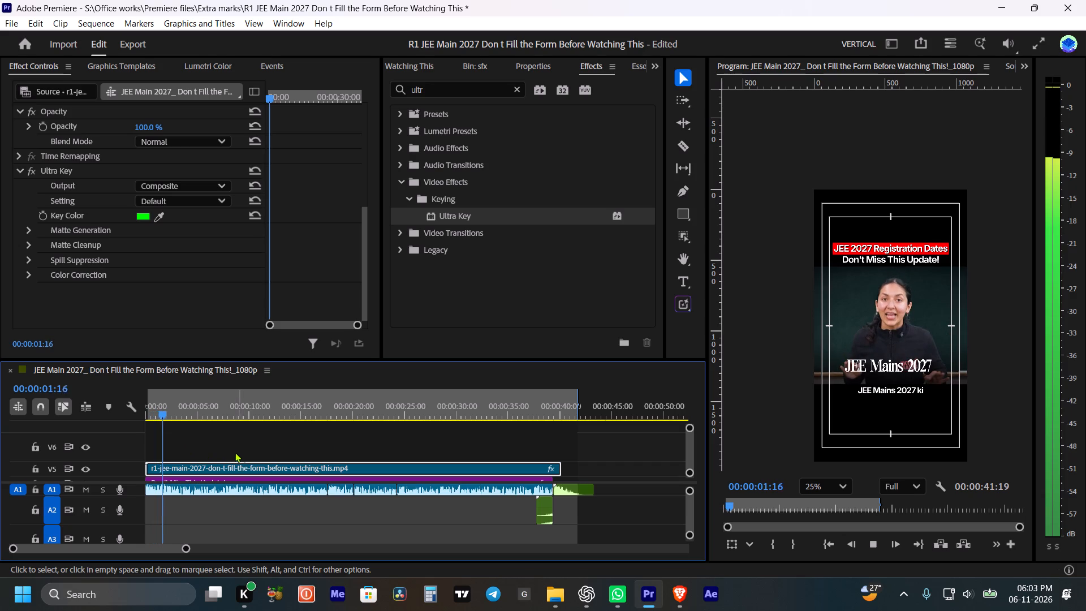
{"action": "key", "text": "space"}
{"action": "left_click_drag", "start_coordinate": [193, 405], "coordinate": [103, 438]}
{"action": "key", "text": "space"}
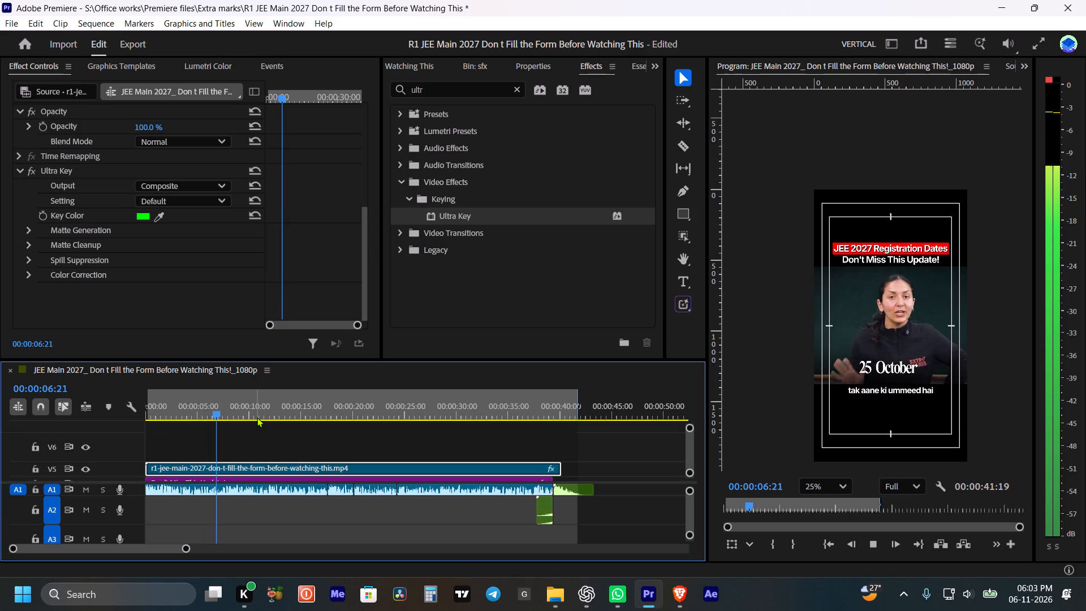
{"action": "key", "text": "space"}
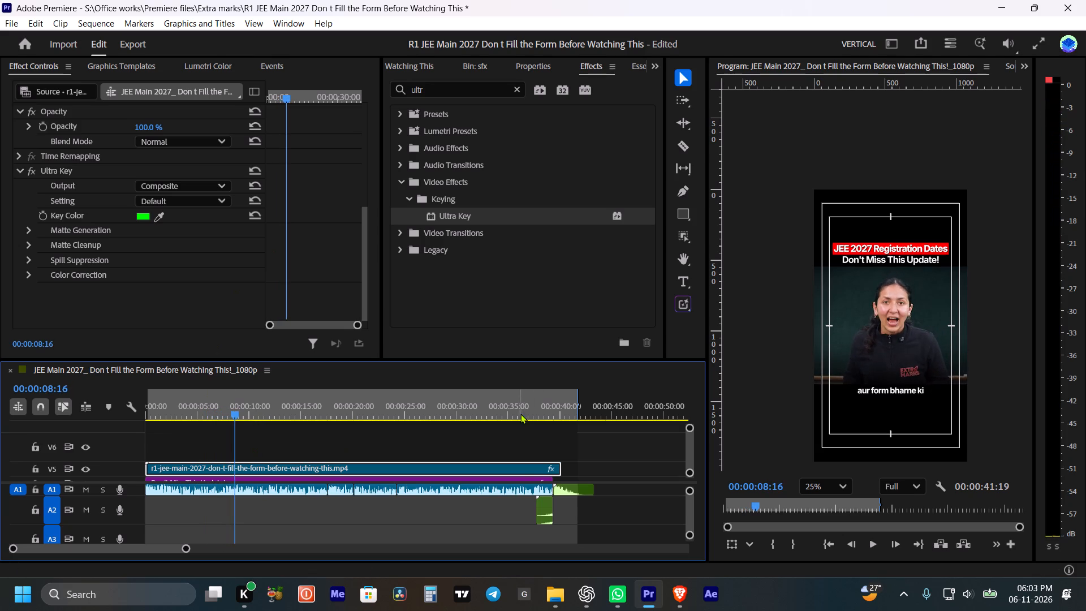
{"action": "left_click_drag", "start_coordinate": [524, 407], "coordinate": [529, 407]}
{"action": "key", "text": "space"}
{"action": "scroll", "coordinate": [572, 446], "scroll_direction": "up", "scroll_amount": 12, "text": "alt"}
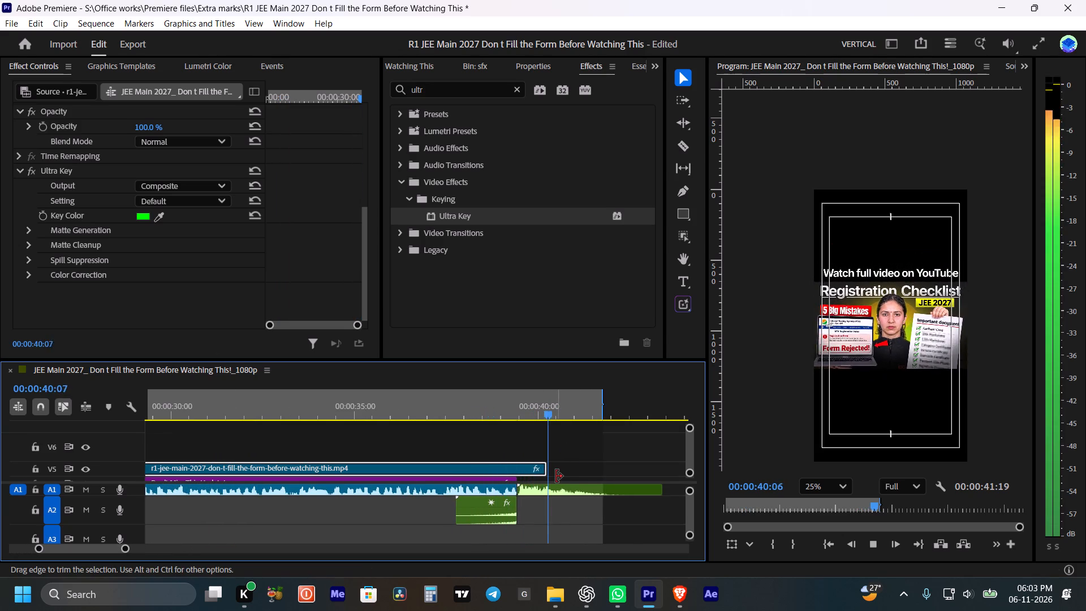
{"action": "scroll", "coordinate": [556, 476], "scroll_direction": "down", "scroll_amount": 6, "text": "alt"}
{"action": "key", "text": "space"}
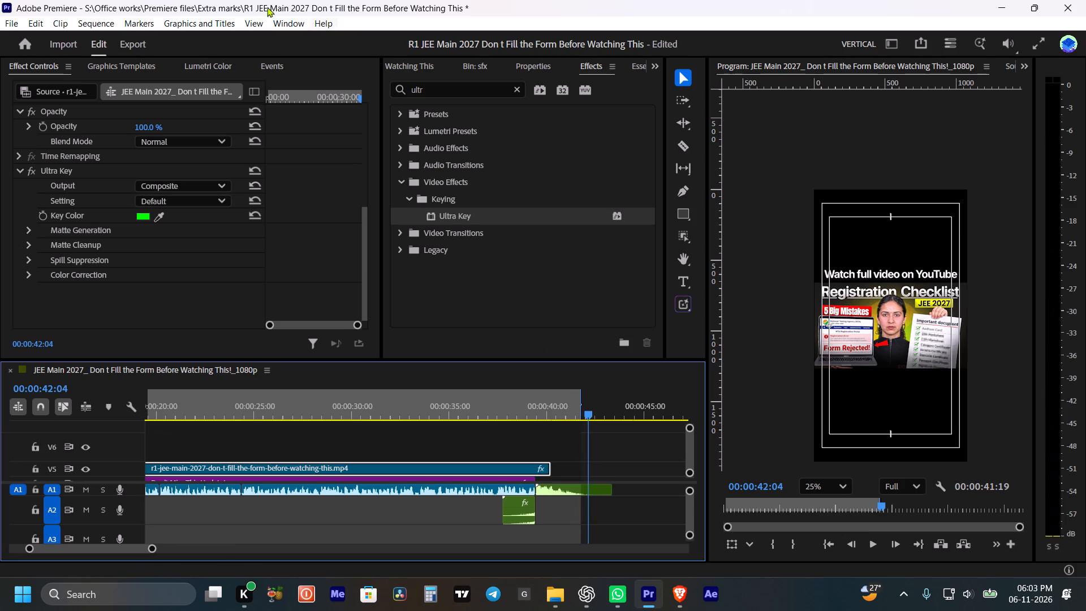
Export the sequence as H.264 over the existing "R1 JEE Main 2027_ Don t Fill the Form Before Watching This" file in the After edit\jee folder.
{"action": "left_click", "coordinate": [131, 52]}
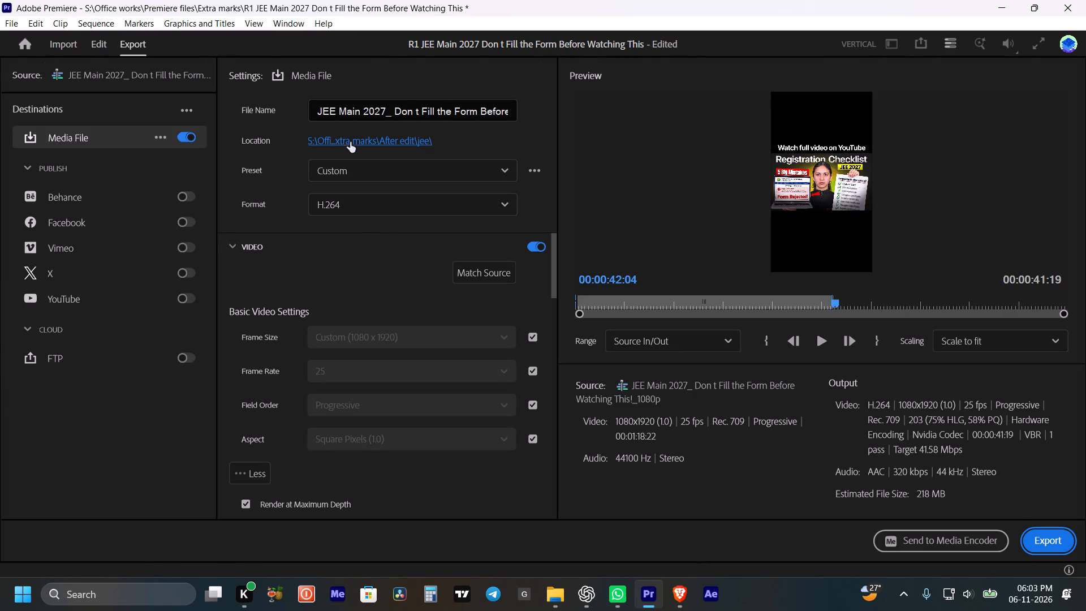
{"action": "left_click", "coordinate": [350, 141]}
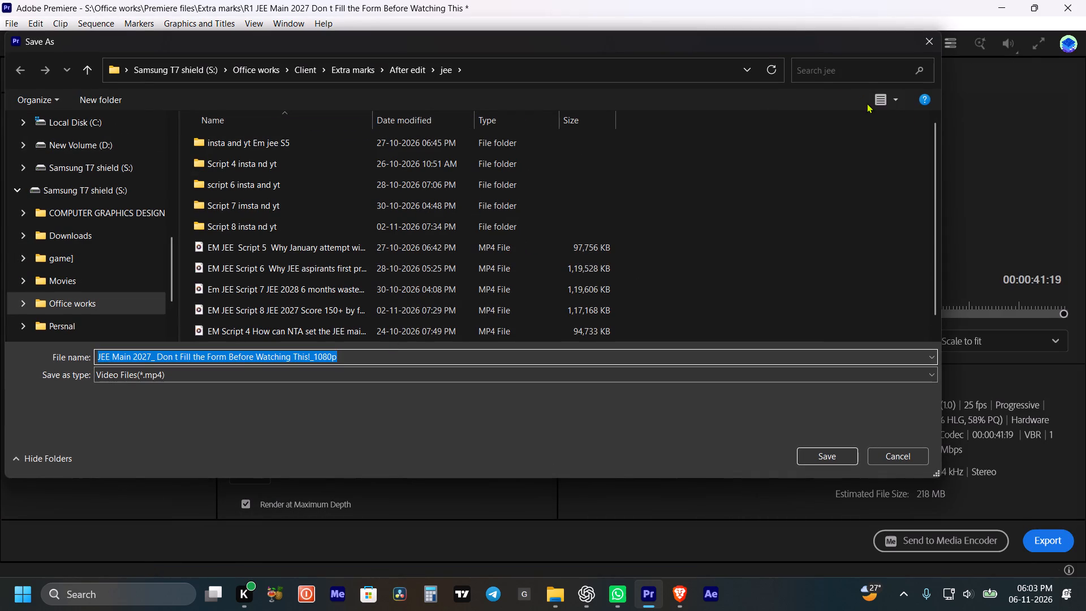
{"action": "left_click", "coordinate": [891, 101]}
{"action": "left_click", "coordinate": [928, 40]}
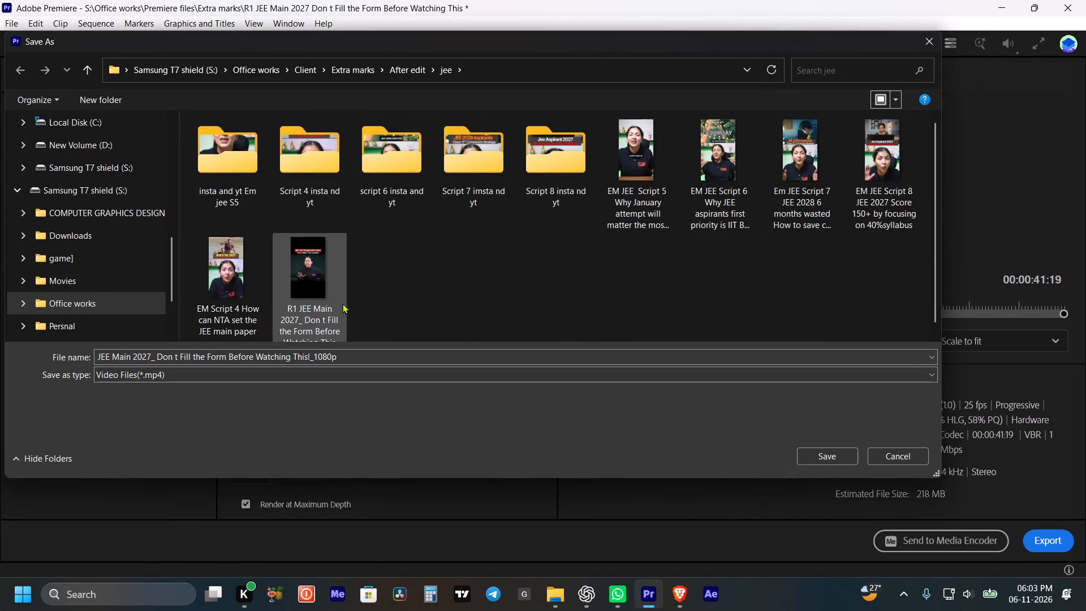
{"action": "left_click", "coordinate": [320, 309]}
{"action": "left_click", "coordinate": [335, 354]}
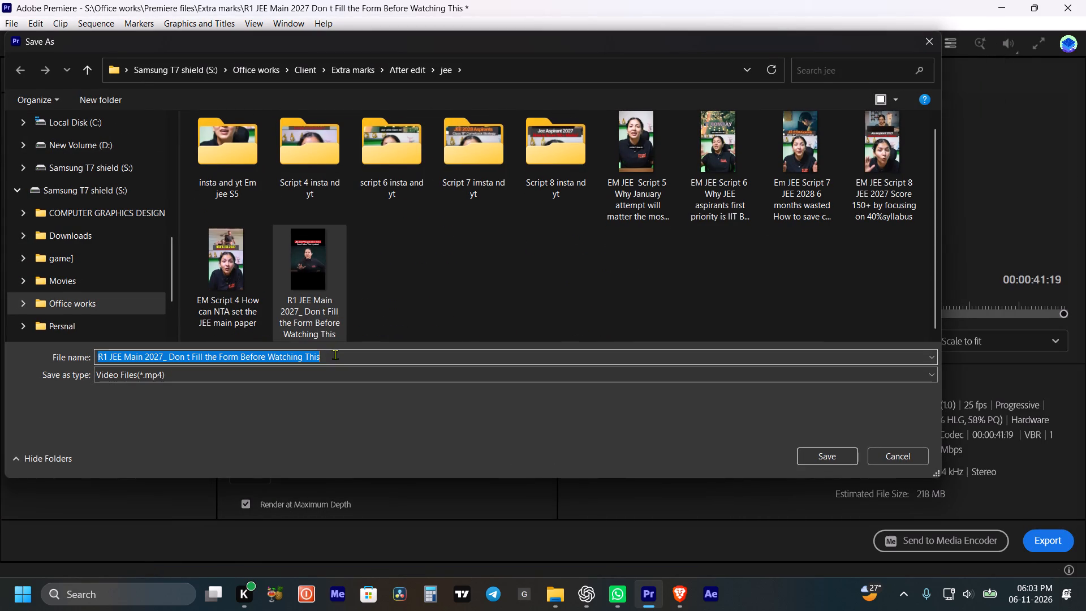
{"action": "key", "text": "ctrl+c"}
{"action": "key", "text": "ctrl+c"}
{"action": "key", "text": "ctrl+c"}
{"action": "key", "text": "ctrl+c"}
{"action": "left_click", "coordinate": [831, 453]}
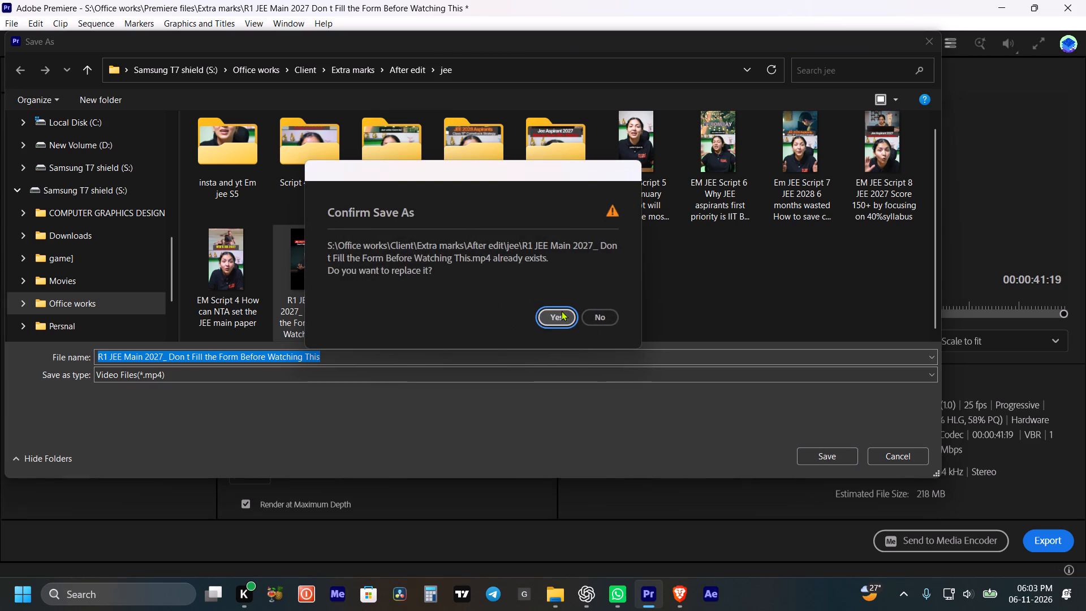
{"action": "left_click", "coordinate": [562, 311]}
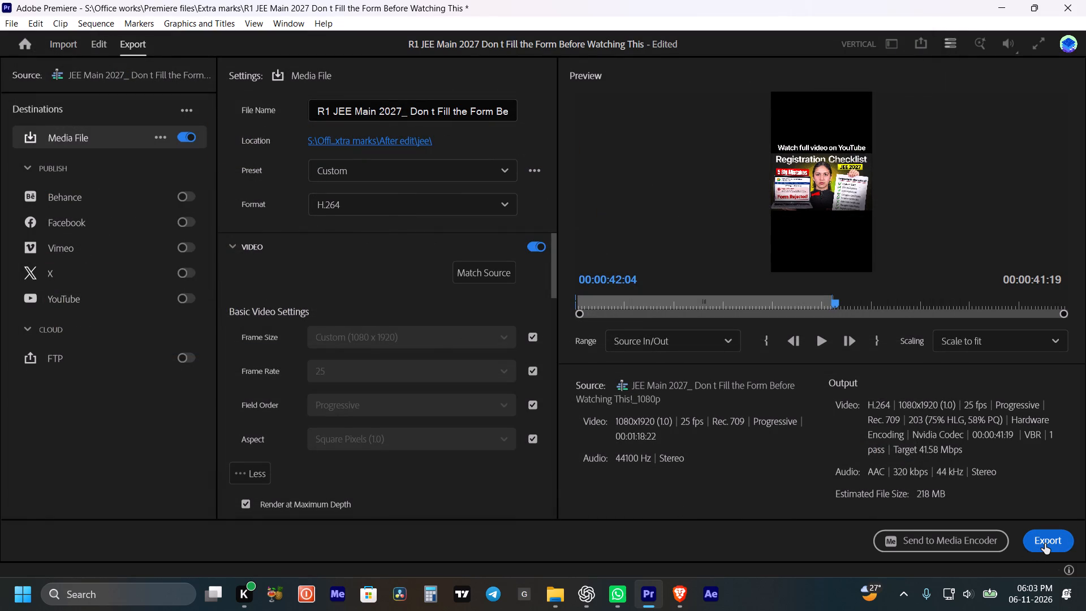
{"action": "left_click", "coordinate": [1045, 543]}
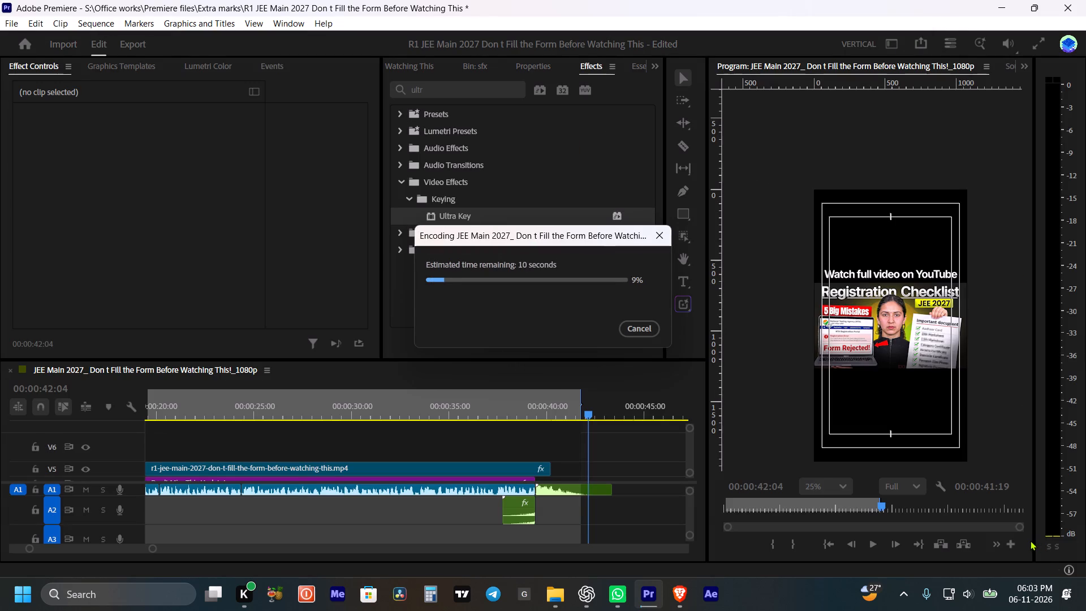
Switch to Google Drive in Brave, close the open share dialog, and briefly preview the CM Script 6 video.
{"action": "left_click", "coordinate": [676, 605]}
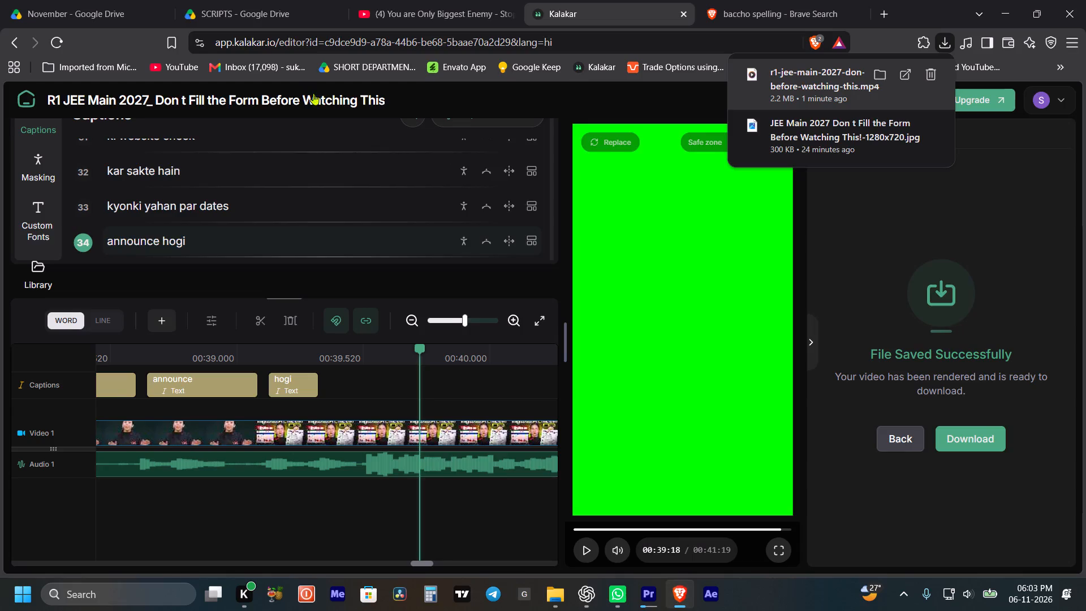
{"action": "left_click", "coordinate": [255, 0]}
{"action": "left_click", "coordinate": [97, 21]}
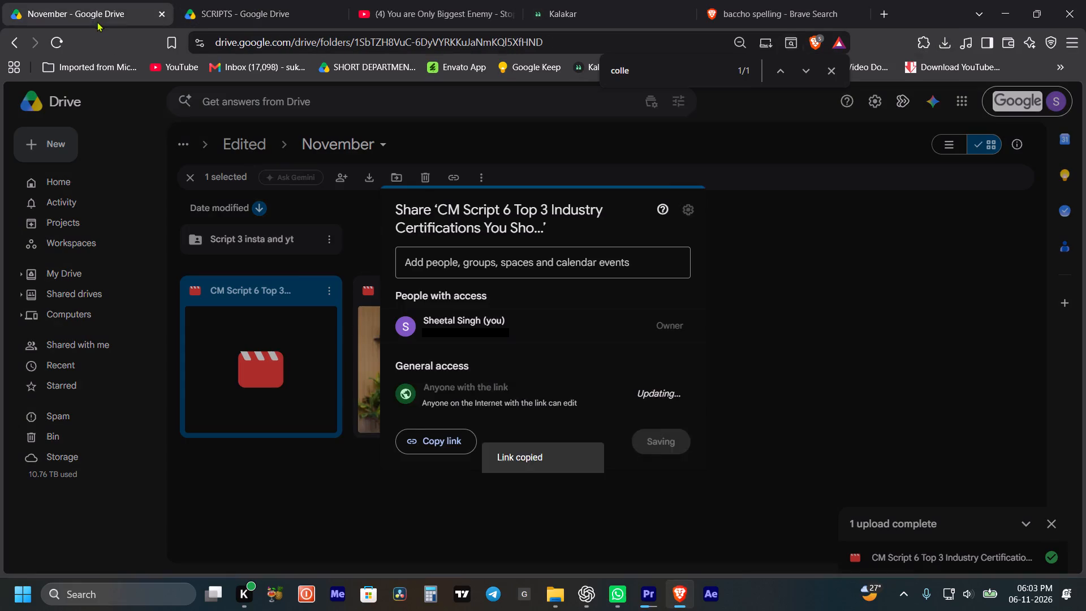
{"action": "left_click", "coordinate": [656, 446]}
{"action": "double_click", "coordinate": [239, 369]}
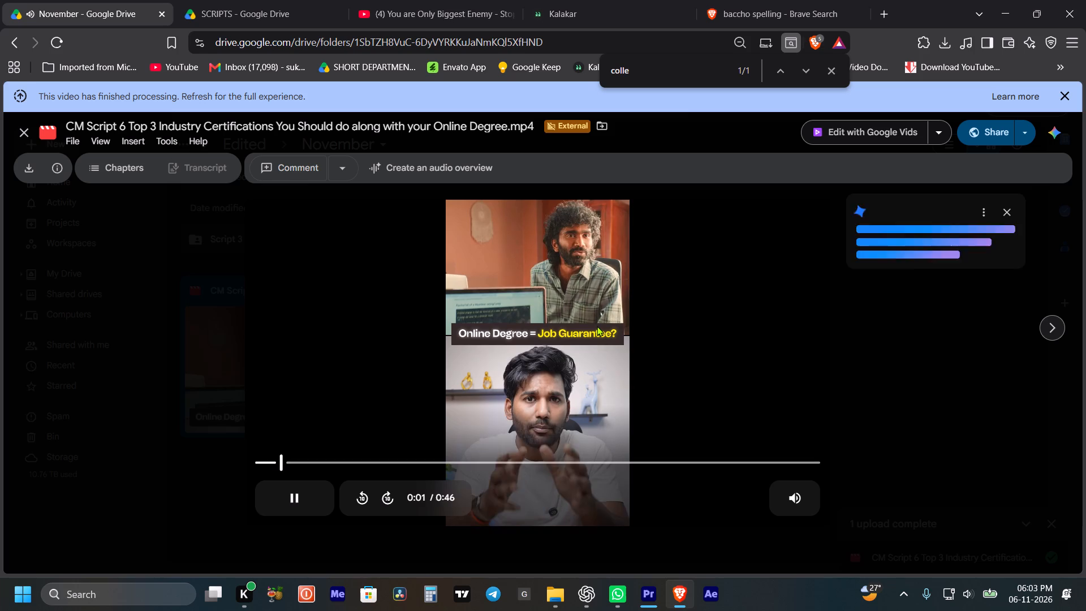
{"action": "left_click", "coordinate": [597, 326]}
{"action": "left_click", "coordinate": [1059, 104]}
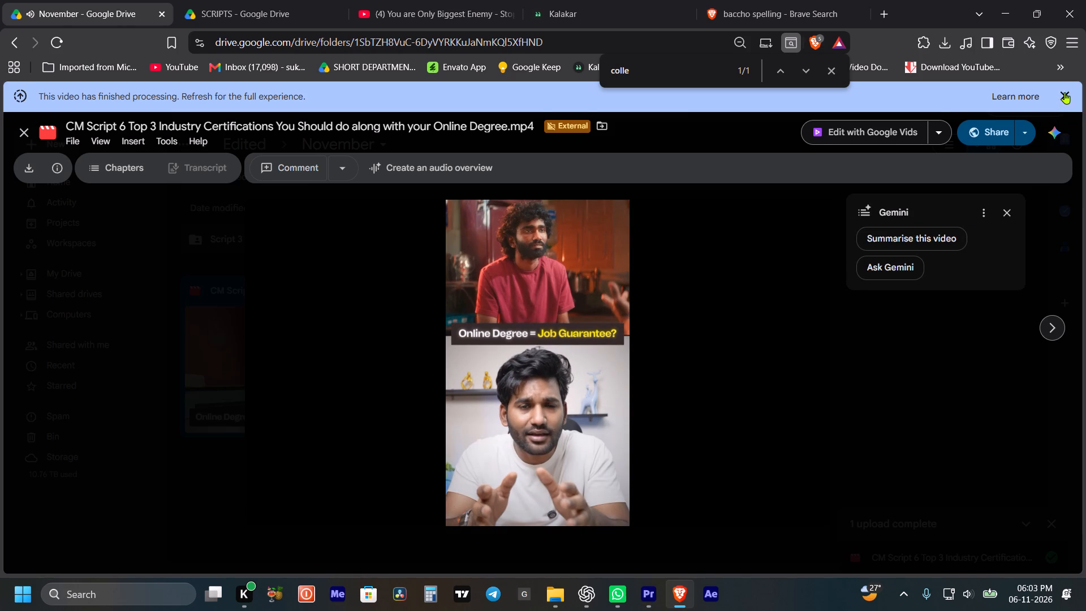
{"action": "left_click", "coordinate": [1067, 89]}
{"action": "left_click", "coordinate": [264, 255]}
{"action": "left_click", "coordinate": [143, 274]}
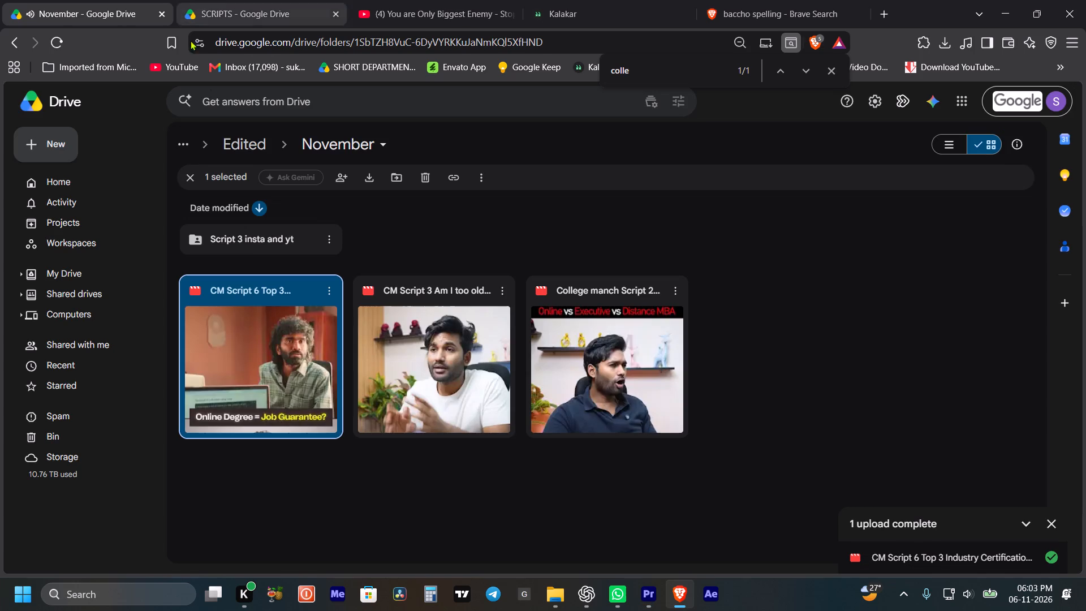
Go to the November folder under SHORT DEPARTMENT > EXTRAMARKS > JEE > EDITED in Drive.
{"action": "left_click", "coordinate": [258, 140]}
{"action": "left_click", "coordinate": [305, 148]}
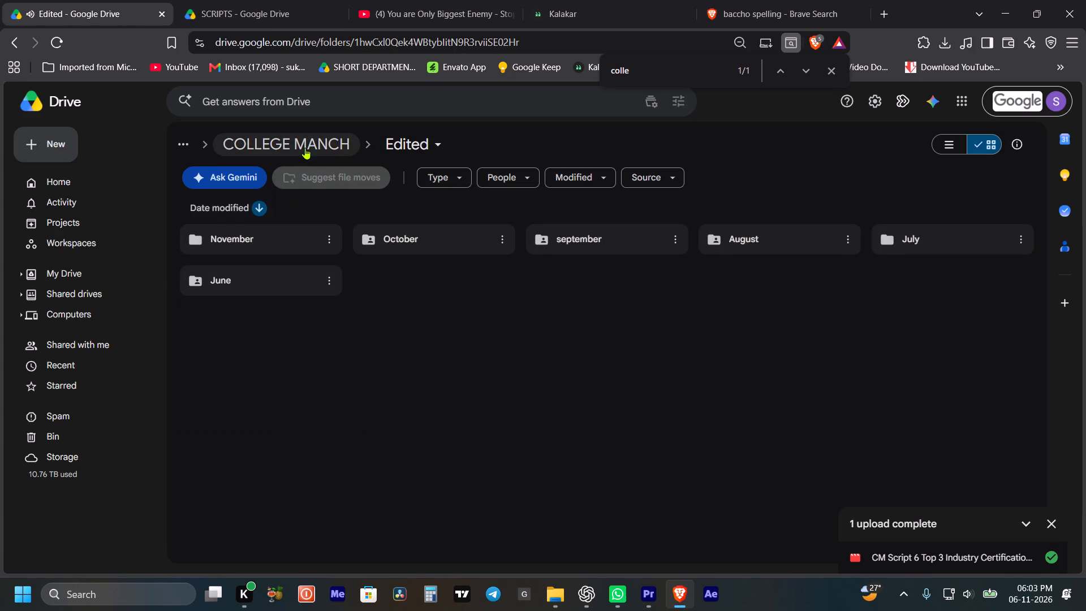
{"action": "left_click", "coordinate": [329, 149]}
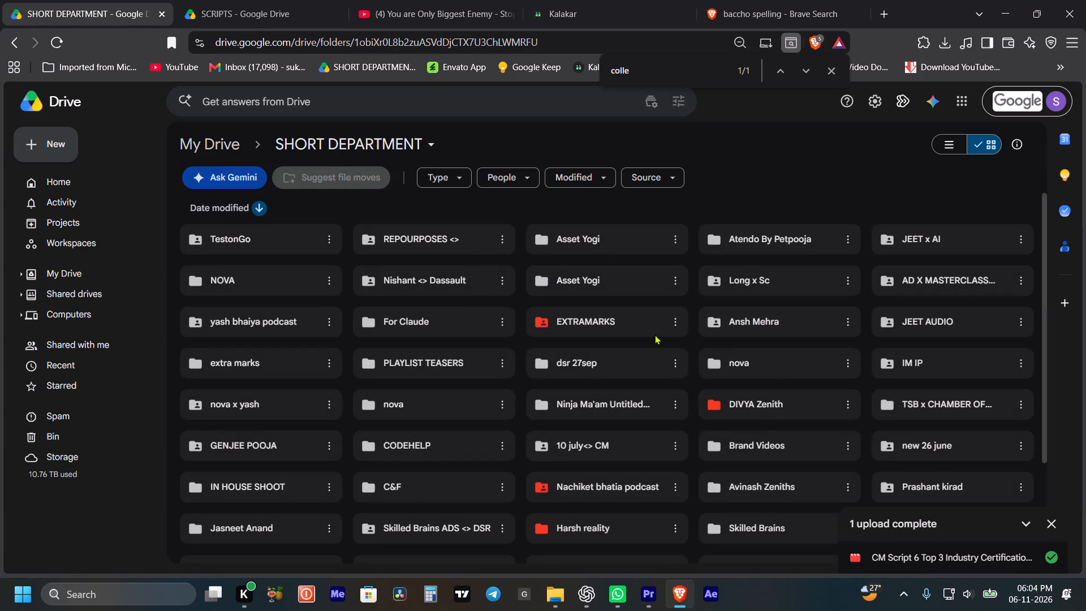
{"action": "double_click", "coordinate": [588, 321]}
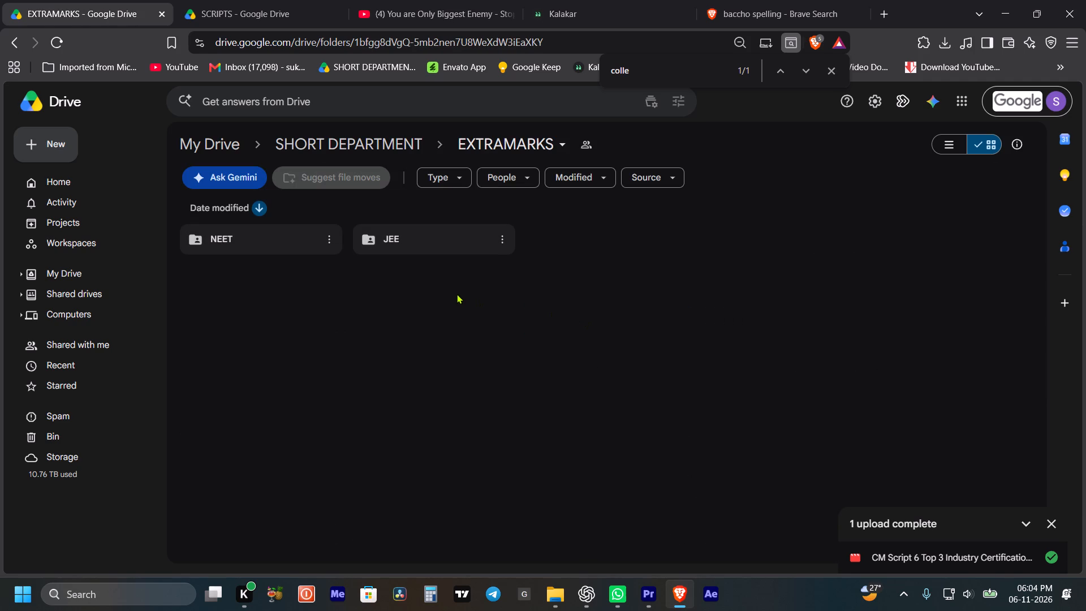
{"action": "double_click", "coordinate": [399, 240]}
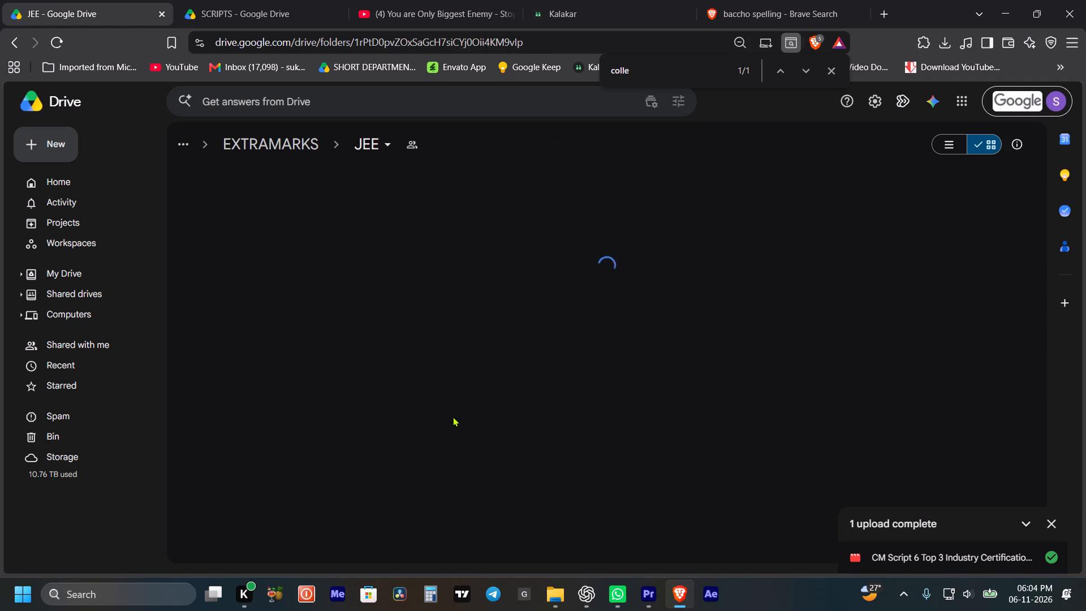
{"action": "left_click_drag", "start_coordinate": [467, 403], "coordinate": [467, 386]}
{"action": "double_click", "coordinate": [316, 228]}
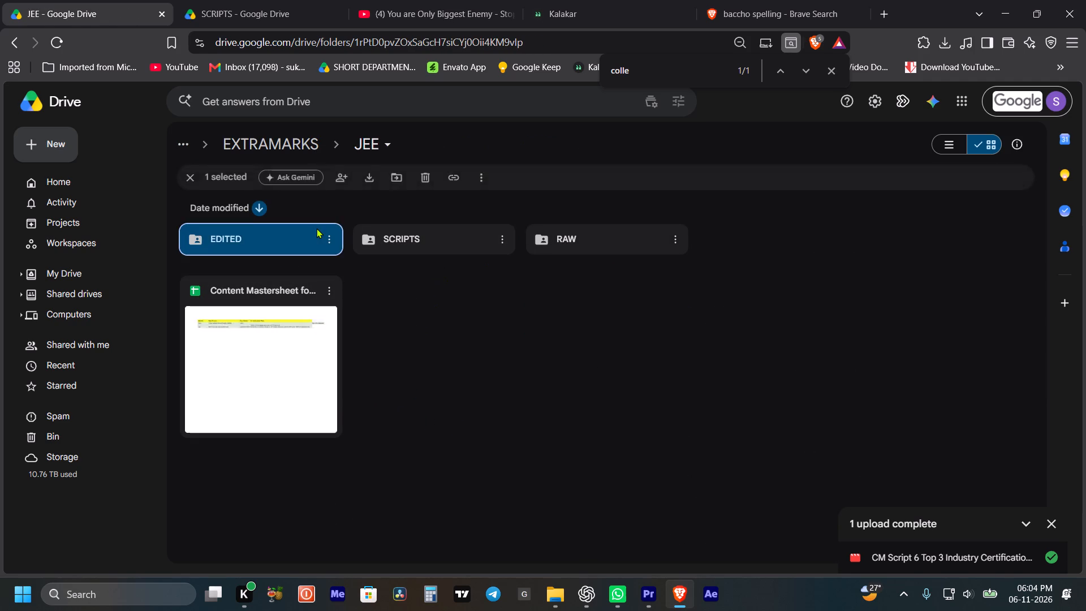
{"action": "double_click", "coordinate": [230, 230]}
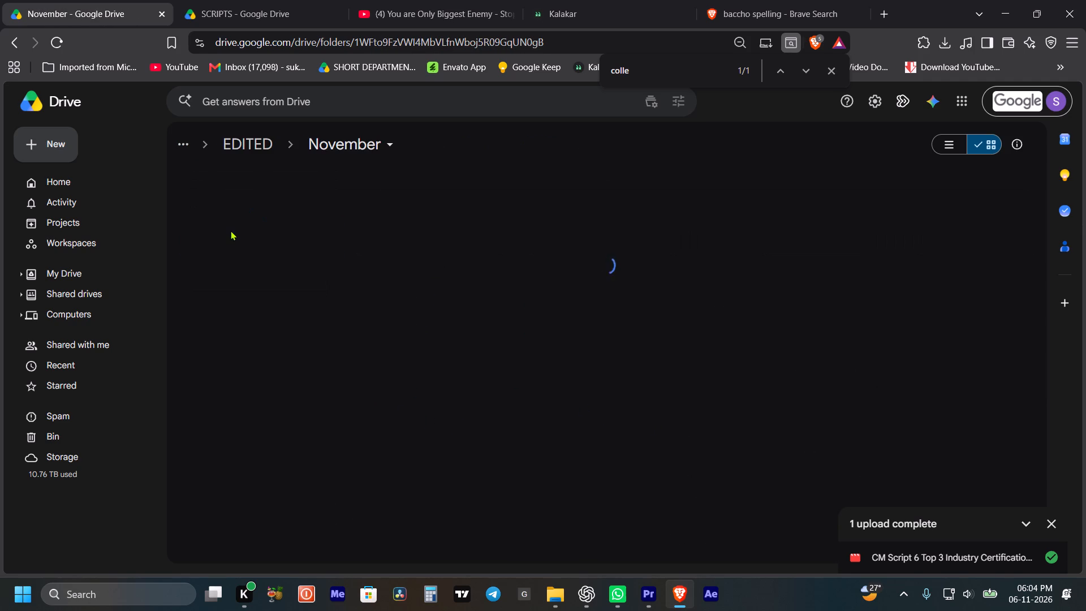
Upload the exported "R1 JEE Main 2027_ Don t Fill the Form Before Watching This" video to this November folder, checking that Premiere's export has ended first.
{"action": "left_click", "coordinate": [66, 148]}
{"action": "left_click", "coordinate": [88, 169]}
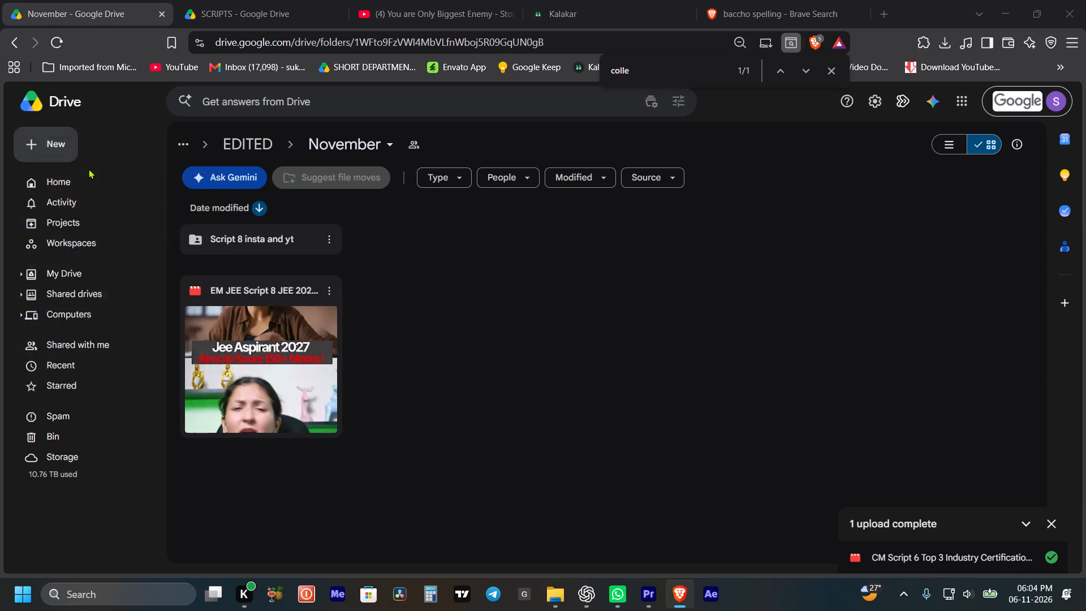
{"action": "left_click", "coordinate": [647, 582]}
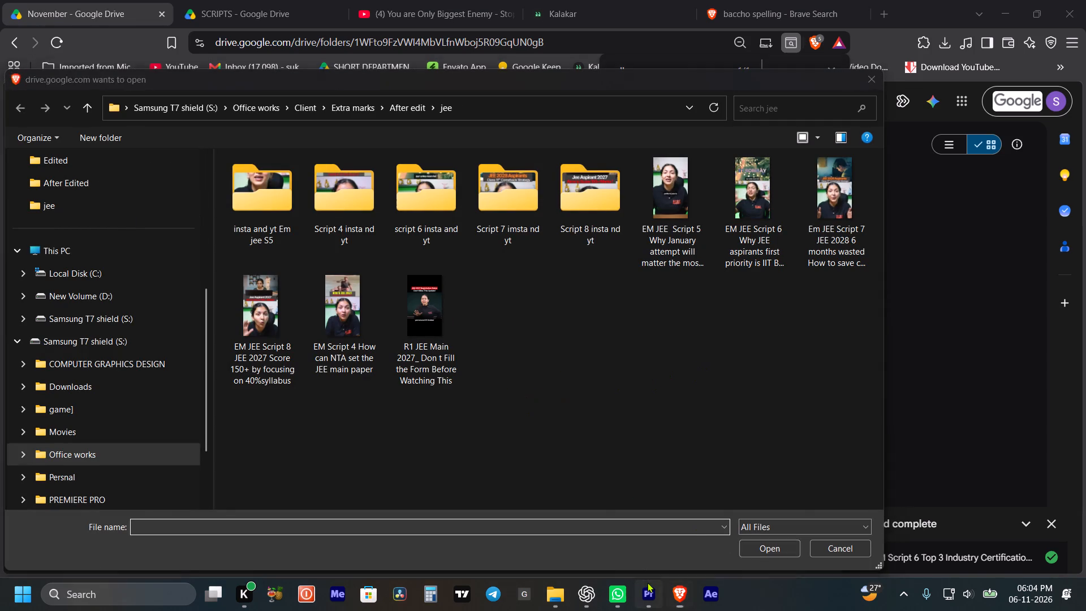
{"action": "left_click", "coordinate": [644, 596]}
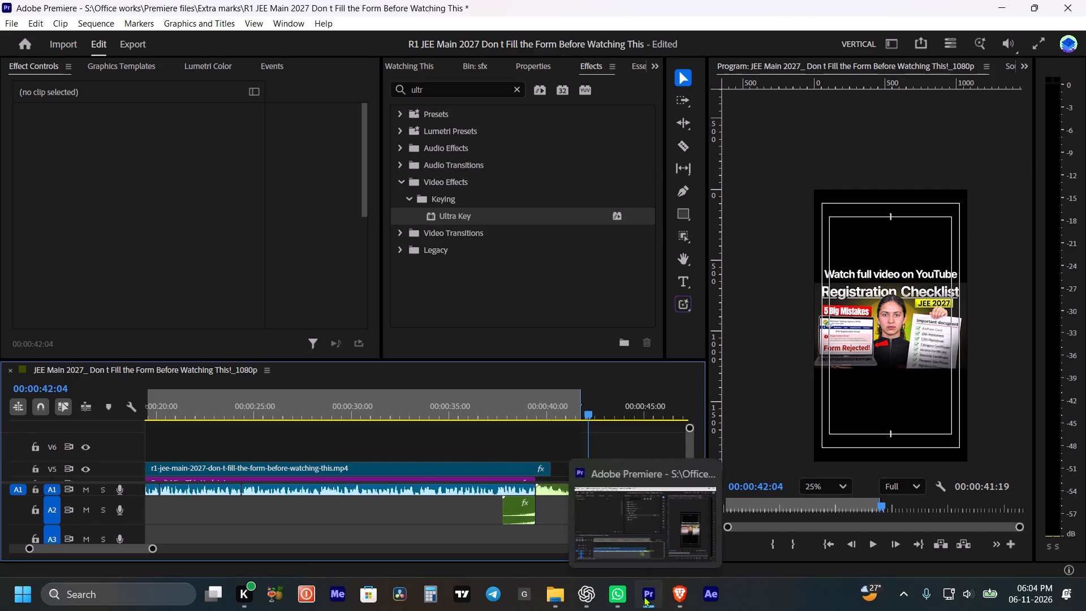
{"action": "left_click_drag", "start_coordinate": [433, 437], "coordinate": [447, 361]}
{"action": "left_click", "coordinate": [790, 557]}
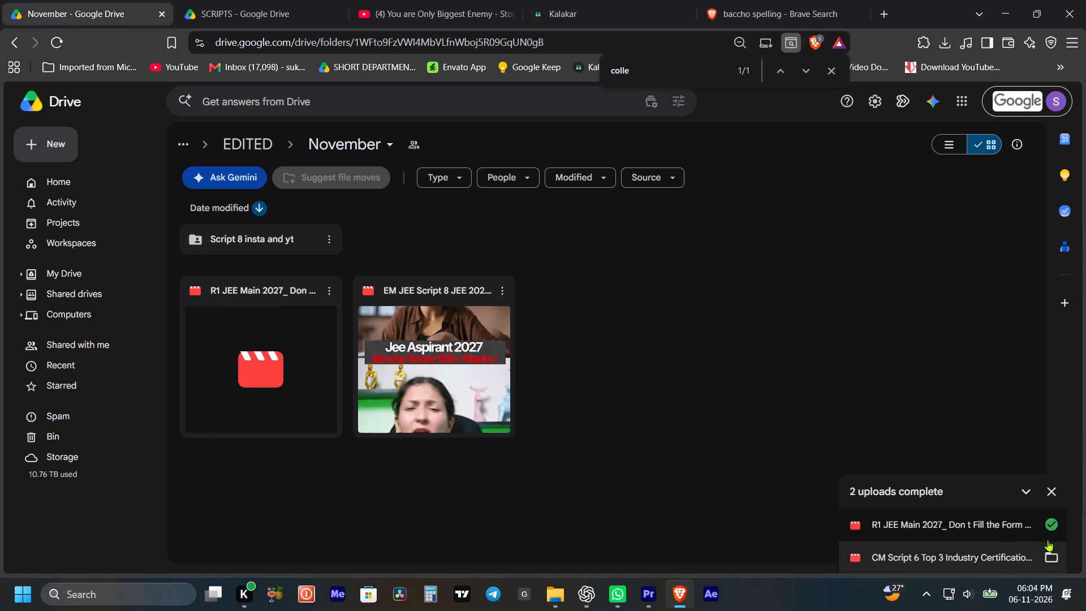
Share the uploaded R1 JEE Main 2027 video with Editor access for anyone with the link, and copy its link.
{"action": "left_click", "coordinate": [1049, 531]}
{"action": "right_click", "coordinate": [286, 395]}
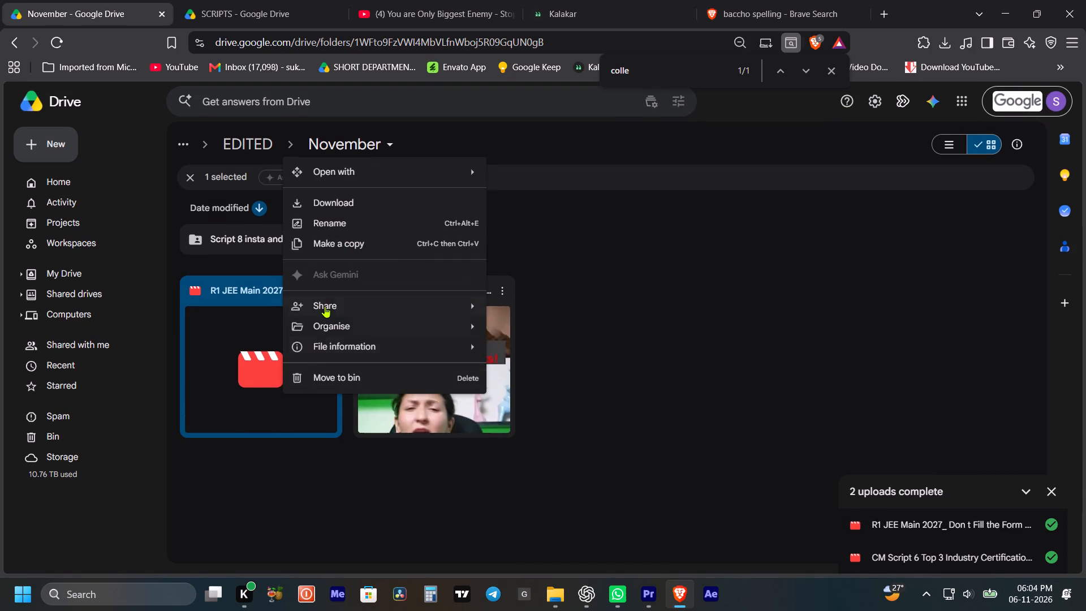
{"action": "left_click", "coordinate": [325, 306]}
{"action": "left_click", "coordinate": [553, 304]}
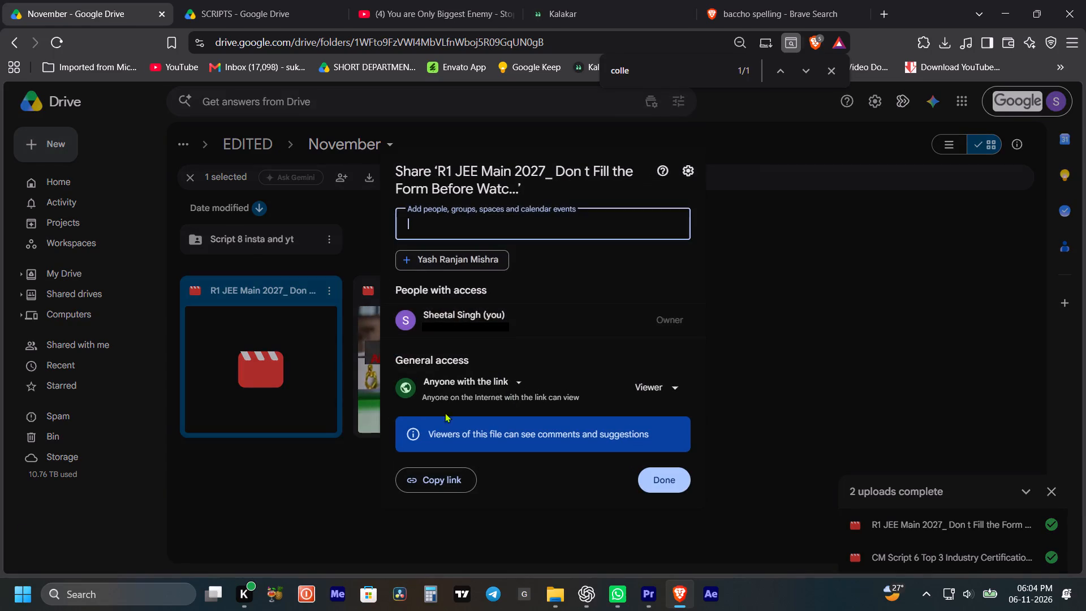
{"action": "double_click", "coordinate": [458, 484]}
{"action": "left_click", "coordinate": [683, 387]}
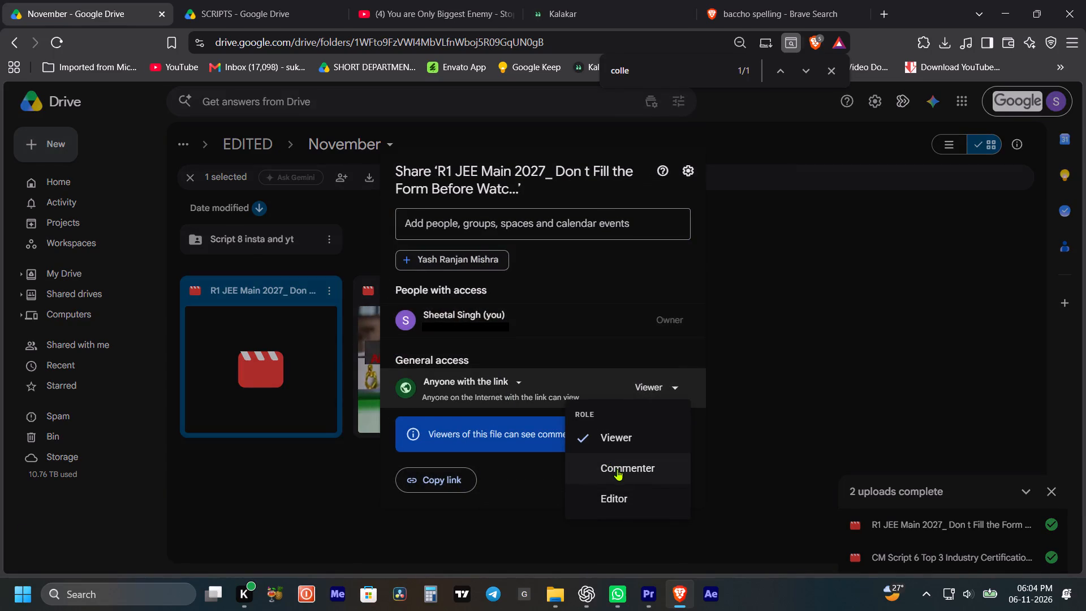
{"action": "left_click", "coordinate": [620, 492]}
{"action": "left_click", "coordinate": [432, 461]}
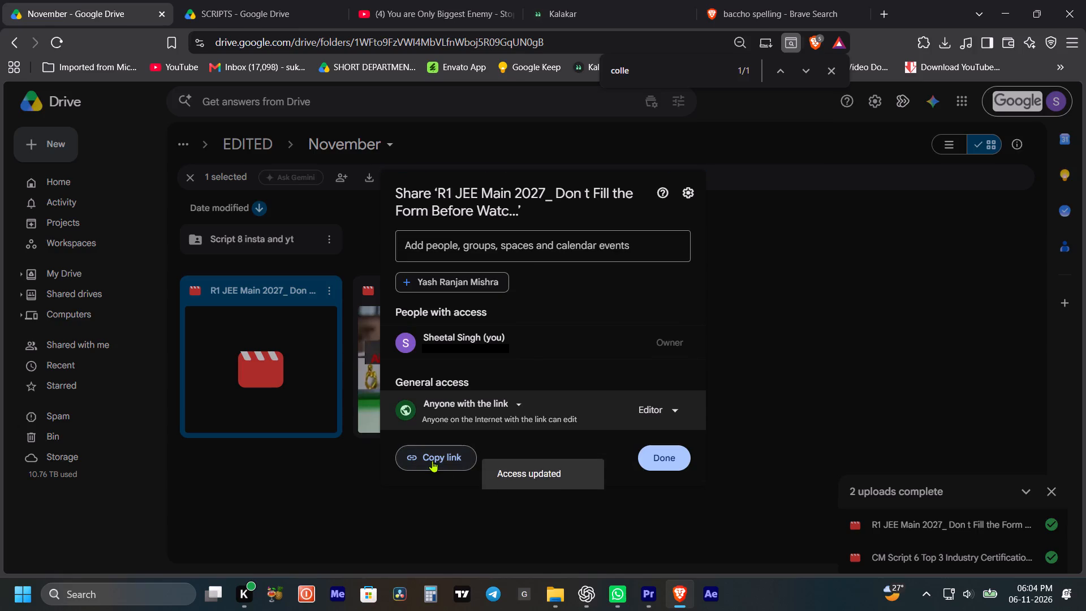
{"action": "triple_click", "coordinate": [432, 461]}
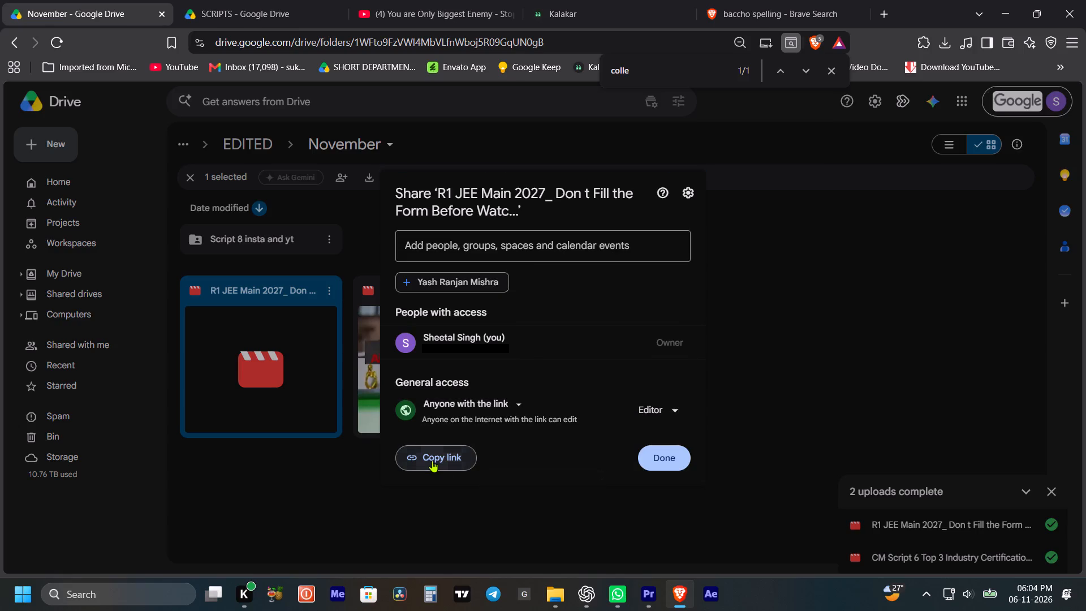
{"action": "double_click", "coordinate": [432, 461]}
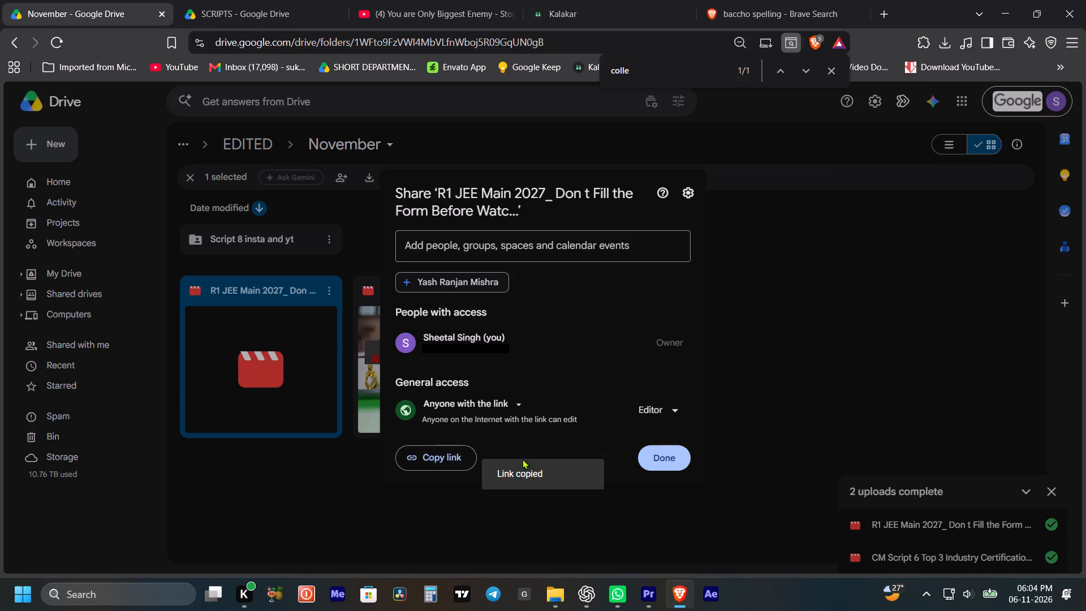
{"action": "left_click", "coordinate": [465, 447]}
{"action": "left_click", "coordinate": [670, 461]}
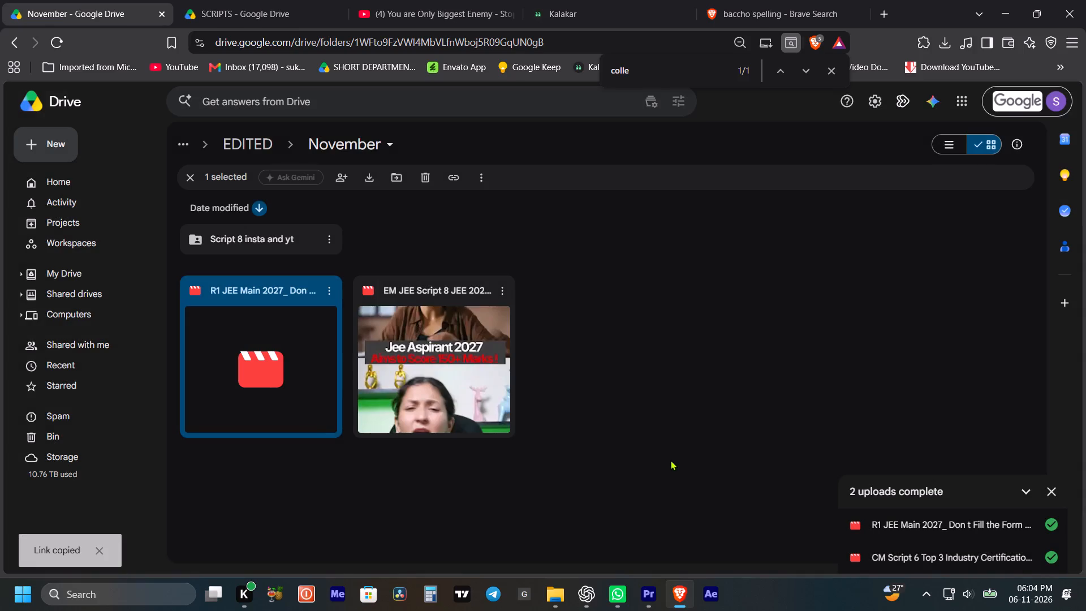
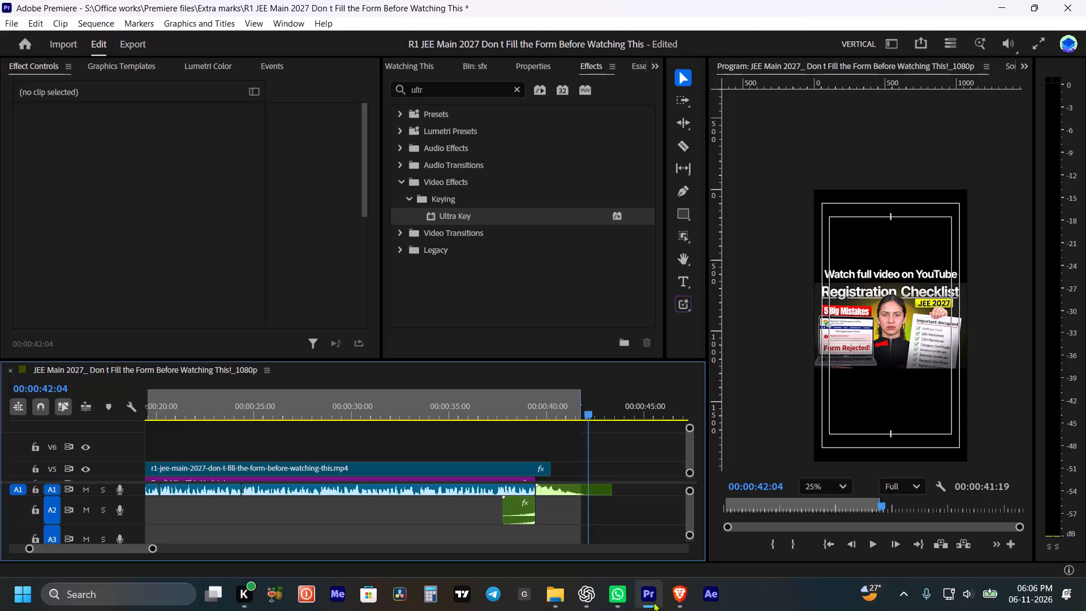
Switch to Premiere and save the R1 JEE Main 2027 project.
{"action": "left_click", "coordinate": [607, 472]}
{"action": "scroll", "coordinate": [605, 470], "scroll_direction": "down", "scroll_amount": 6, "text": "alt"}
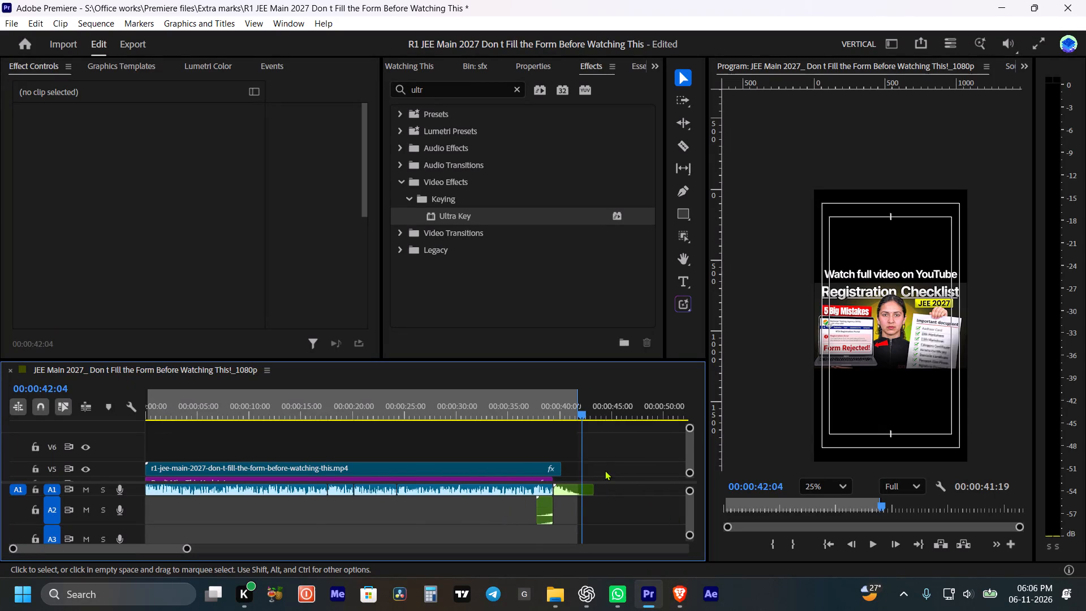
{"action": "key", "text": "ctrl+s"}
{"action": "scroll", "coordinate": [588, 468], "scroll_direction": "down", "scroll_amount": 10, "text": "alt"}
{"action": "left_click_drag", "start_coordinate": [410, 465], "coordinate": [415, 451]}
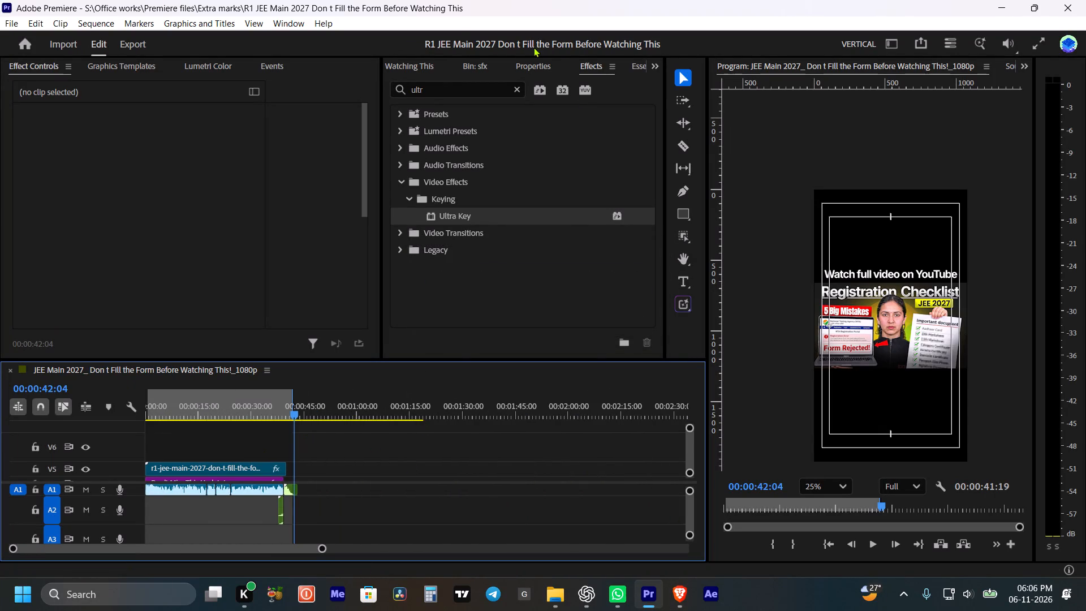
Create a new sequence from the 1280x720 Registration Checklist thumbnail image in the project bin, and briefly play it.
{"action": "scroll", "coordinate": [509, 57], "scroll_direction": "up", "scroll_amount": 7}
{"action": "left_click_drag", "start_coordinate": [566, 276], "coordinate": [560, 278]}
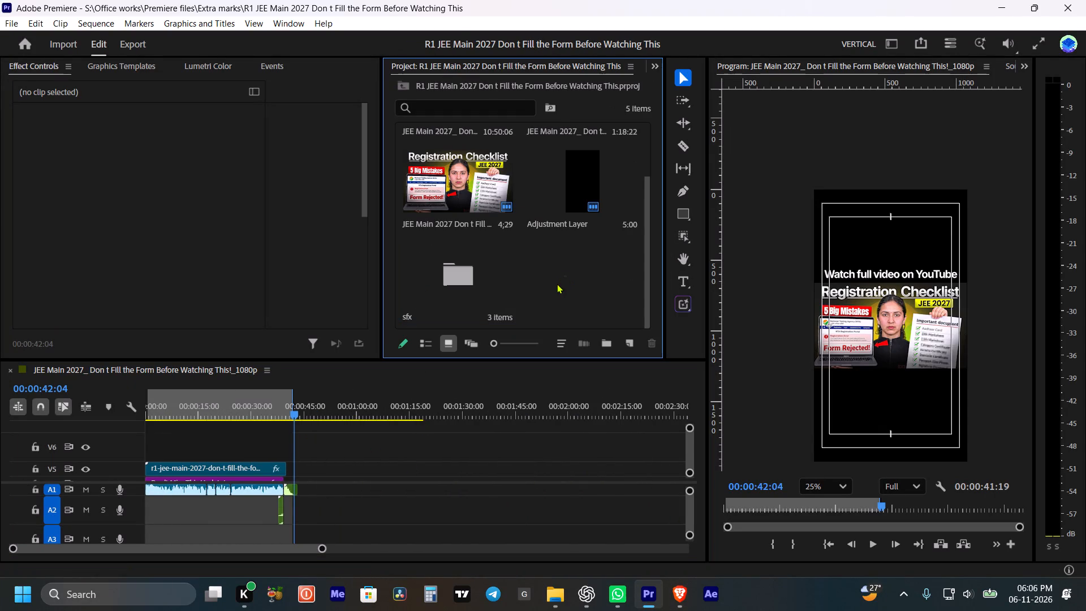
{"action": "right_click", "coordinate": [439, 182]}
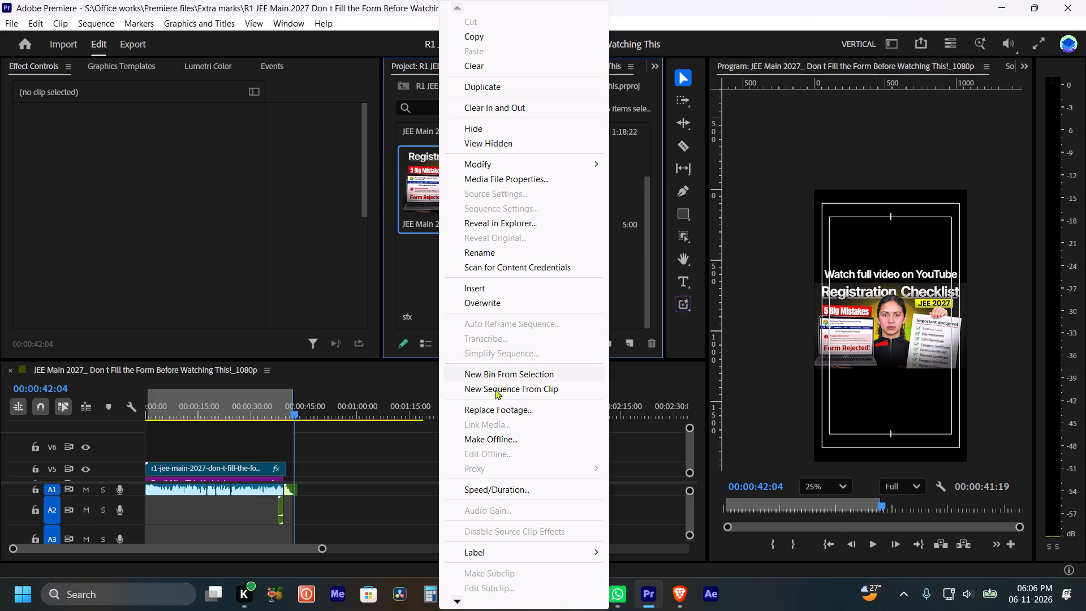
{"action": "left_click", "coordinate": [496, 392]}
{"action": "key", "text": "backslash"}
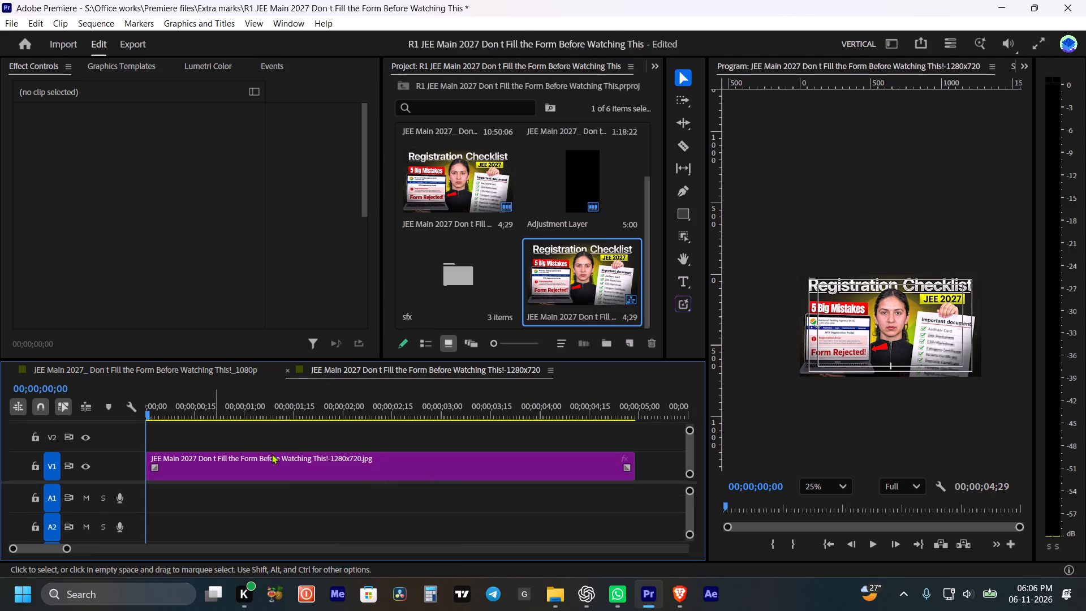
{"action": "left_click_drag", "start_coordinate": [689, 508], "coordinate": [692, 516]}
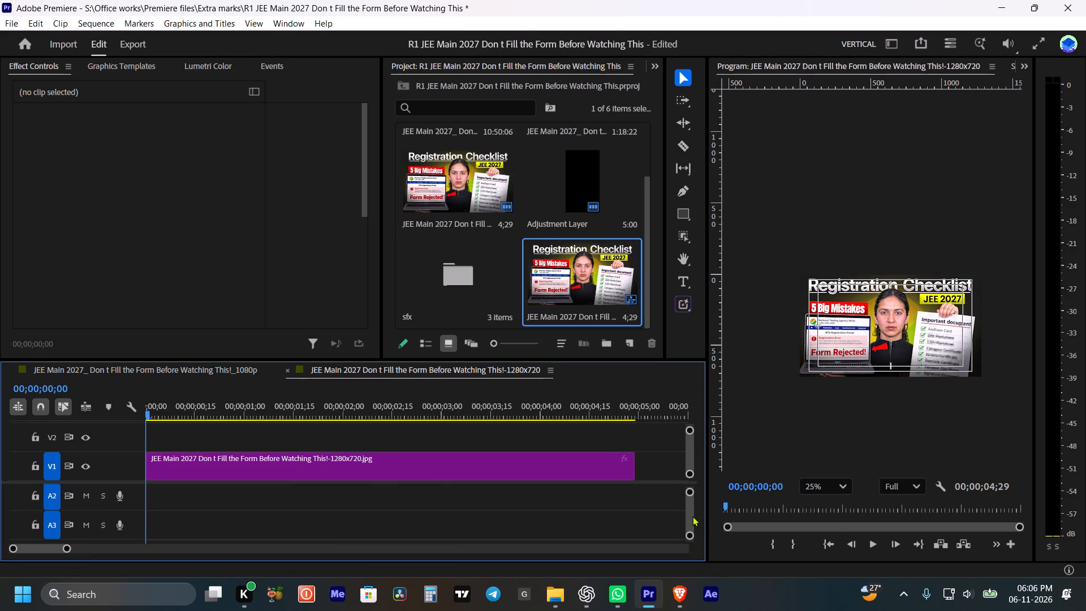
{"action": "left_click_drag", "start_coordinate": [692, 516], "coordinate": [687, 443]}
{"action": "key", "text": "space"}
{"action": "key", "text": "space"}
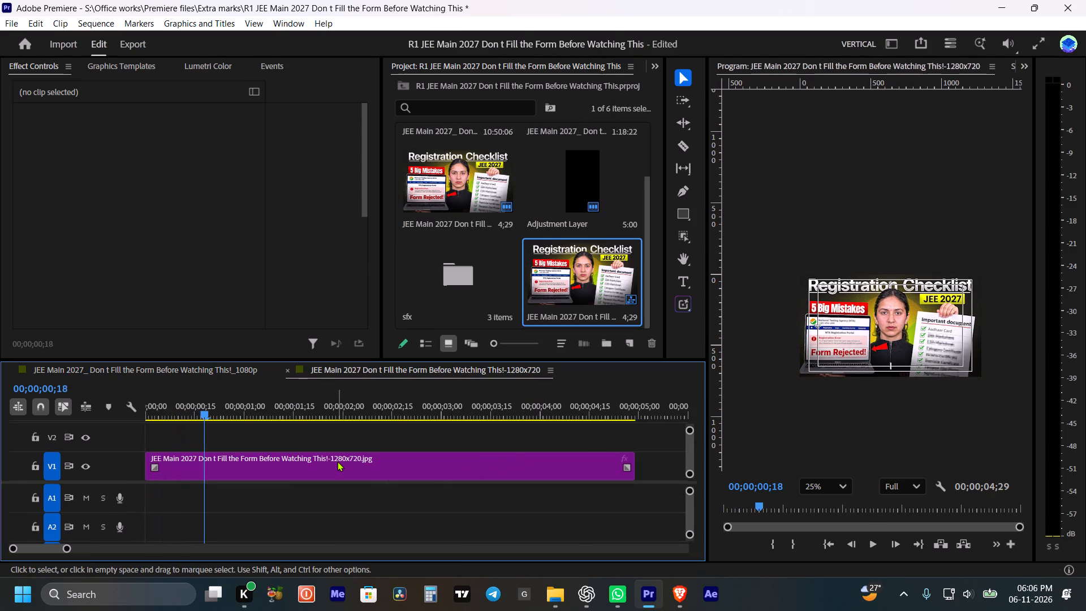
Delete the thumbnail image clip from the 1280x720 sequence.
{"action": "left_click", "coordinate": [337, 461]}
{"action": "key", "text": "Delete"}
Create a new sequence from the full-length JEE Main 2027 1080p video in the project bin, and briefly play its start.
{"action": "left_click", "coordinate": [440, 193]}
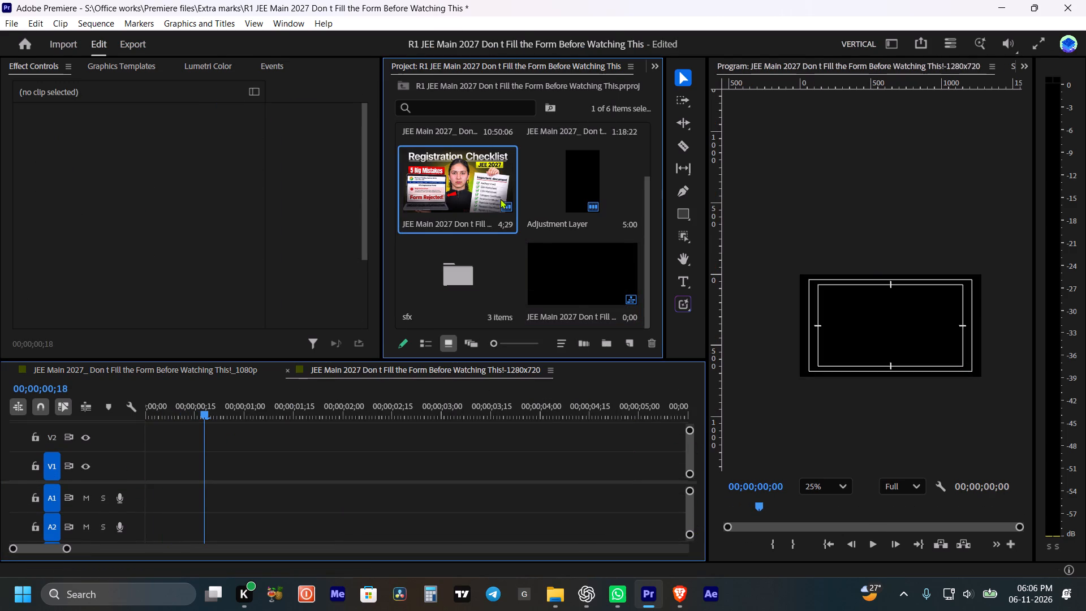
{"action": "scroll", "coordinate": [506, 201], "scroll_direction": "up", "scroll_amount": 5}
{"action": "right_click", "coordinate": [482, 144]}
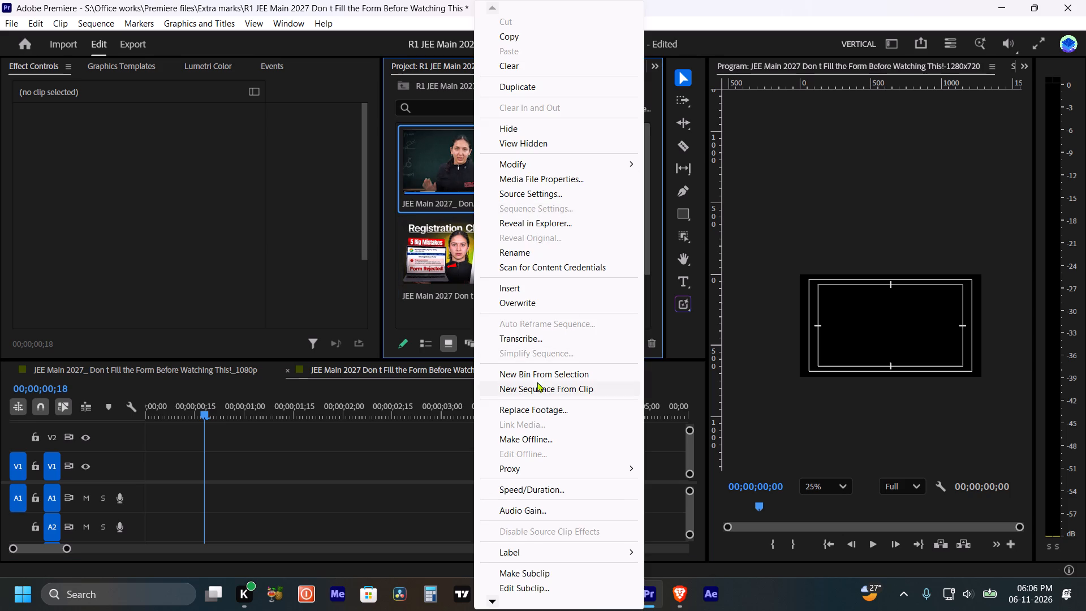
{"action": "left_click", "coordinate": [538, 387]}
{"action": "key", "text": "backslash"}
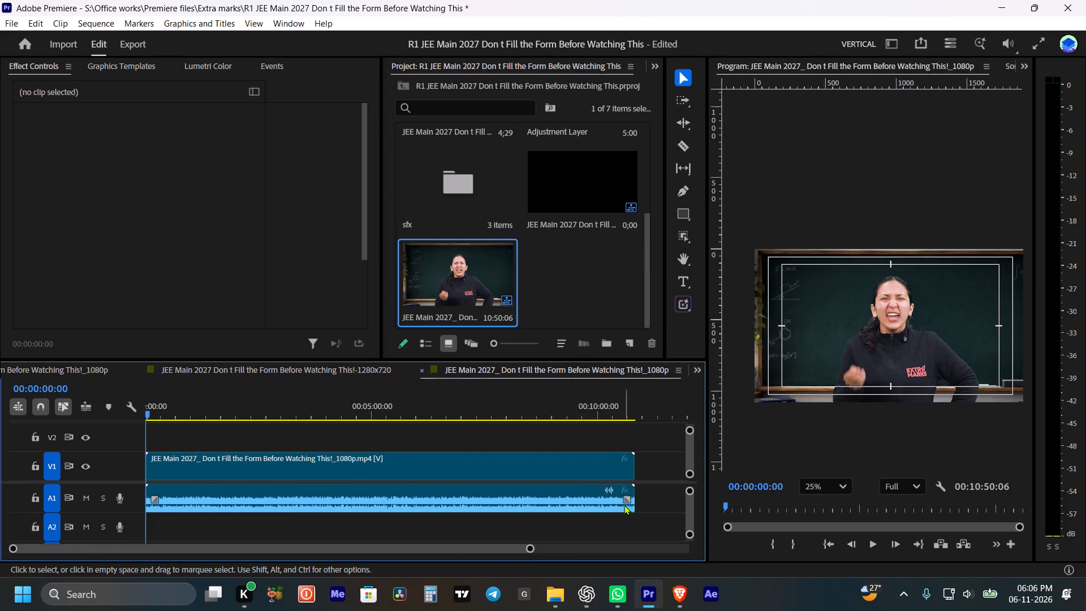
{"action": "key", "text": "space"}
{"action": "key", "text": "space"}
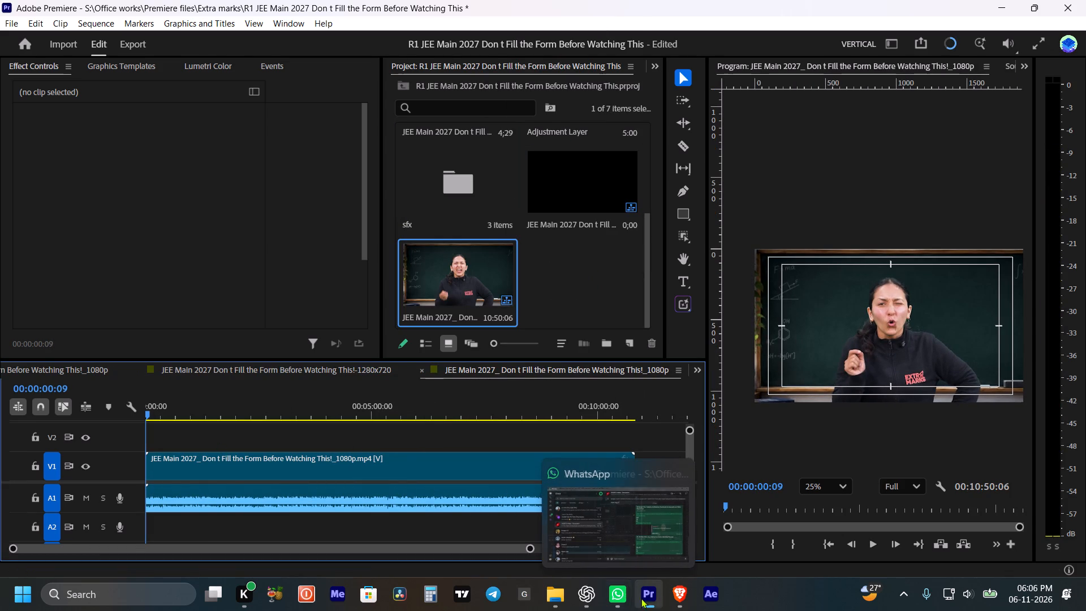
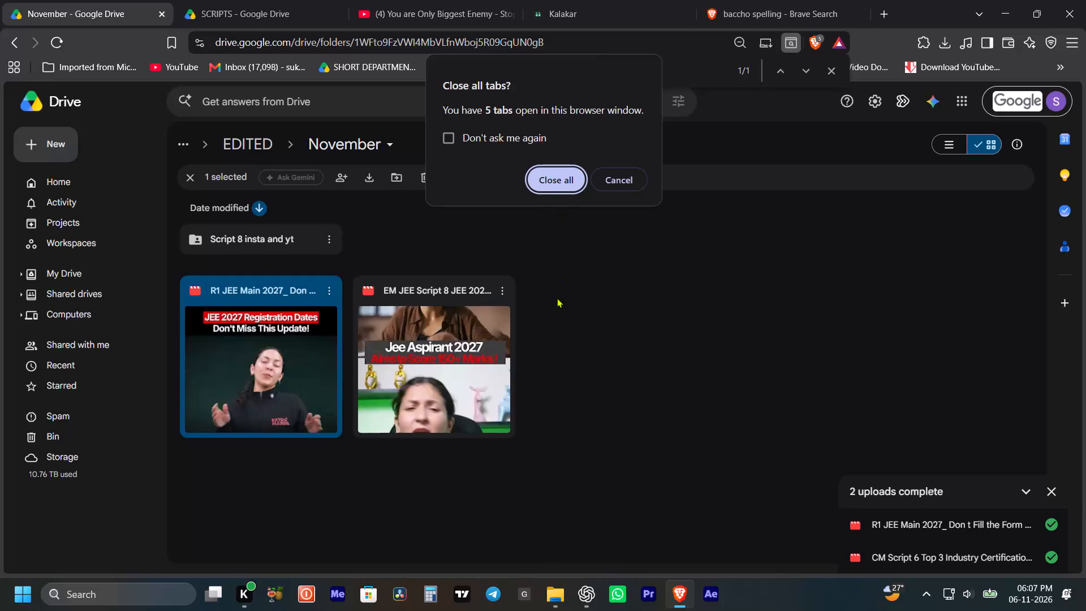
Confirm closing the browser window with all its open tabs.
{"action": "left_click", "coordinate": [575, 137]}
{"action": "left_click", "coordinate": [570, 184]}
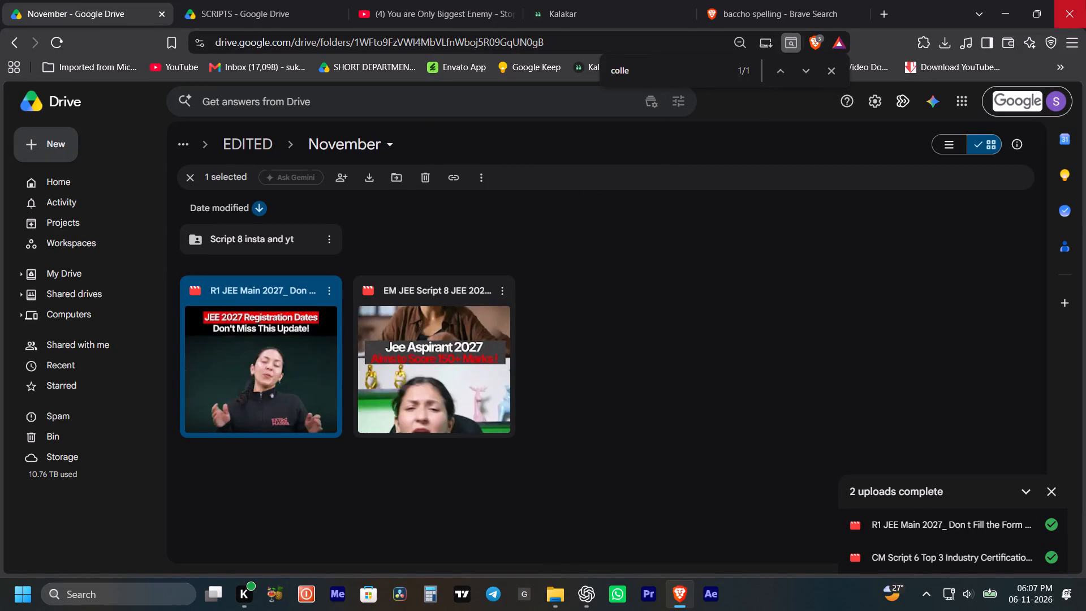